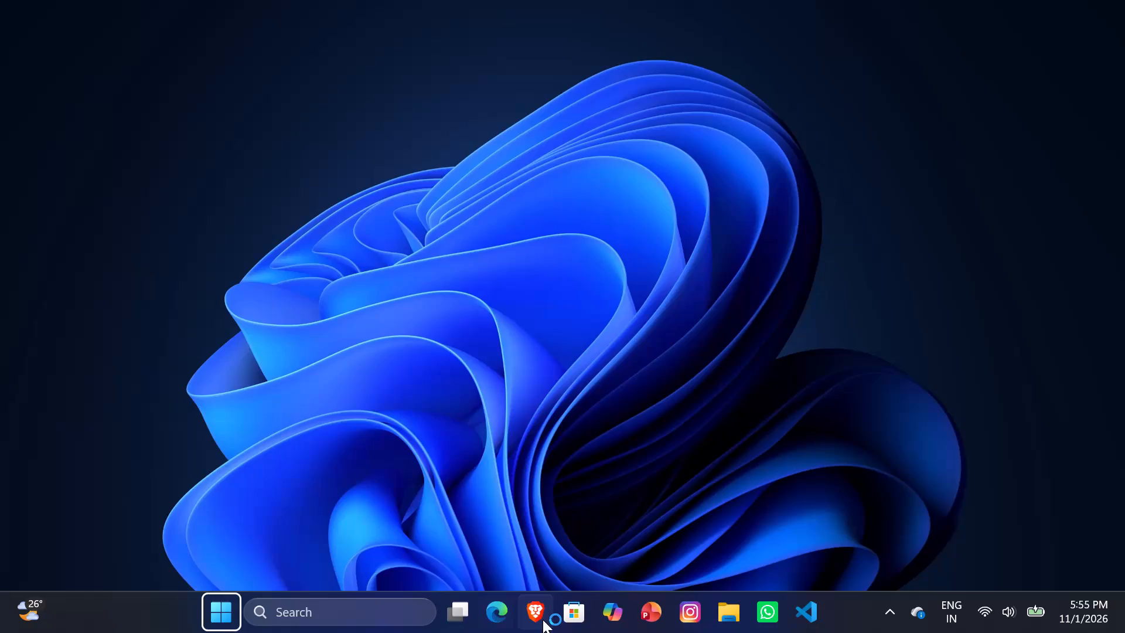
Search the Microsoft Store for "vn" and launch VN: Video Editor from its product page.
{"action": "left_click", "coordinate": [571, 618]}
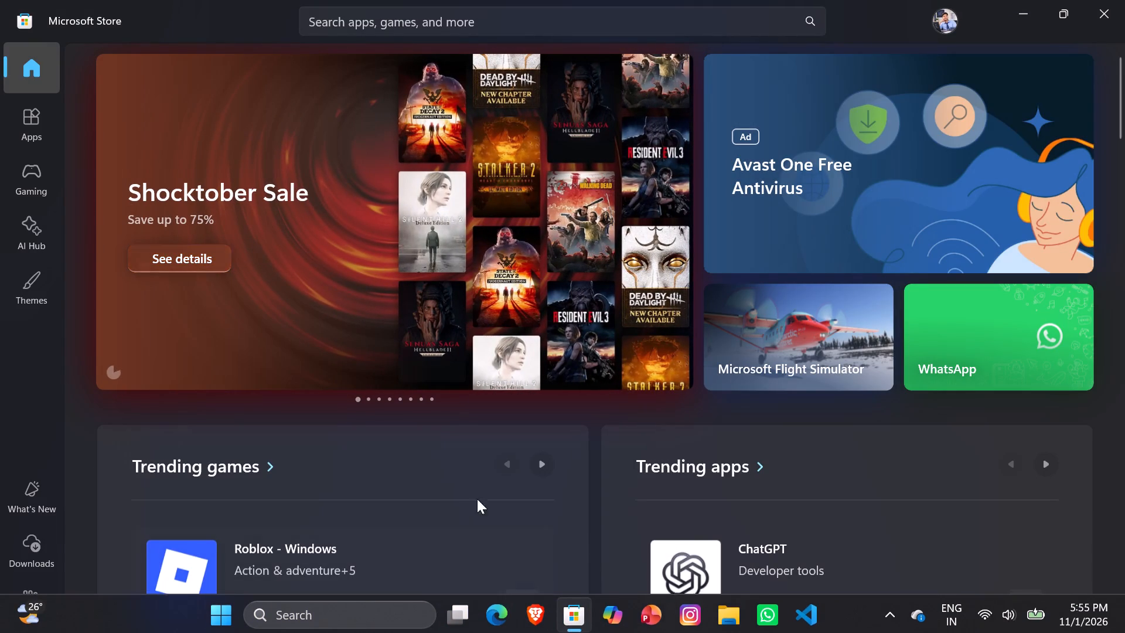
{"action": "scroll", "coordinate": [287, 406], "scroll_direction": "down", "scroll_amount": 2}
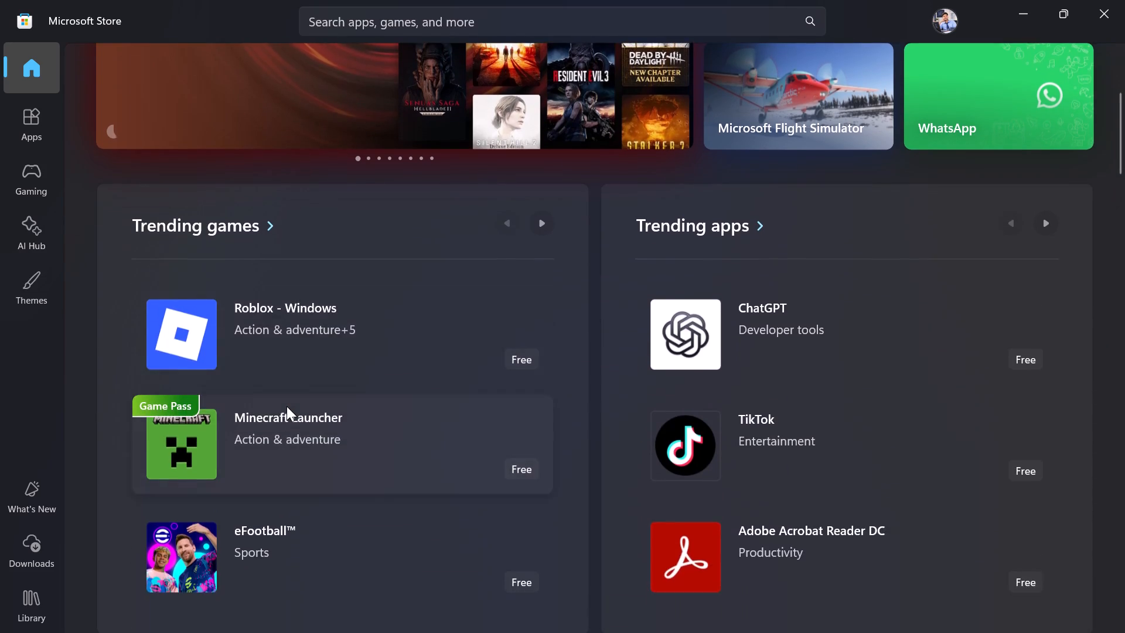
{"action": "scroll", "coordinate": [287, 406], "scroll_direction": "down", "scroll_amount": 4}
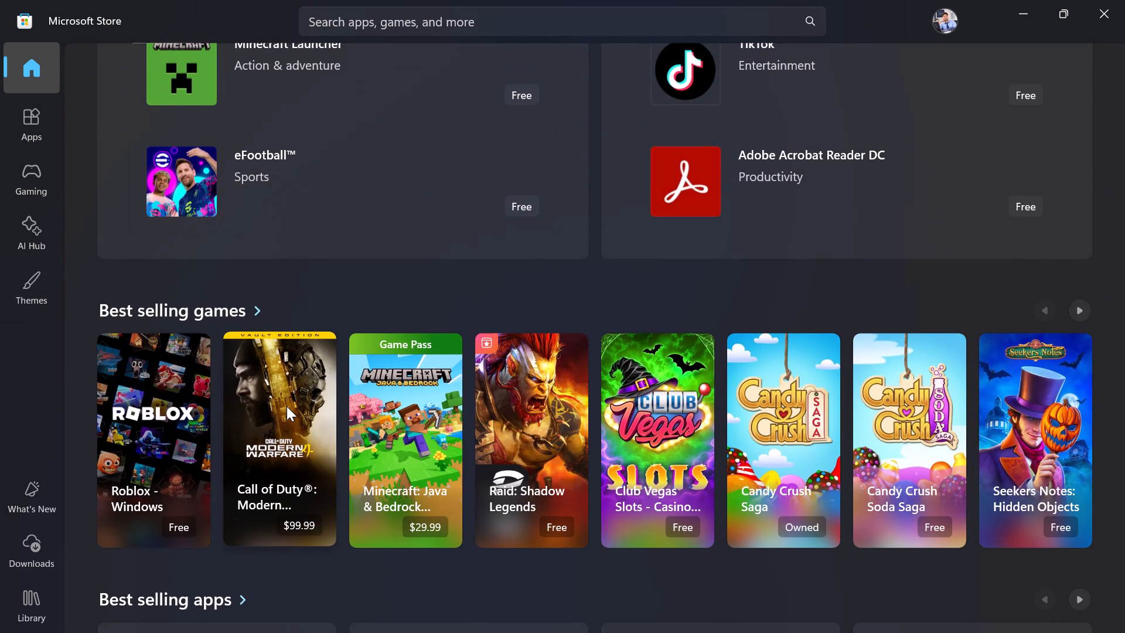
{"action": "scroll", "coordinate": [287, 406], "scroll_direction": "down", "scroll_amount": 6}
{"action": "scroll", "coordinate": [287, 406], "scroll_direction": "up", "scroll_amount": 3}
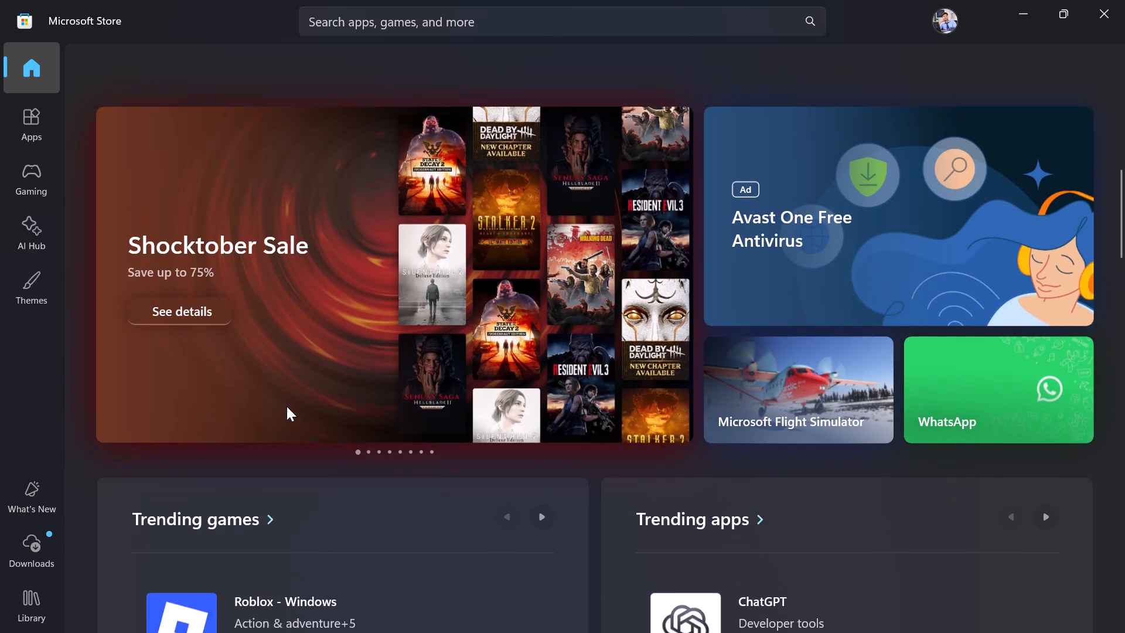
{"action": "left_click", "coordinate": [383, 21]}
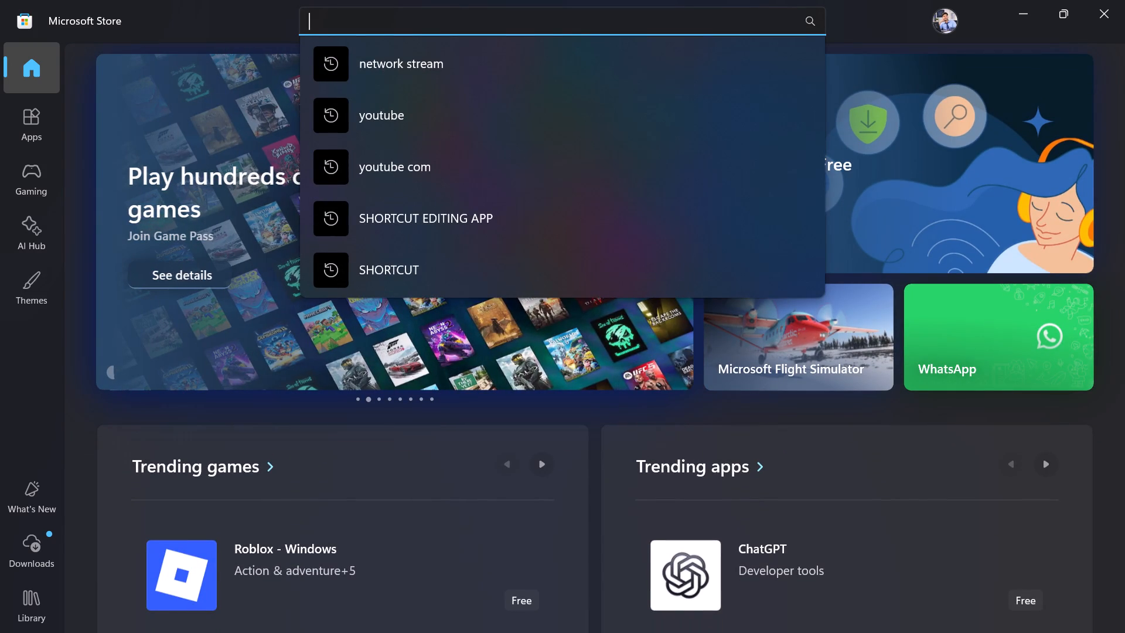
{"action": "type", "text": "vn"}
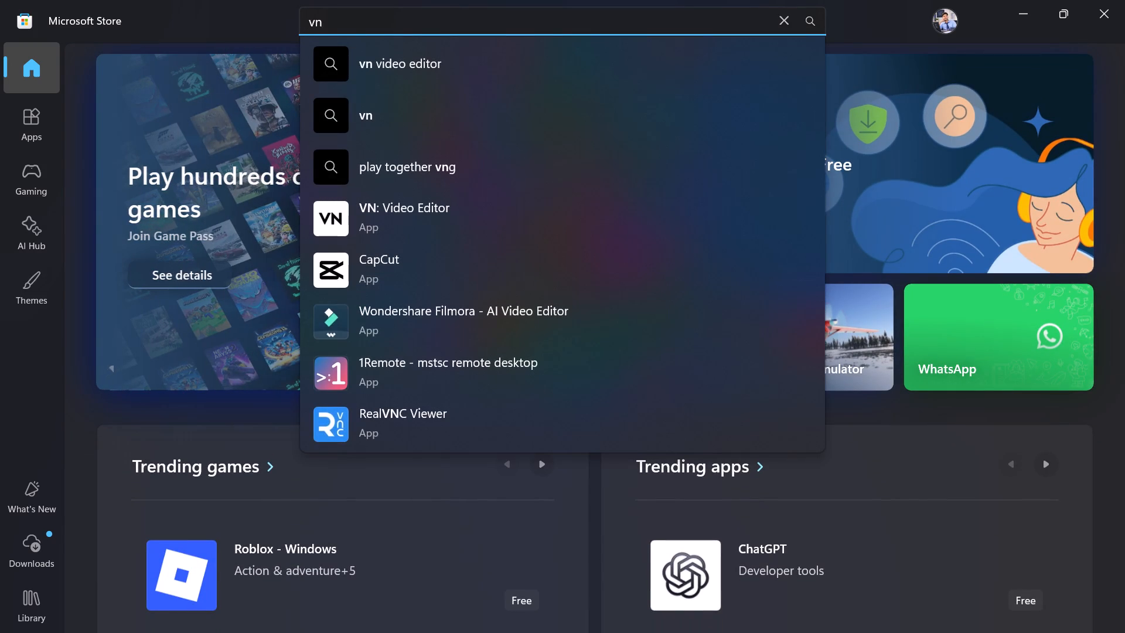
{"action": "left_click", "coordinate": [418, 200]}
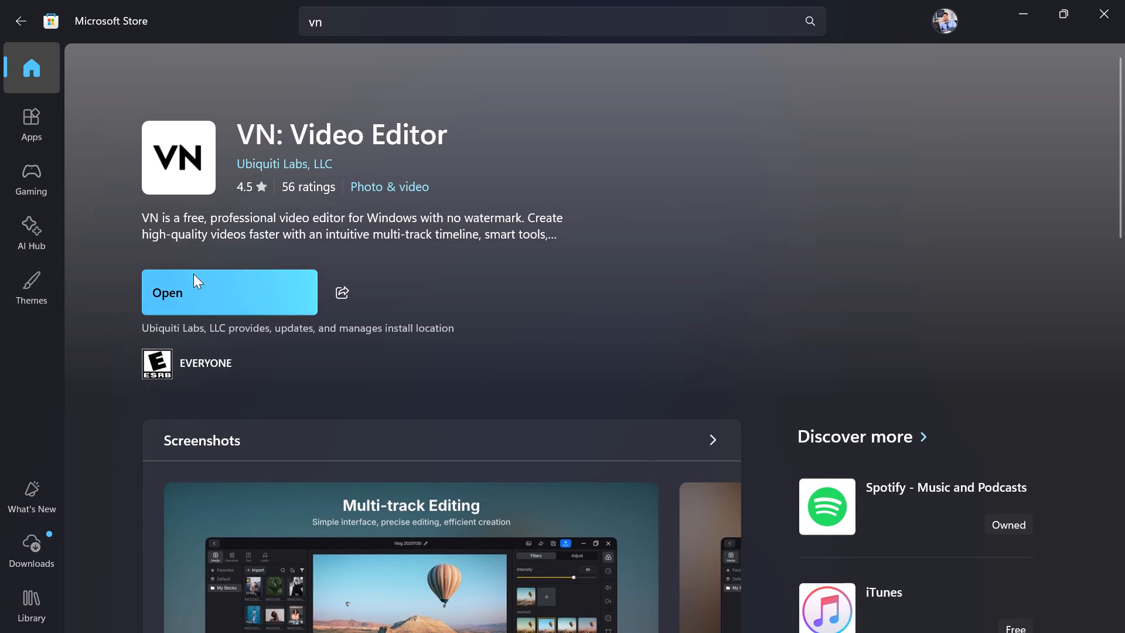
{"action": "left_click", "coordinate": [194, 278]}
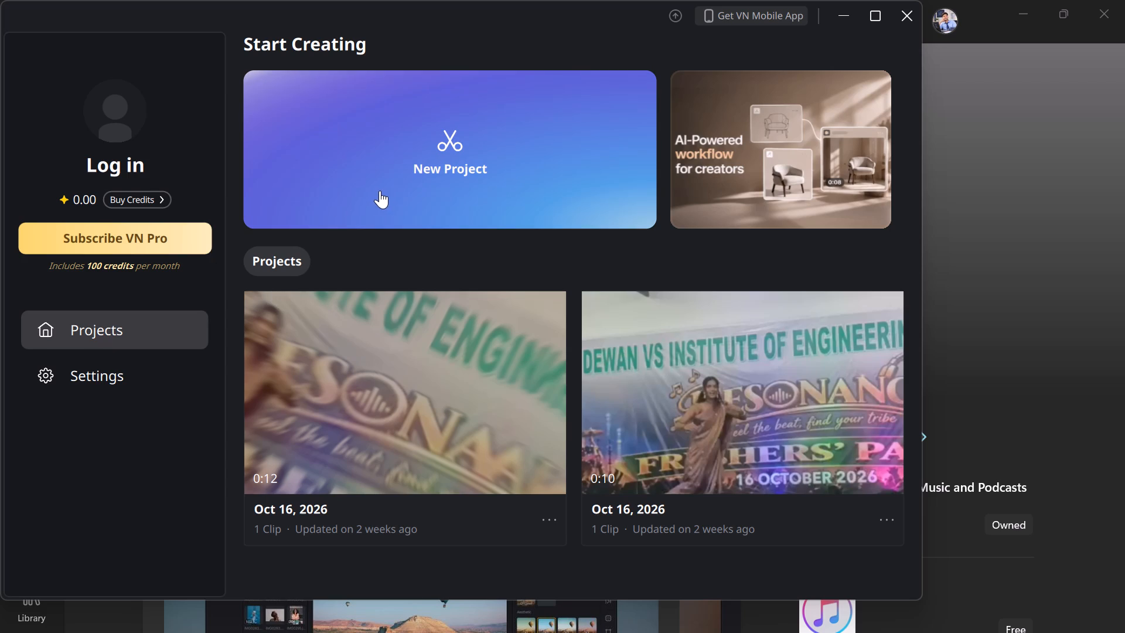
Try to create a new project, and start the editor's update to version 0.5.2.240.
{"action": "left_click", "coordinate": [402, 172]}
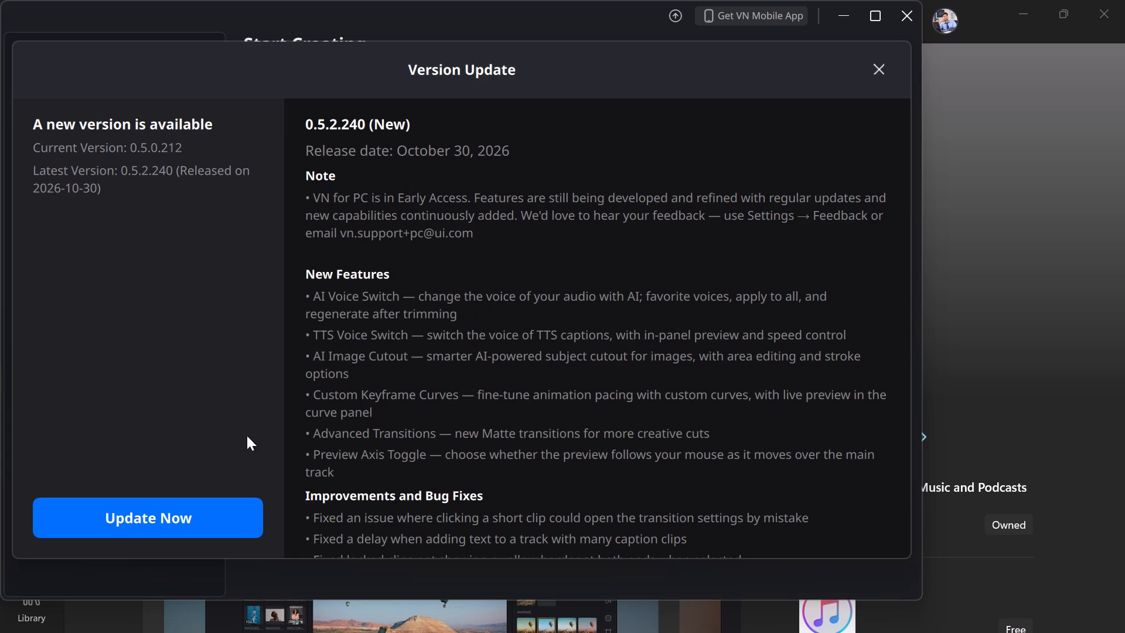
{"action": "left_click", "coordinate": [223, 527]}
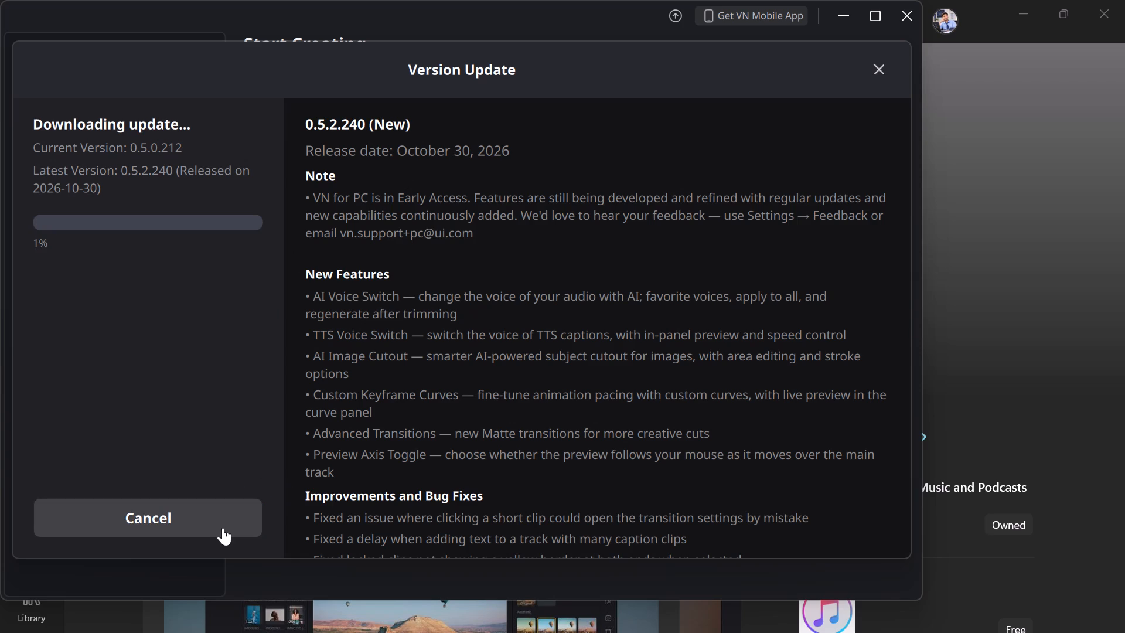
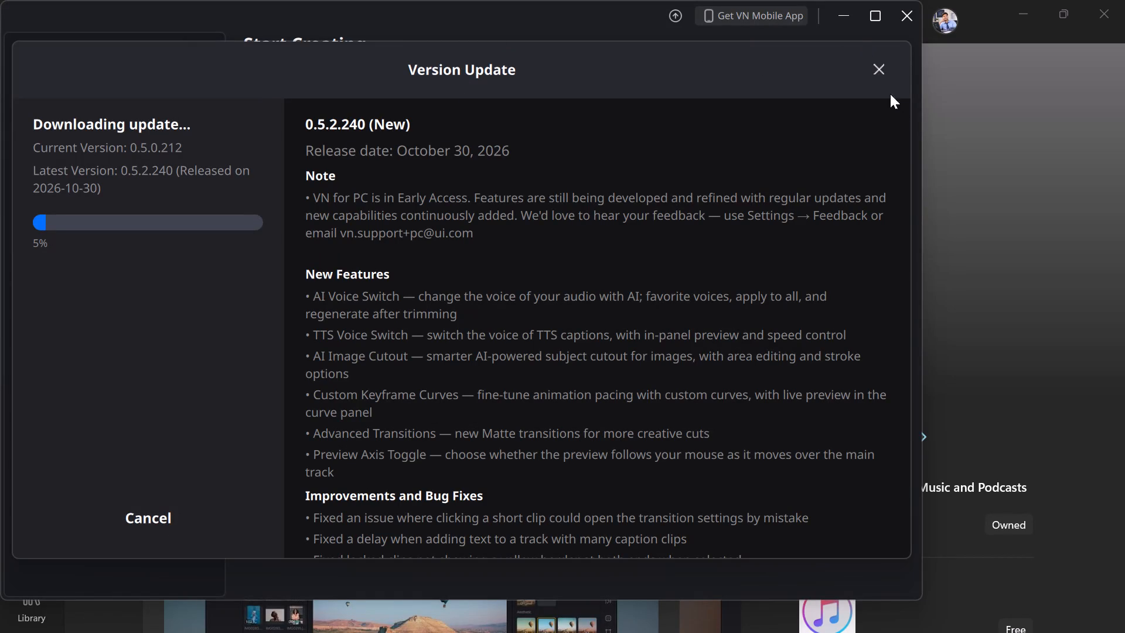
Dismiss the version update window while the download is running and start a new video project.
{"action": "left_click", "coordinate": [874, 70]}
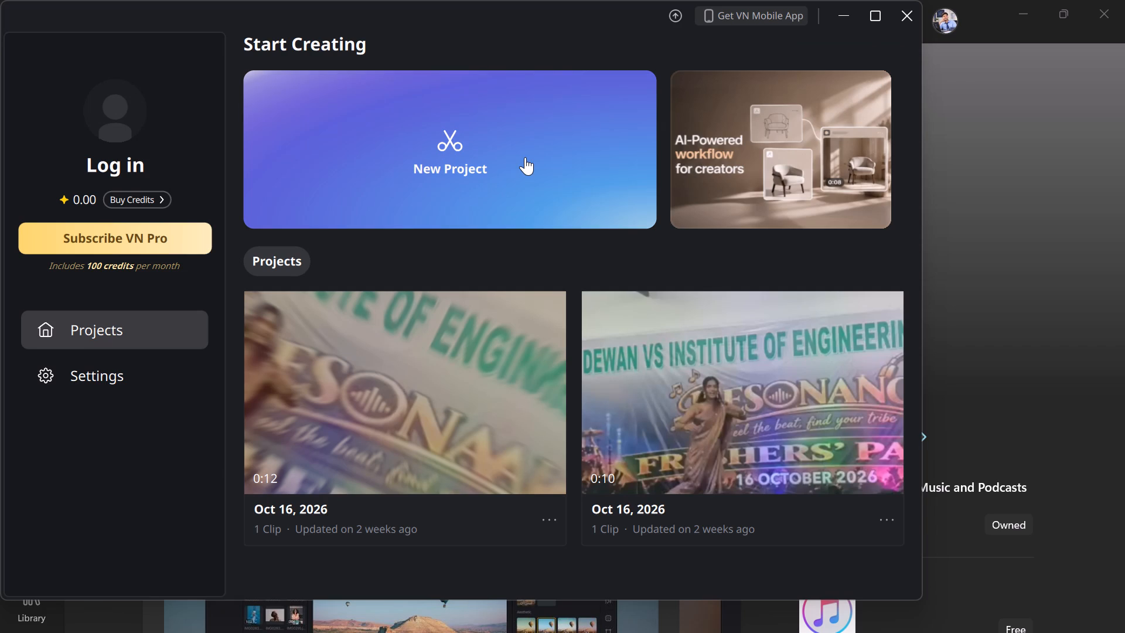
{"action": "left_click", "coordinate": [525, 157]}
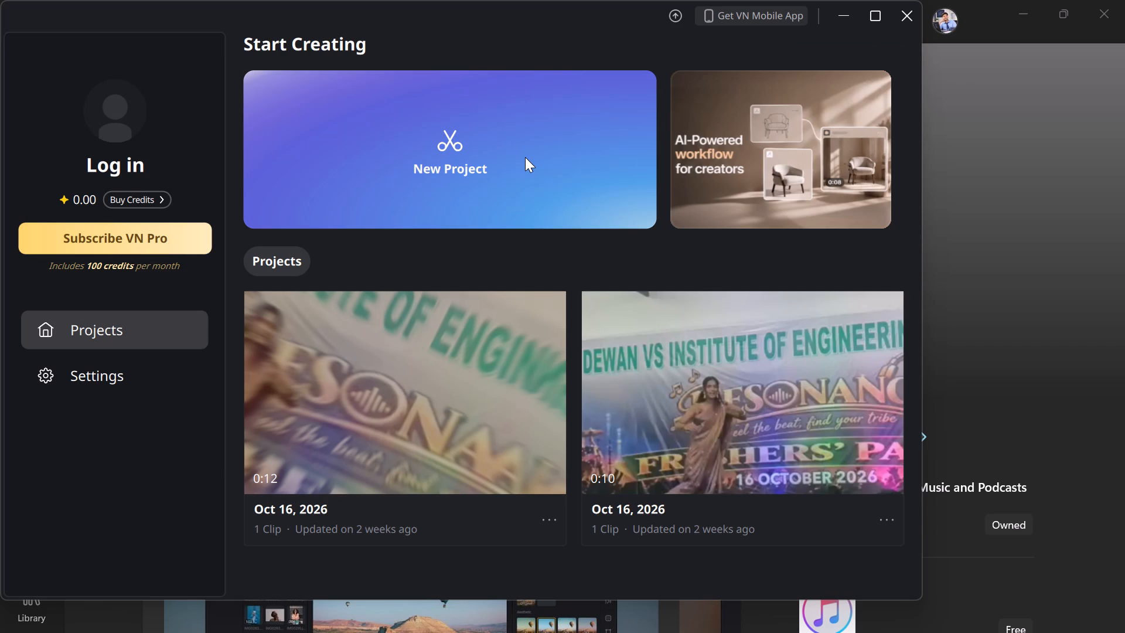
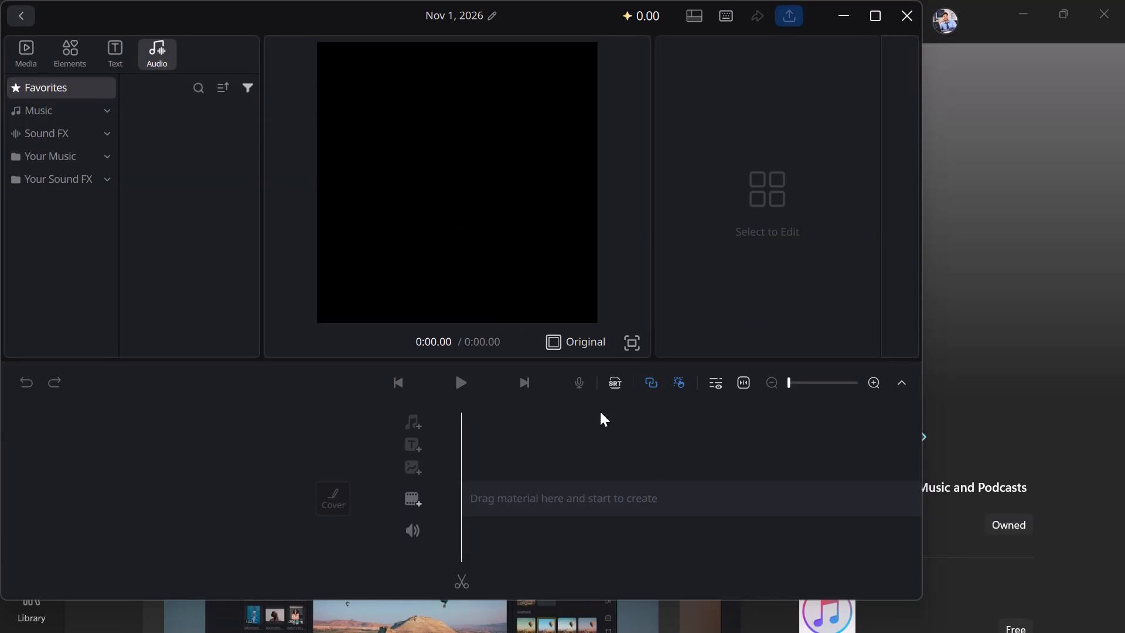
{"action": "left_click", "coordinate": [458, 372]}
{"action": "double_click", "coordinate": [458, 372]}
Close the VN video editor with its empty new project and switch to the virtual desktop Desktop 1.
{"action": "left_click", "coordinate": [908, 7]}
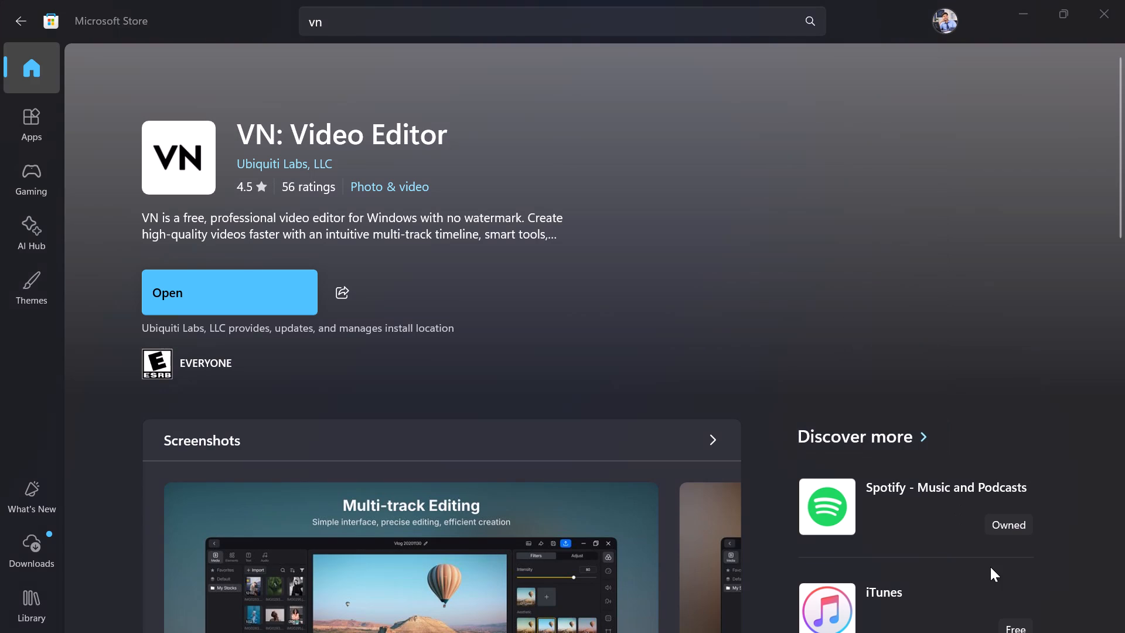
{"action": "left_click", "coordinate": [332, 547]}
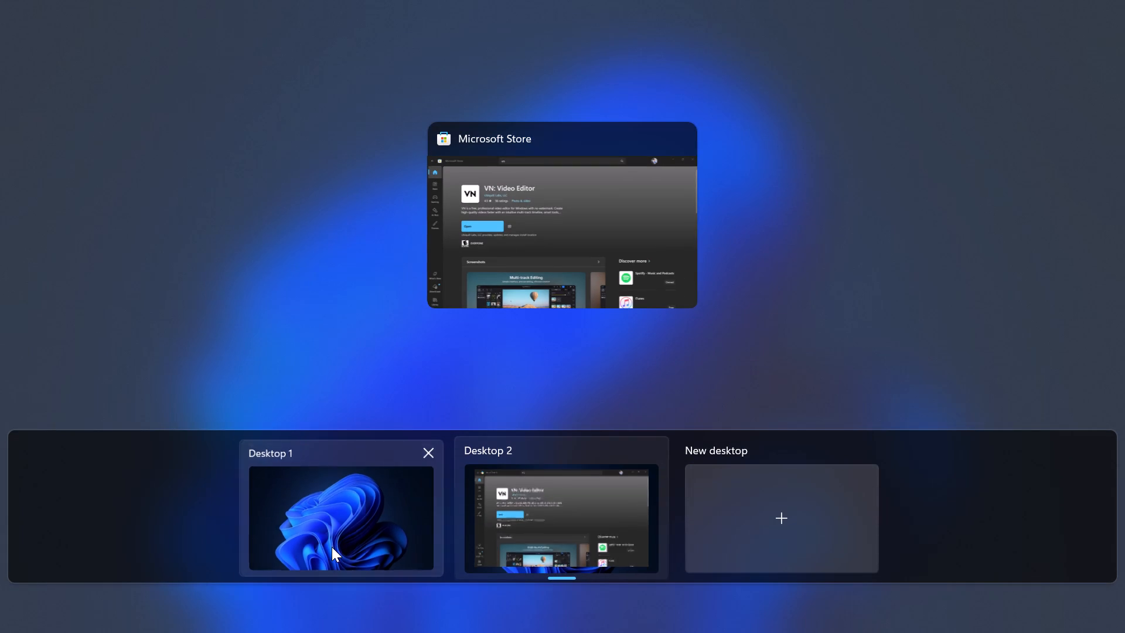
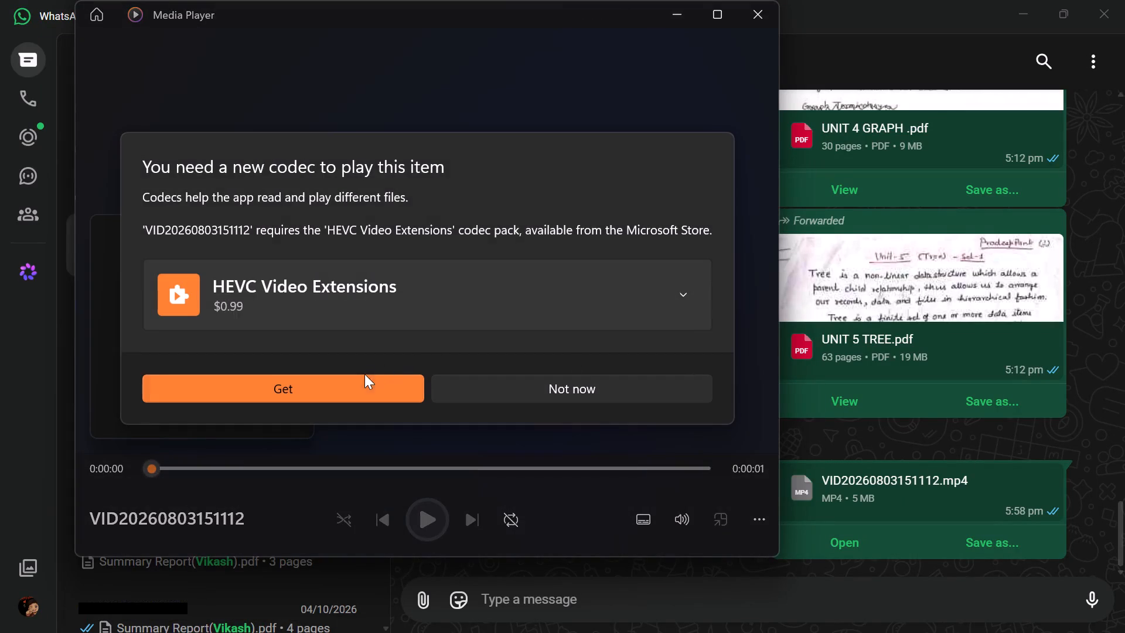
{"action": "left_click", "coordinate": [520, 385]}
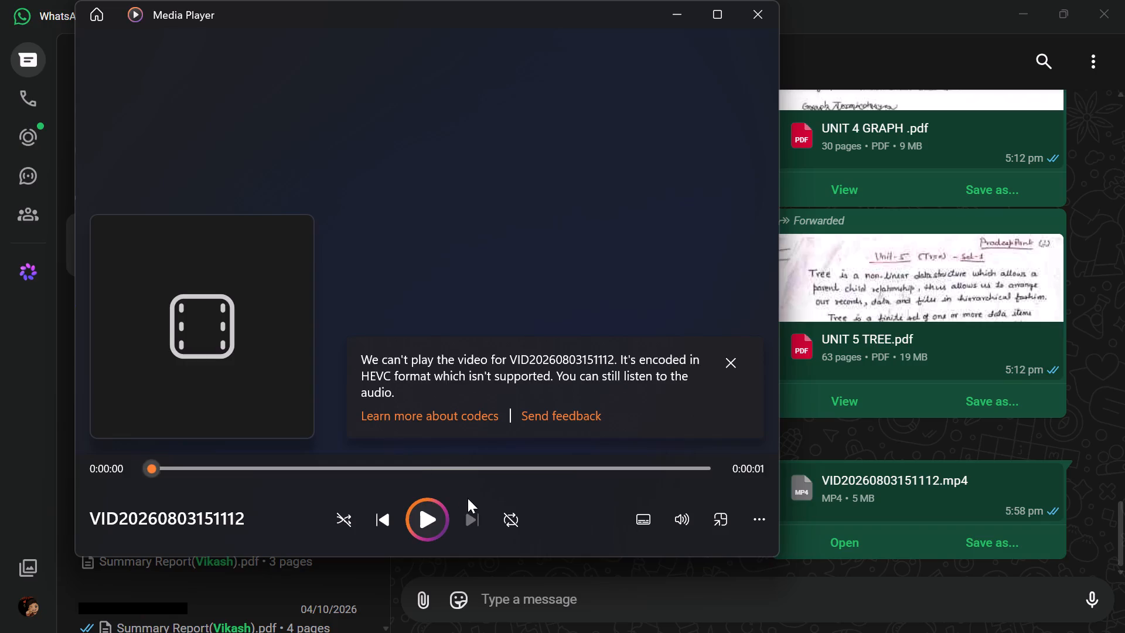
{"action": "left_click", "coordinate": [432, 526]}
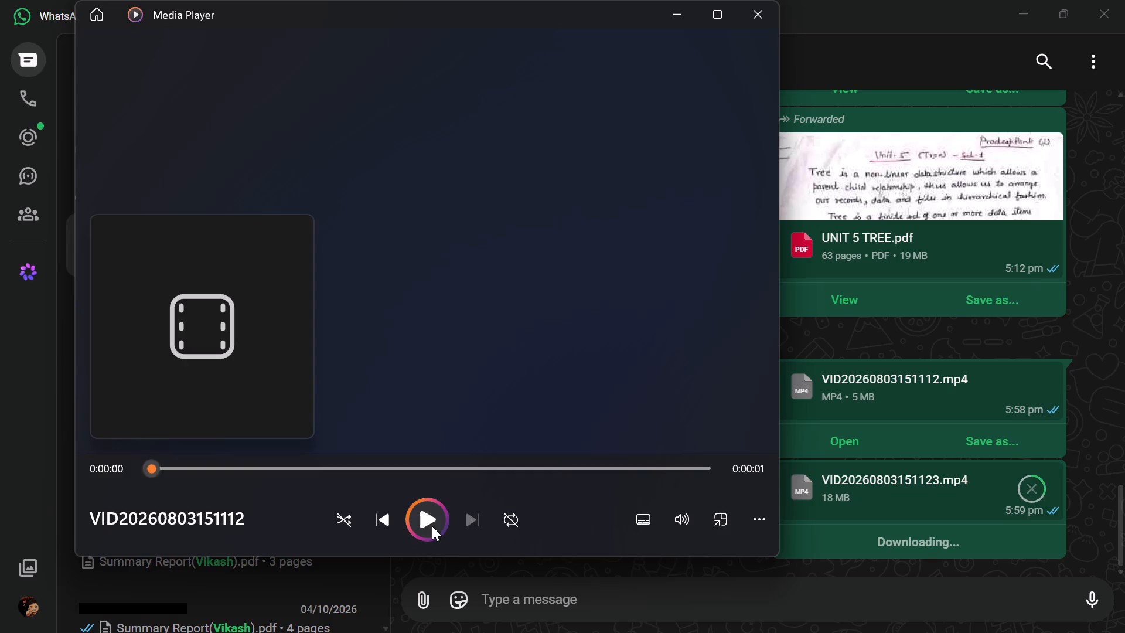
{"action": "left_click", "coordinate": [417, 512]}
{"action": "left_click", "coordinate": [436, 518]}
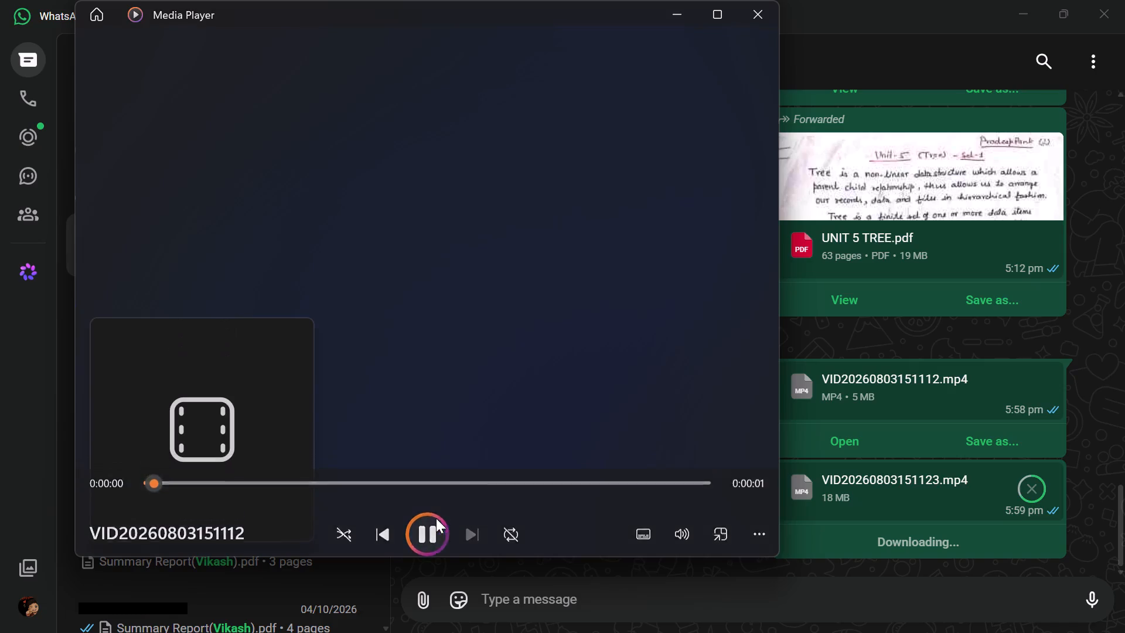
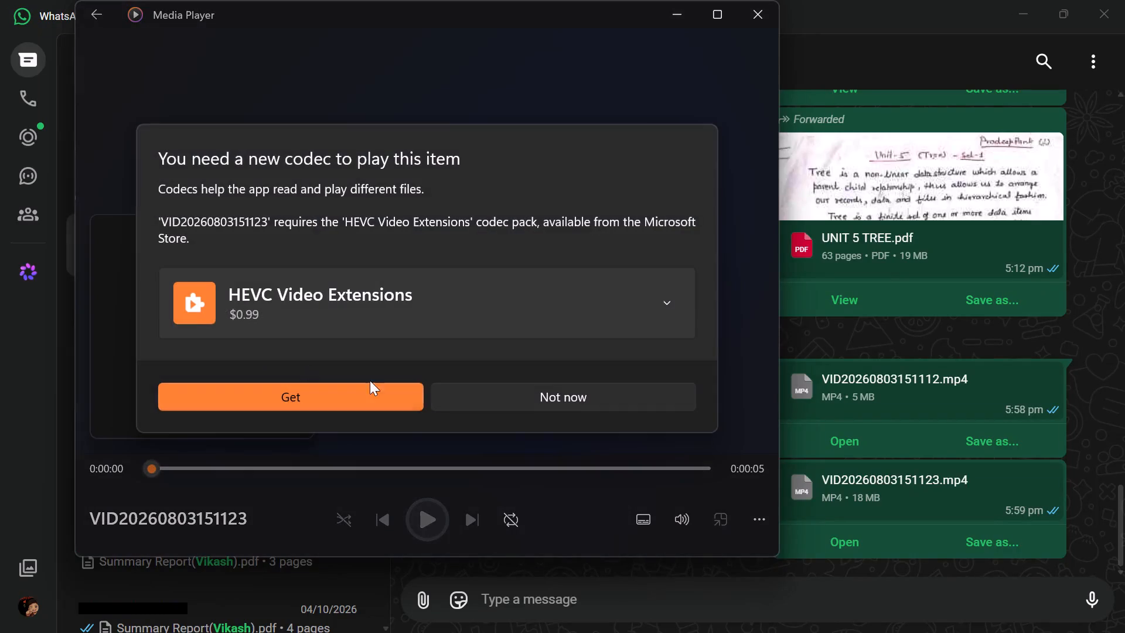
Start getting the HEVC Video Extensions codec for the chat video and opt out of seeing the region conflict notice again.
{"action": "left_click", "coordinate": [343, 398]}
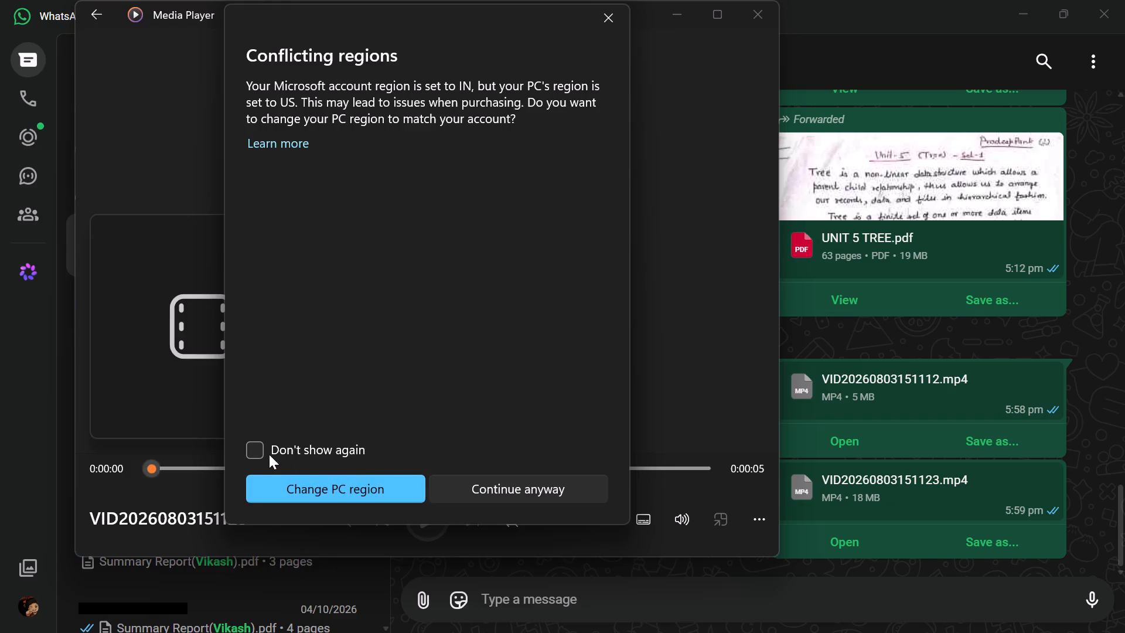
{"action": "left_click", "coordinate": [249, 445]}
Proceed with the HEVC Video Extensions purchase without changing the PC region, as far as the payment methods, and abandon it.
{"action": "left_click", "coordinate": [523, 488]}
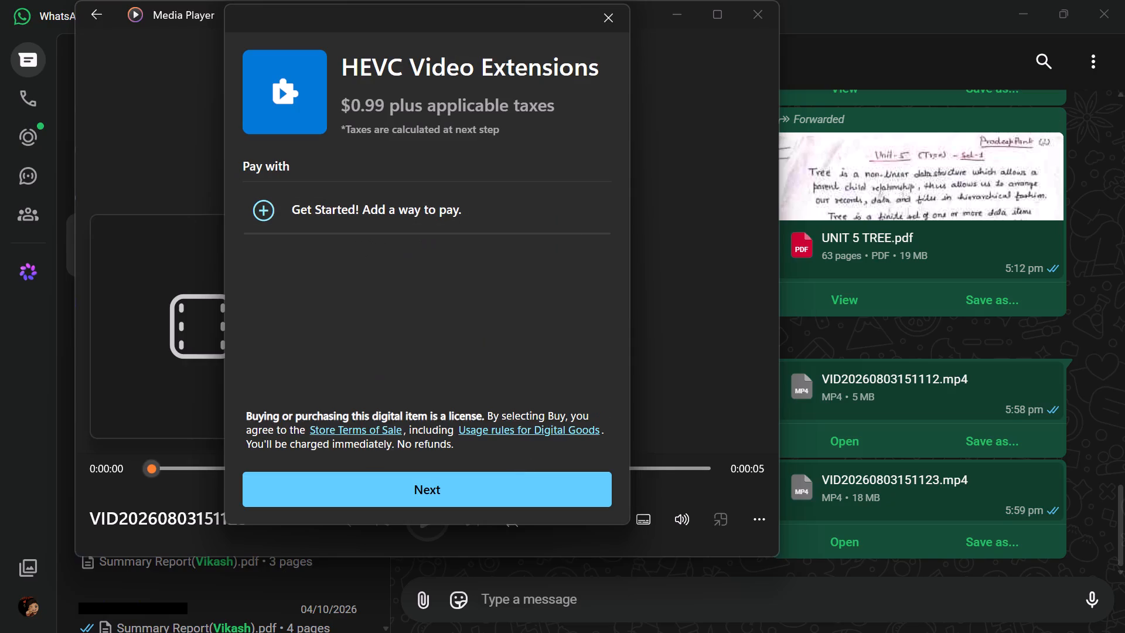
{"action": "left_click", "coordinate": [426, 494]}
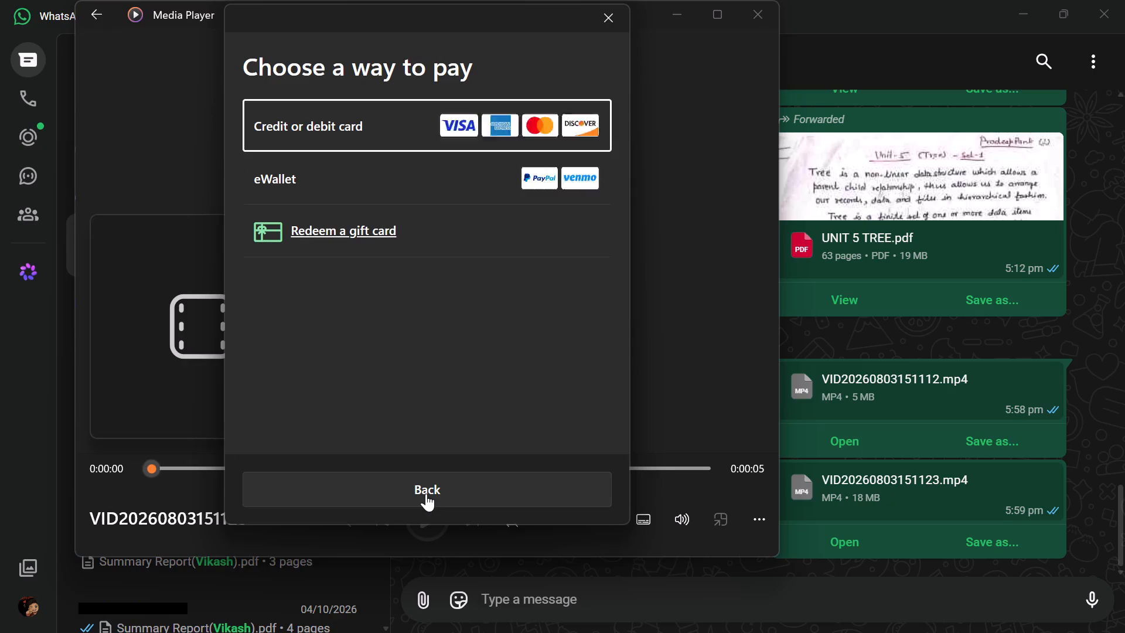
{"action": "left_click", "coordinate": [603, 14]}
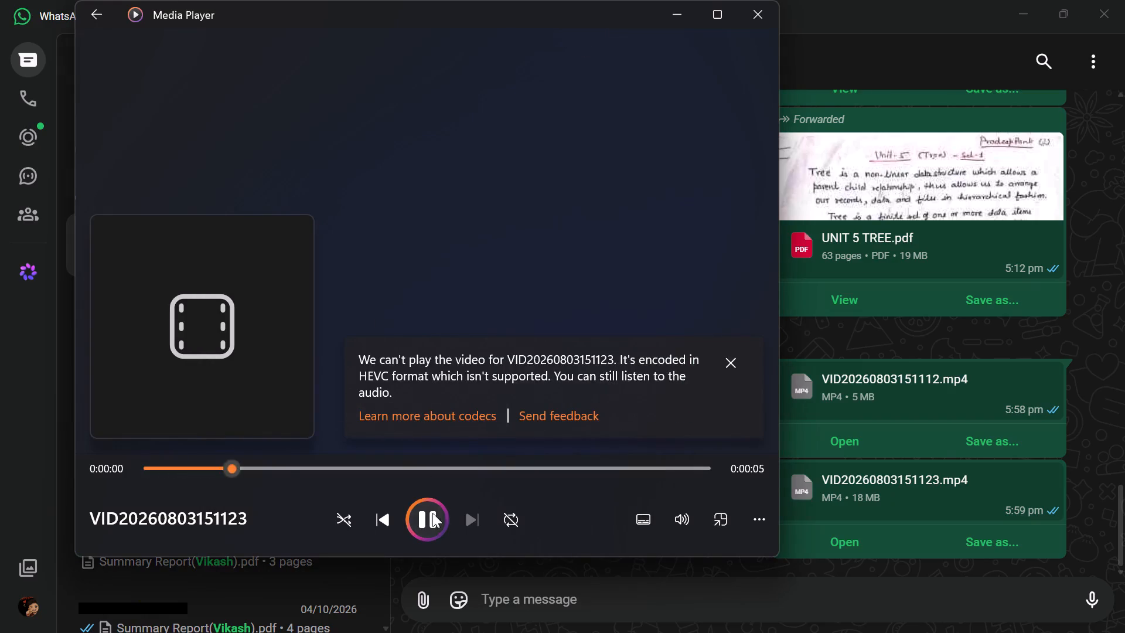
{"action": "left_click", "coordinate": [739, 365]}
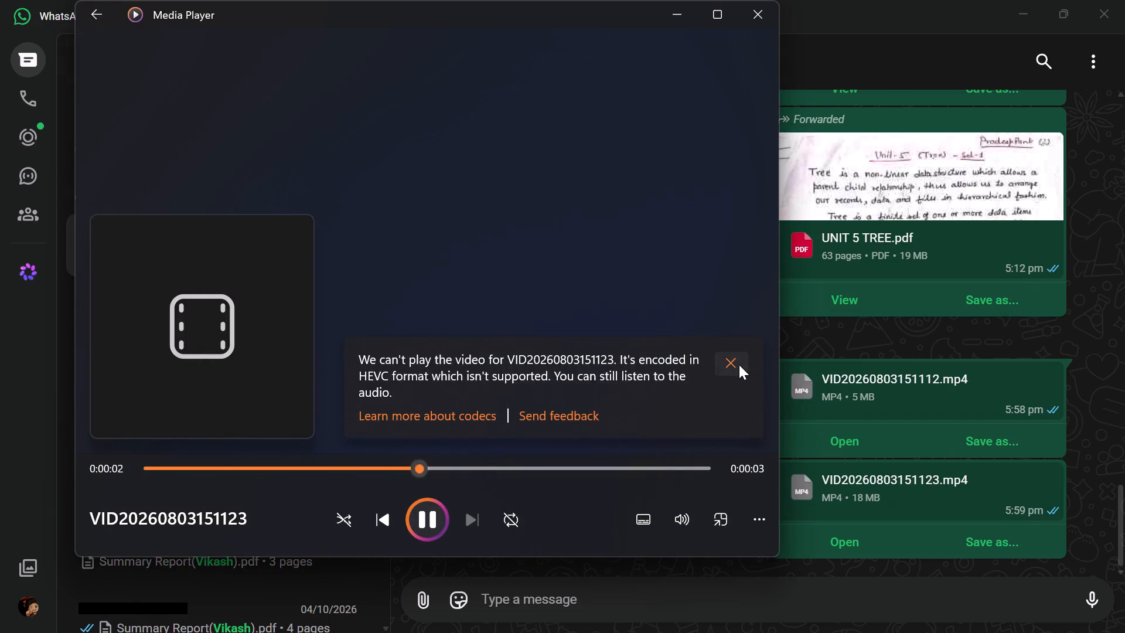
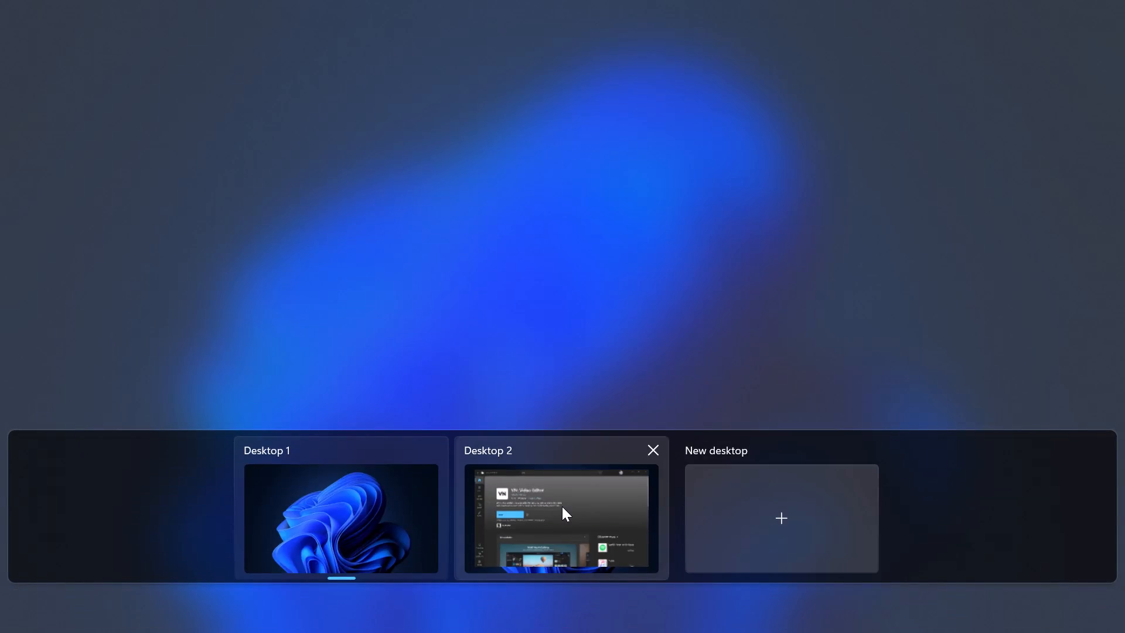
Switch to Desktop 2 and launch VN: Video Editor from its Microsoft Store page.
{"action": "left_click", "coordinate": [562, 506]}
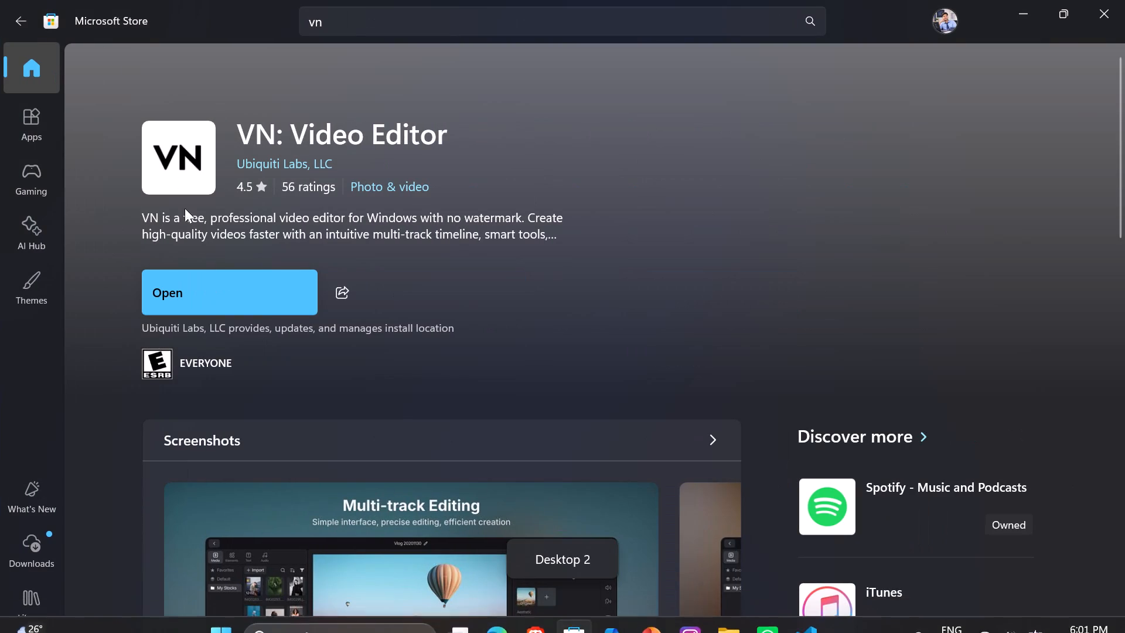
{"action": "left_click", "coordinate": [262, 304]}
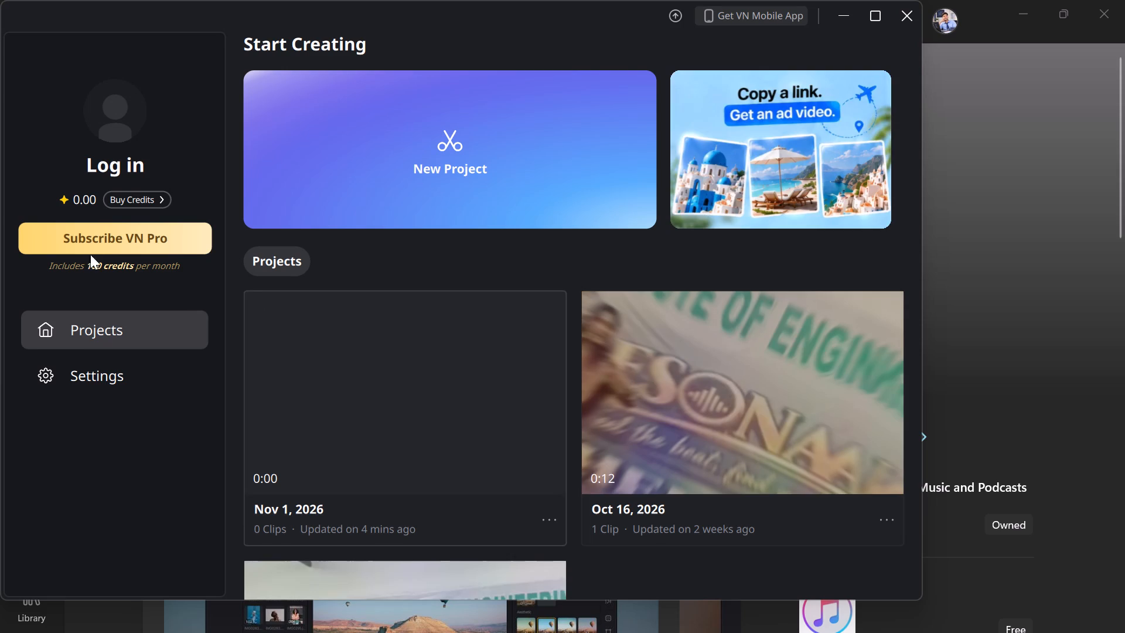
Start a new project, show the New Library folder in its media, and return to the project list.
{"action": "left_click", "coordinate": [380, 180]}
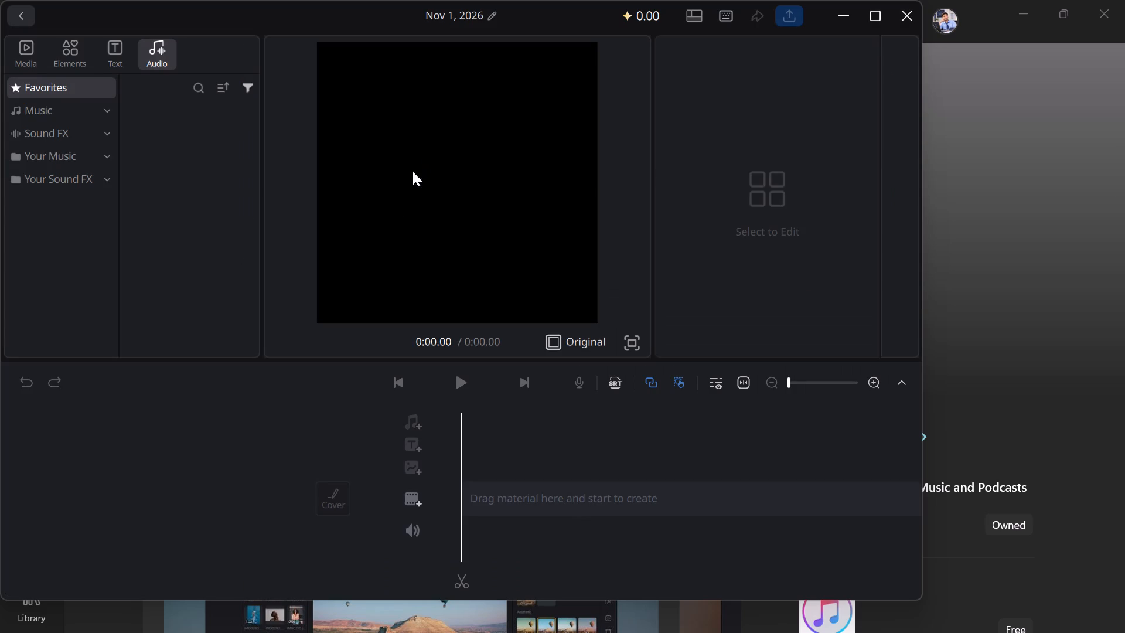
{"action": "left_click", "coordinate": [20, 53]}
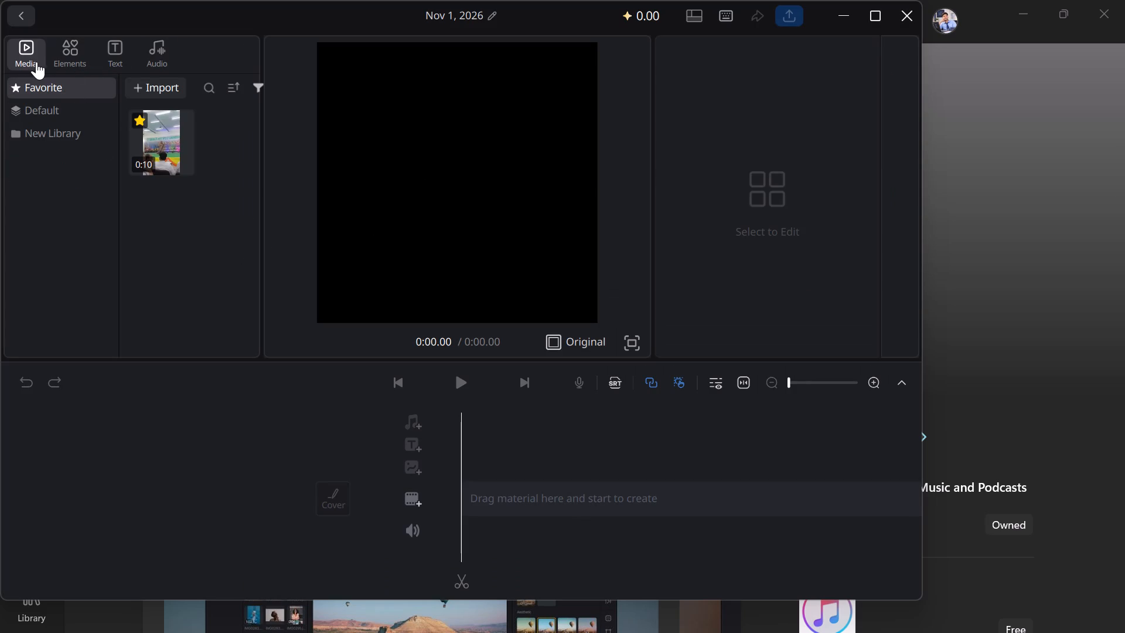
{"action": "left_click", "coordinate": [37, 135]}
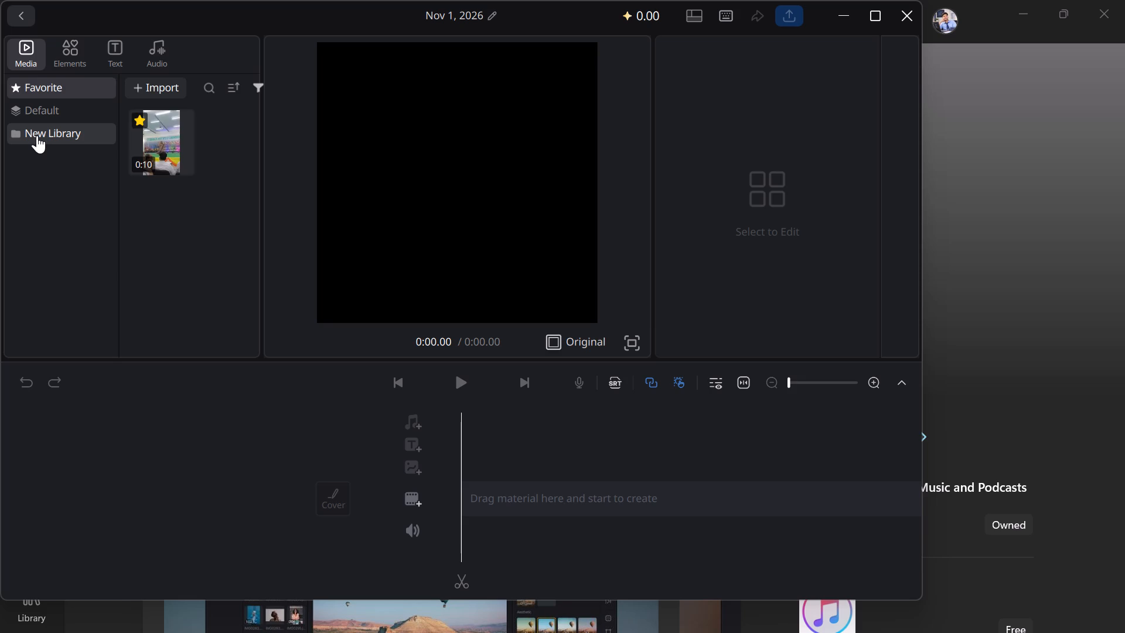
{"action": "left_click", "coordinate": [37, 135]}
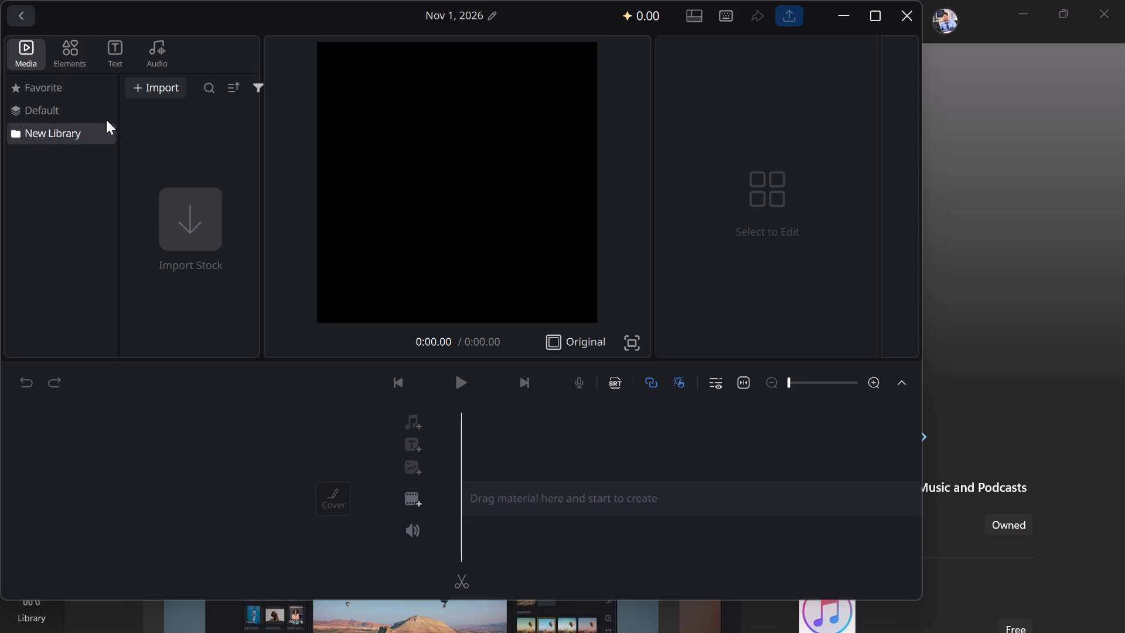
{"action": "left_click", "coordinate": [20, 57]}
{"action": "left_click", "coordinate": [19, 16]}
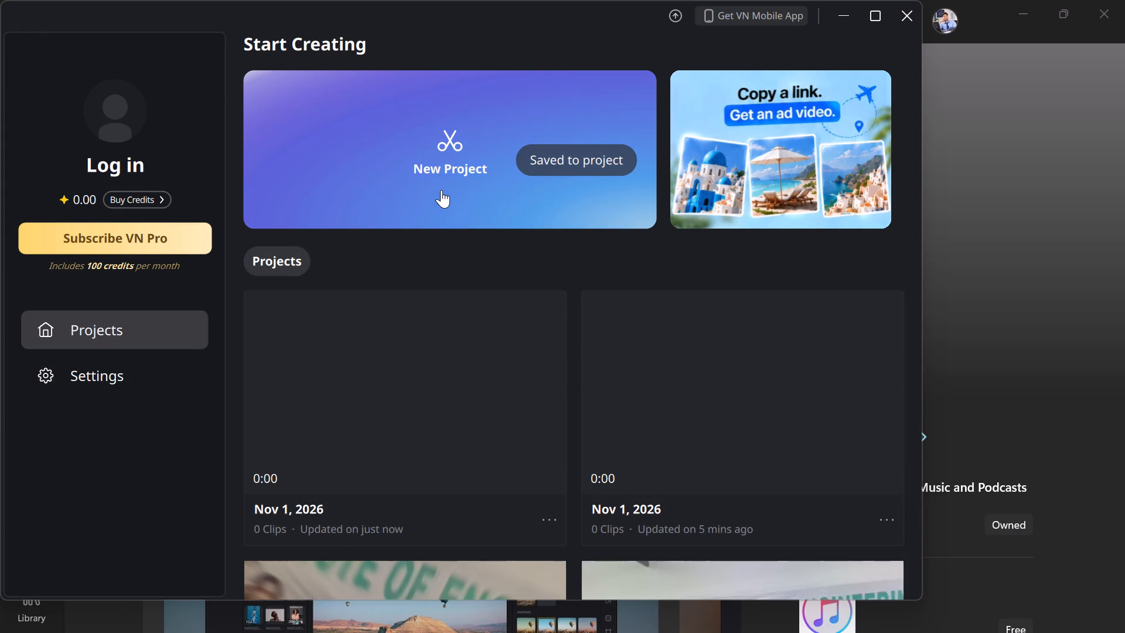
Create another empty project and return to the project list.
{"action": "left_click", "coordinate": [450, 161]}
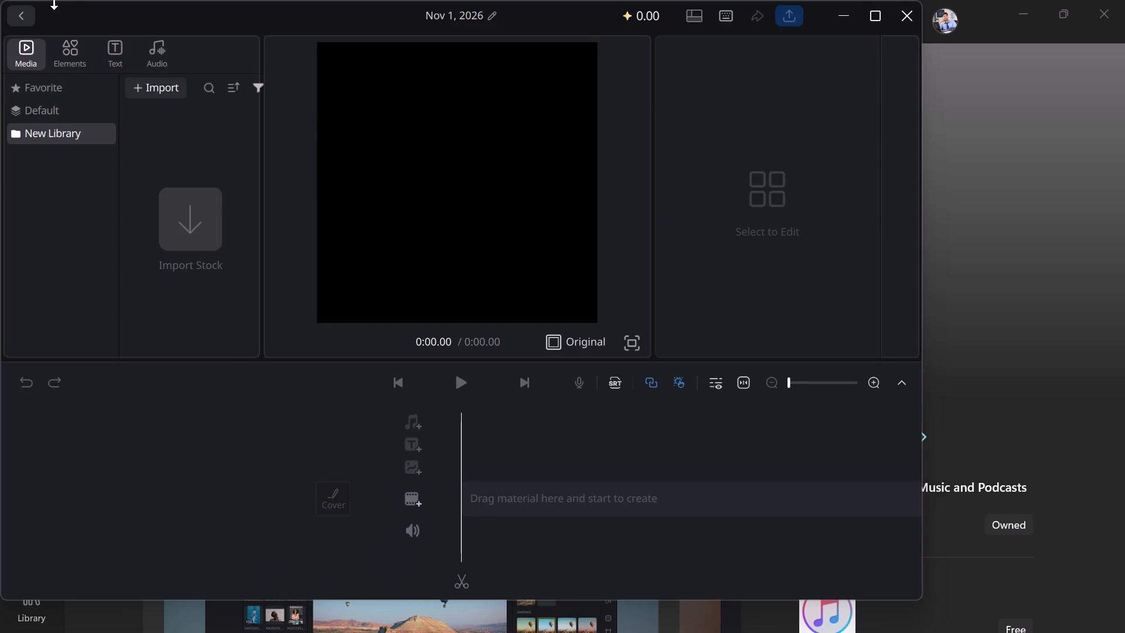
{"action": "left_click", "coordinate": [26, 40]}
{"action": "left_click", "coordinate": [21, 16]}
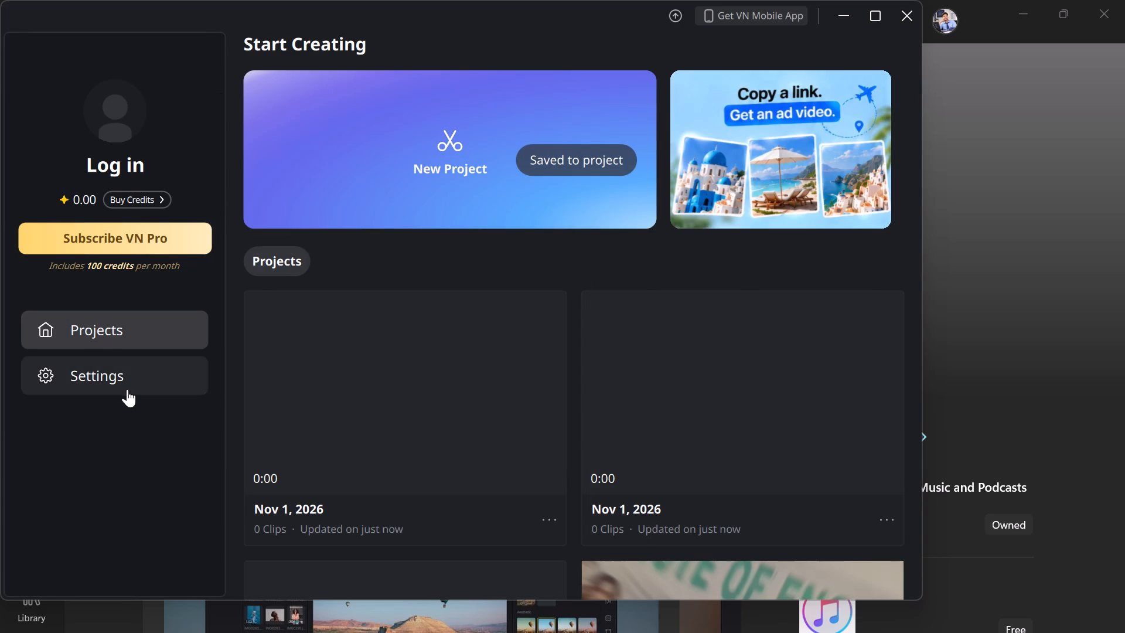
Look through the saved projects, briefly open the newest Nov 1, 2026 project, and return to the list.
{"action": "scroll", "coordinate": [538, 445], "scroll_direction": "down", "scroll_amount": 6}
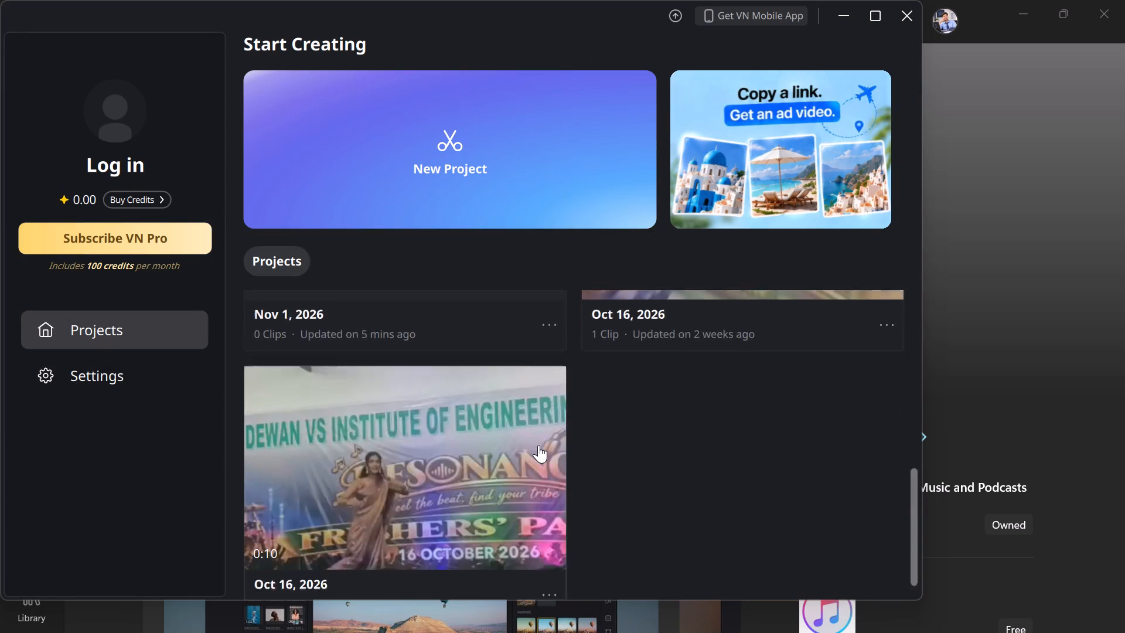
{"action": "scroll", "coordinate": [538, 445], "scroll_direction": "down", "scroll_amount": 2}
{"action": "scroll", "coordinate": [538, 445], "scroll_direction": "up", "scroll_amount": 2}
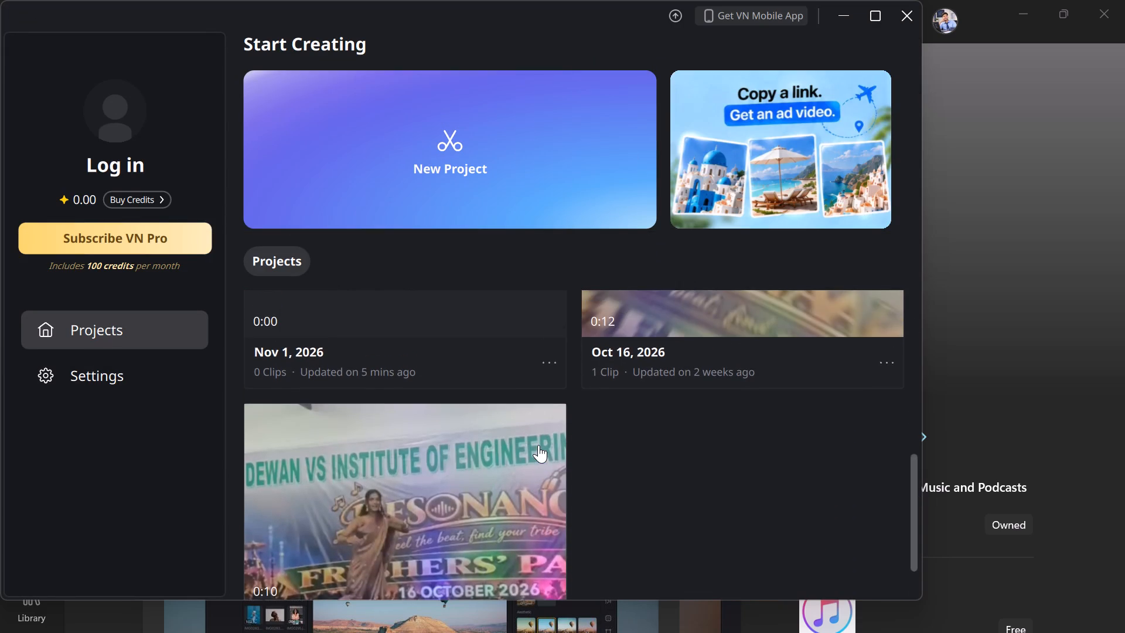
{"action": "scroll", "coordinate": [538, 445], "scroll_direction": "up", "scroll_amount": 6}
{"action": "right_click", "coordinate": [538, 445]}
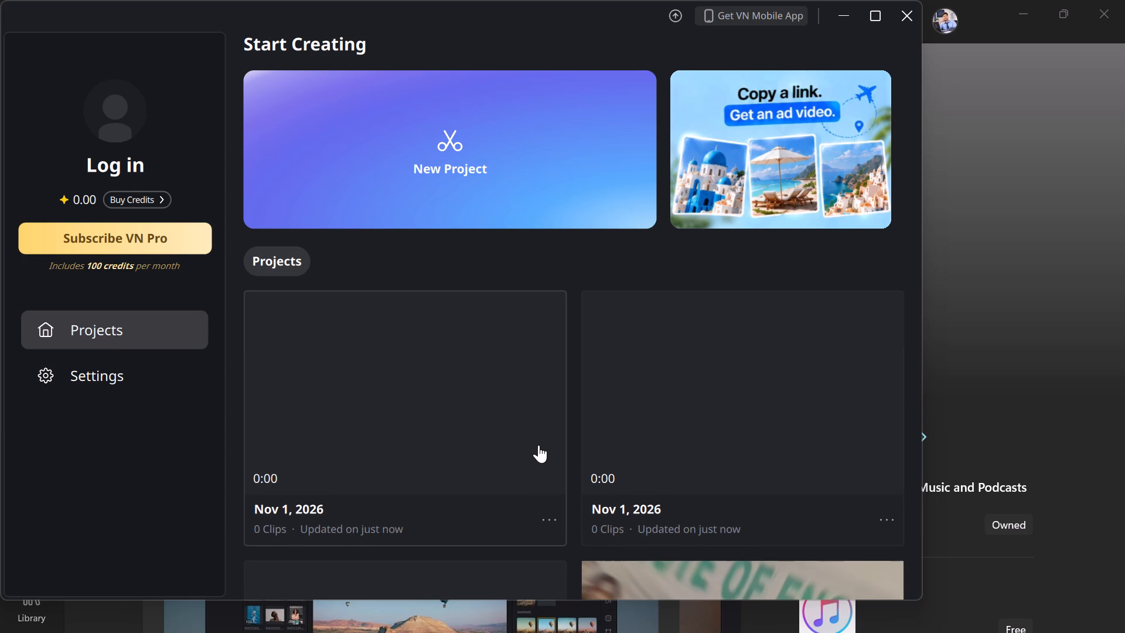
{"action": "left_click", "coordinate": [538, 445]}
{"action": "right_click", "coordinate": [538, 445]}
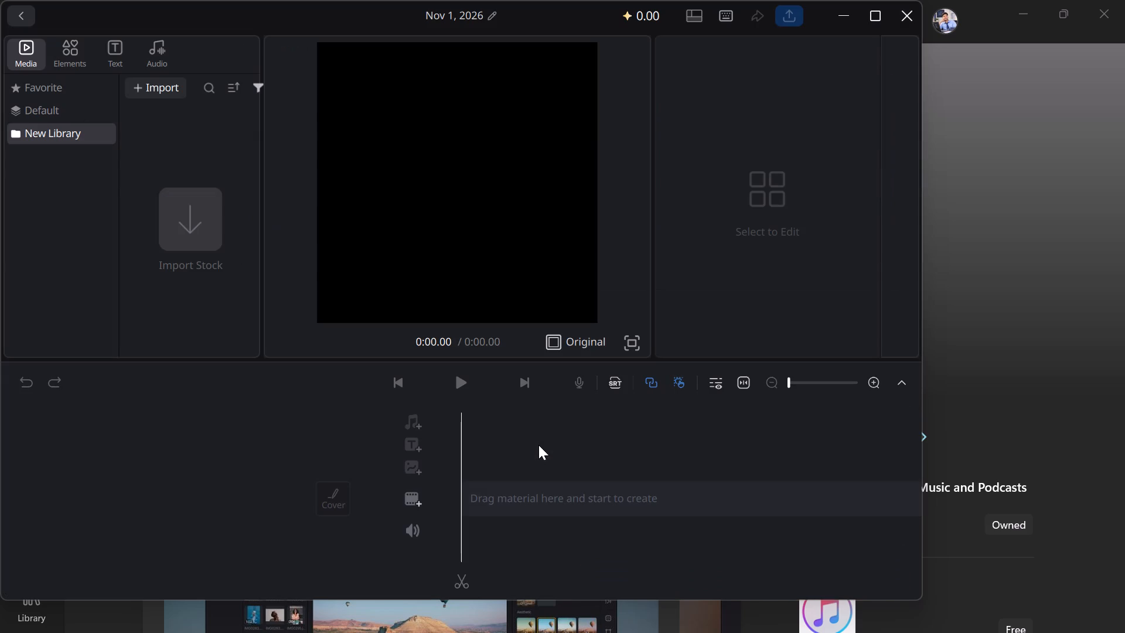
{"action": "left_click", "coordinate": [23, 21]}
Check the whole project list again, from the Nov 1, 2026 projects down to the Oct 16, 2026 ones.
{"action": "right_click", "coordinate": [394, 330]}
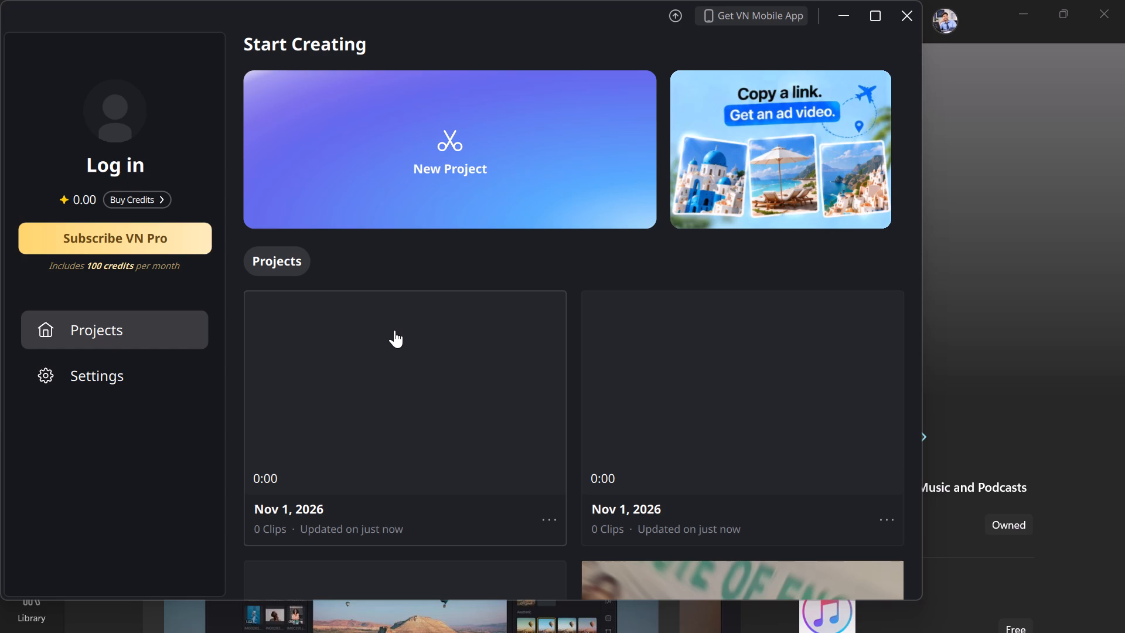
{"action": "right_click", "coordinate": [394, 330]}
{"action": "scroll", "coordinate": [394, 330], "scroll_direction": "down", "scroll_amount": 3}
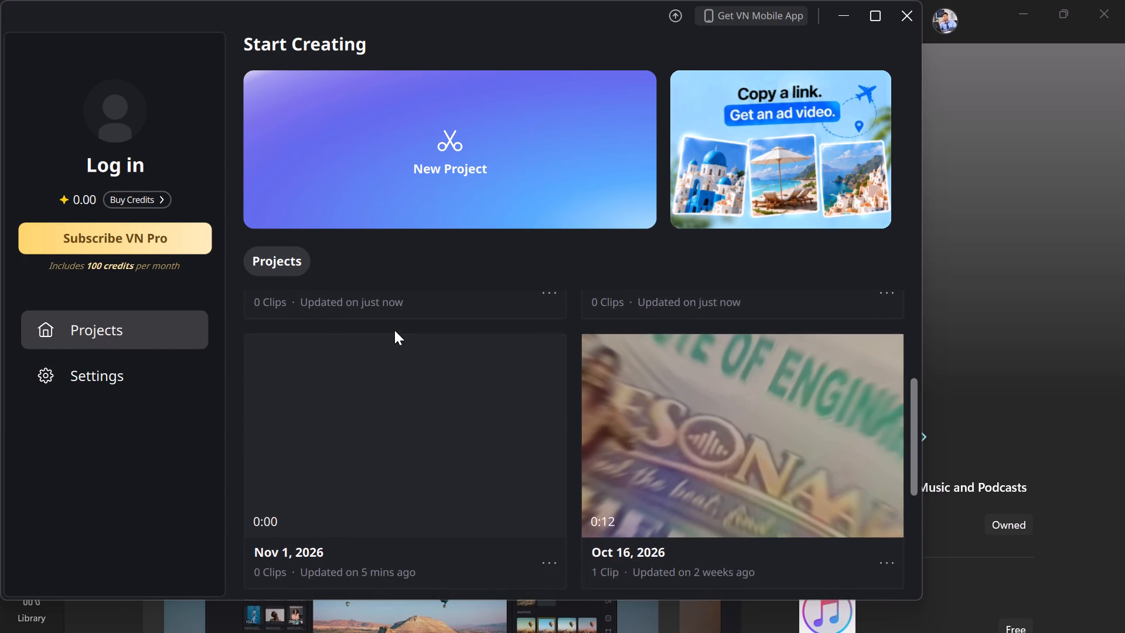
{"action": "scroll", "coordinate": [394, 330], "scroll_direction": "down", "scroll_amount": 7}
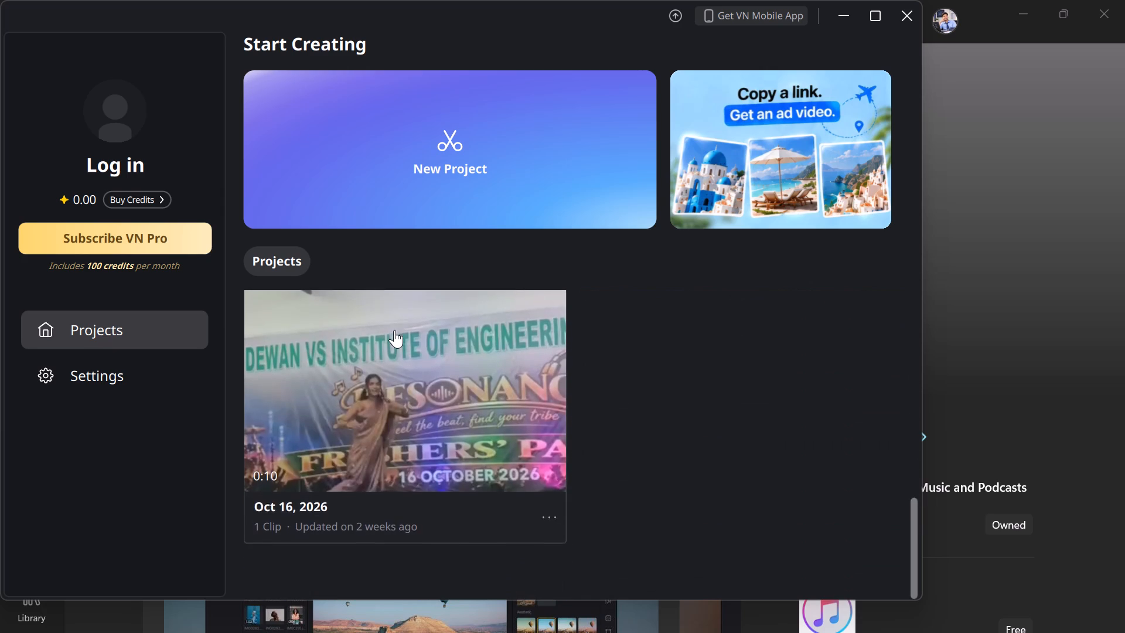
{"action": "scroll", "coordinate": [394, 330], "scroll_direction": "up", "scroll_amount": 7}
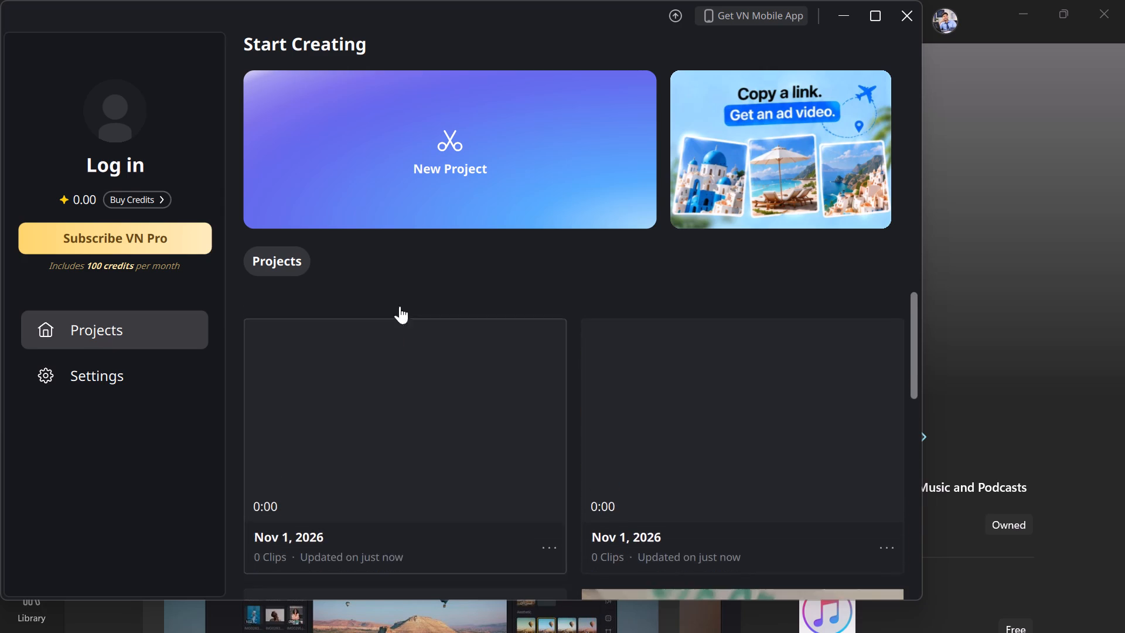
Start a new project and begin importing media into New Library, accepting the import tips.
{"action": "left_click", "coordinate": [418, 126]}
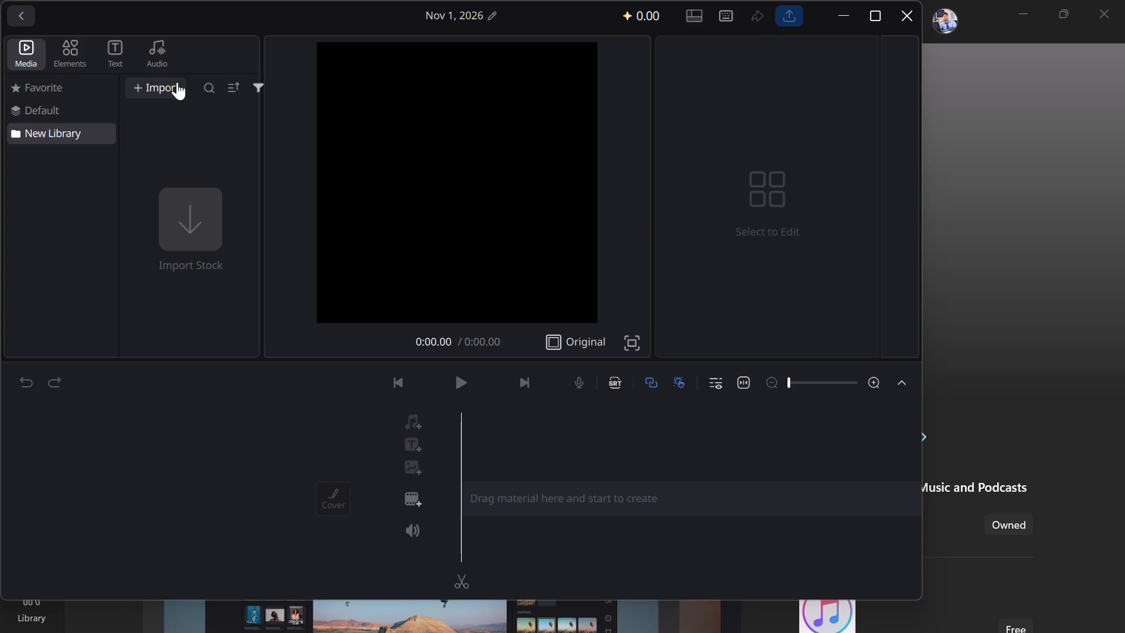
{"action": "left_click", "coordinate": [146, 83]}
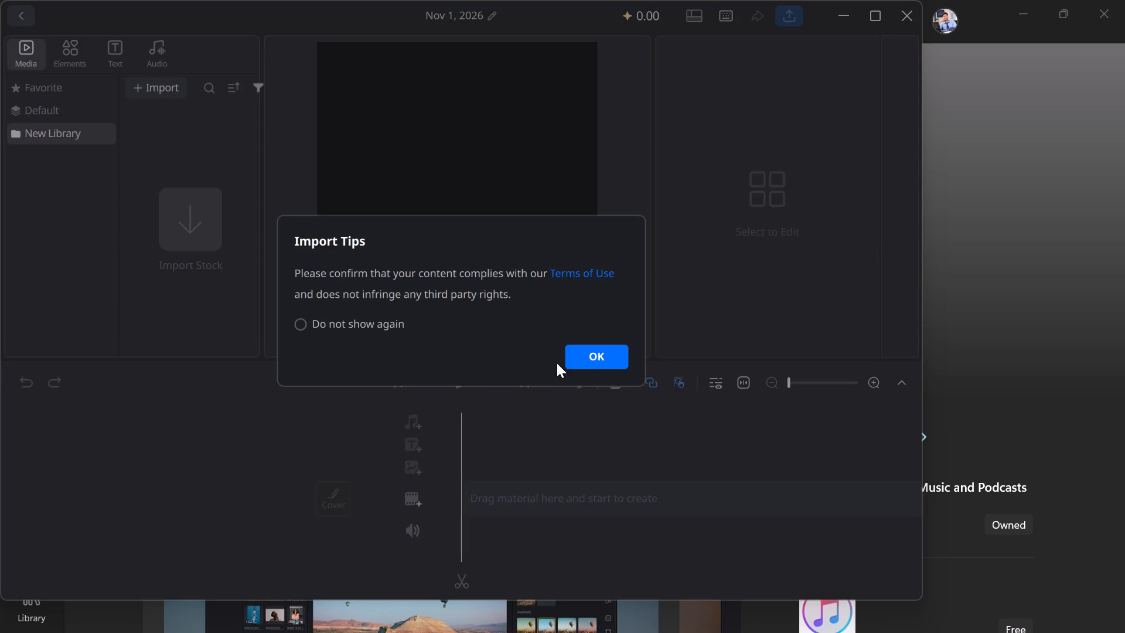
{"action": "left_click", "coordinate": [615, 356]}
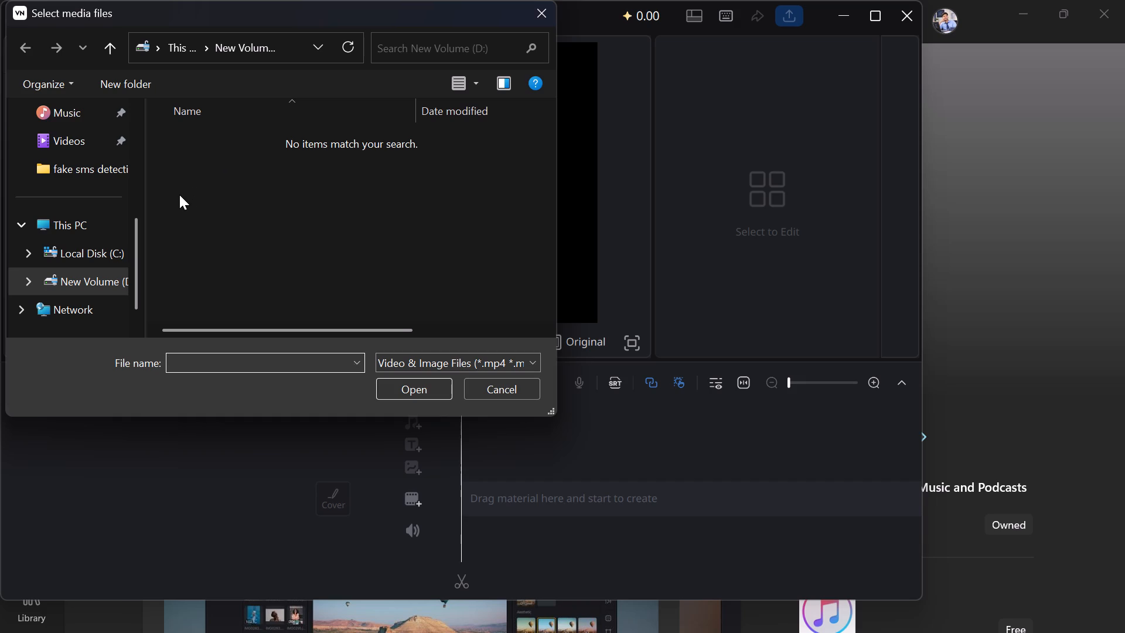
Look for media files to import in the Videos folder and on Local Disk (C:).
{"action": "left_click", "coordinate": [39, 134]}
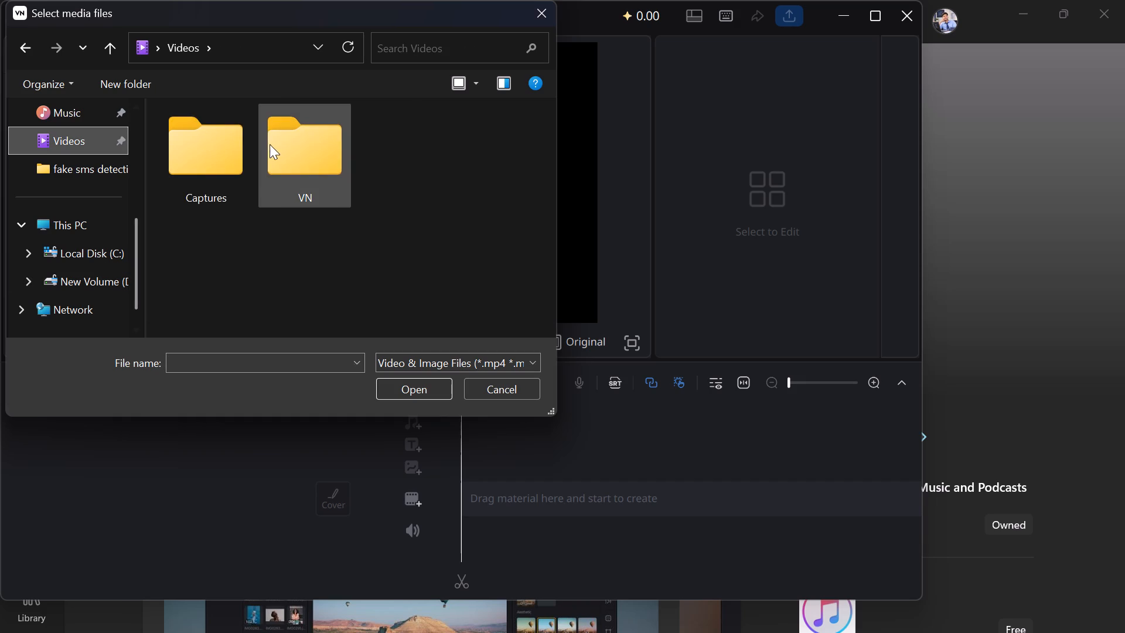
{"action": "left_click", "coordinate": [84, 226]}
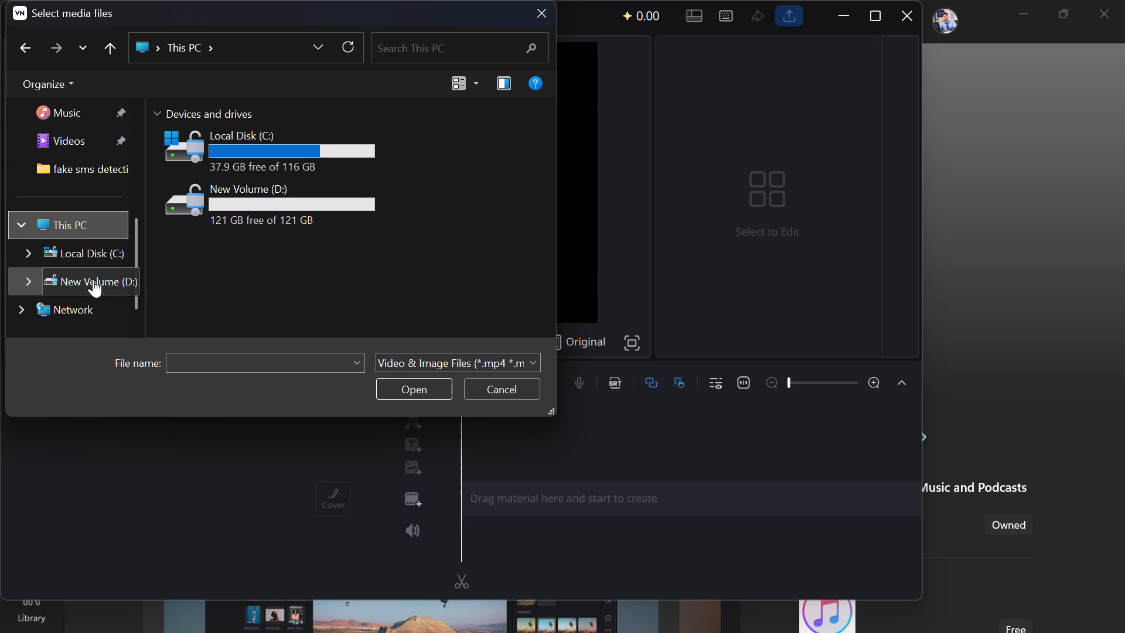
{"action": "left_click", "coordinate": [237, 146]}
{"action": "left_click", "coordinate": [237, 146]}
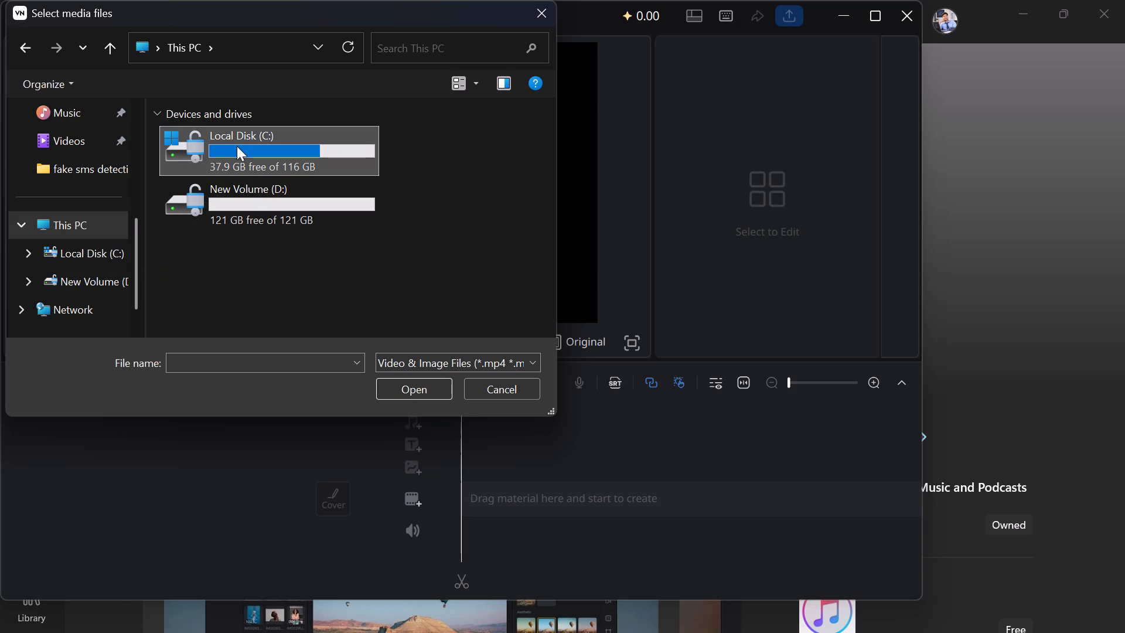
{"action": "left_click", "coordinate": [425, 384]}
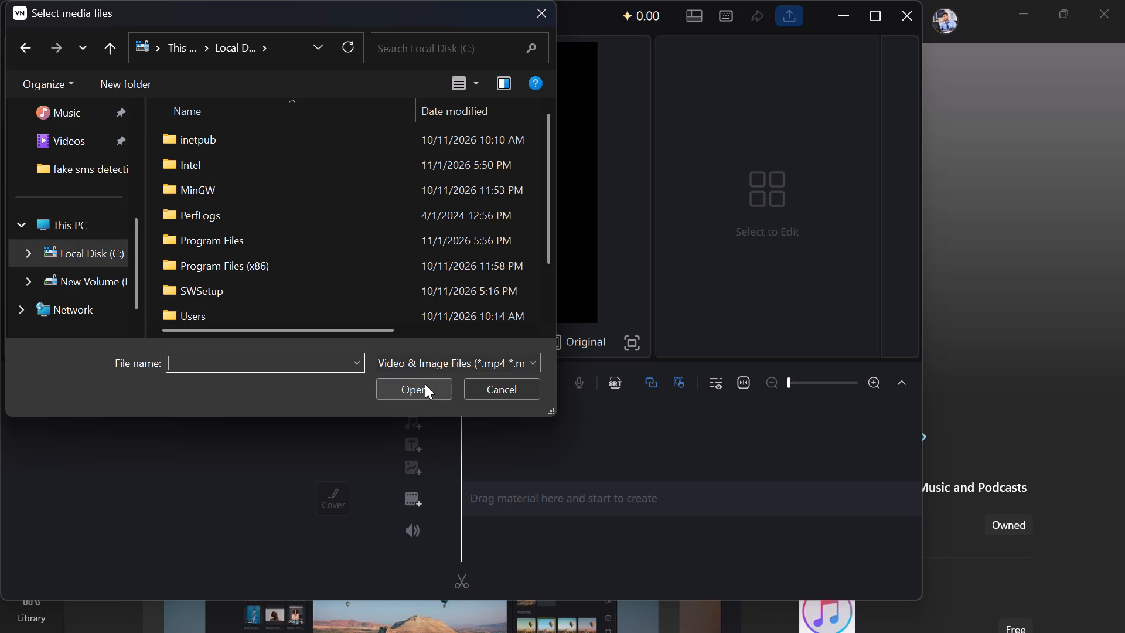
{"action": "scroll", "coordinate": [243, 227], "scroll_direction": "down", "scroll_amount": 3}
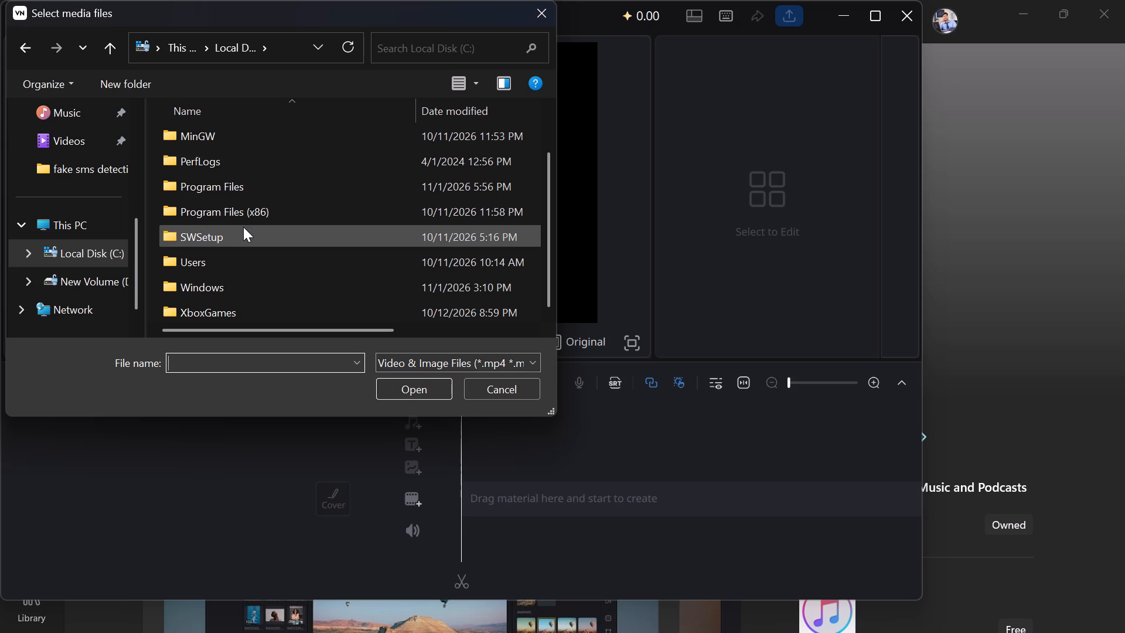
{"action": "scroll", "coordinate": [243, 227], "scroll_direction": "down", "scroll_amount": 1}
{"action": "scroll", "coordinate": [243, 227], "scroll_direction": "up", "scroll_amount": 2}
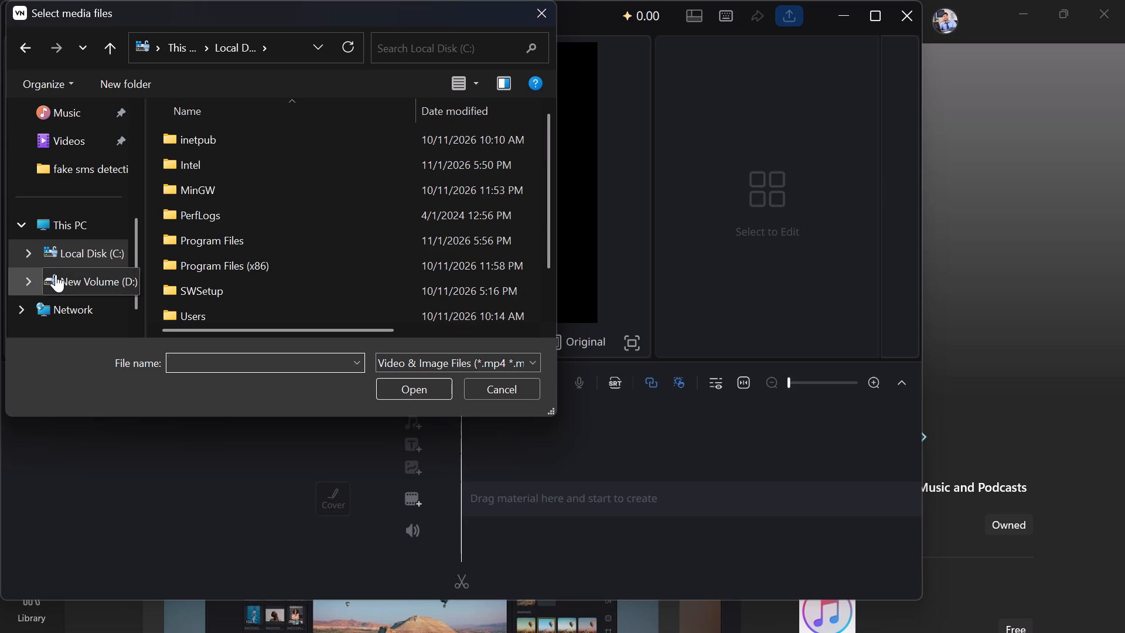
{"action": "scroll", "coordinate": [53, 323], "scroll_direction": "down", "scroll_amount": 1}
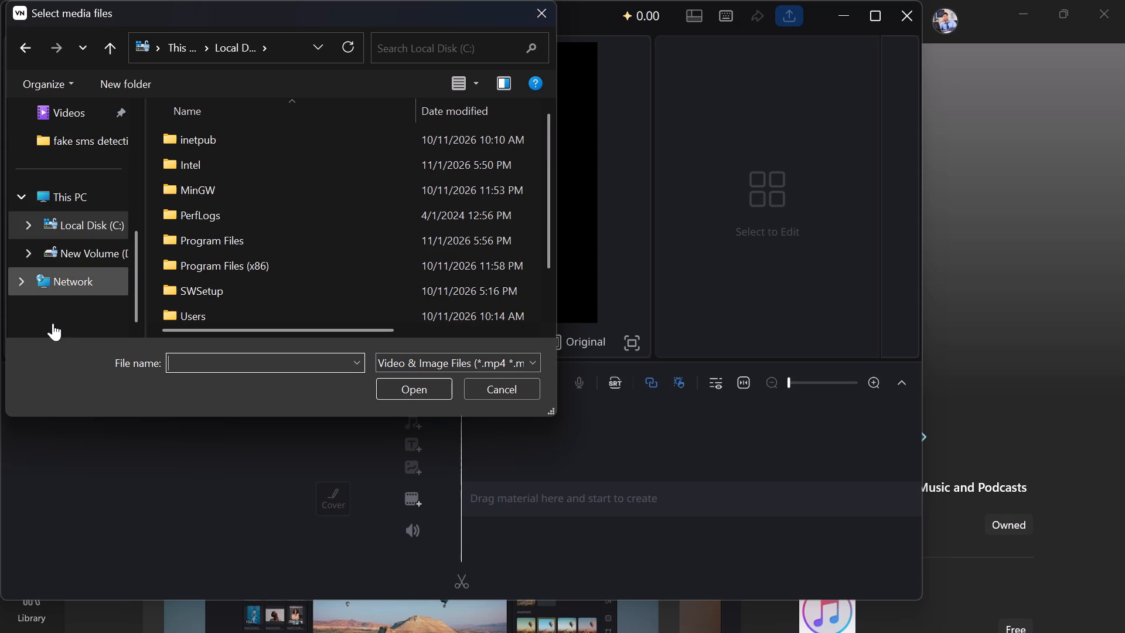
Check the Captures and VN folders inside Videos for media to import.
{"action": "left_click", "coordinate": [68, 110]}
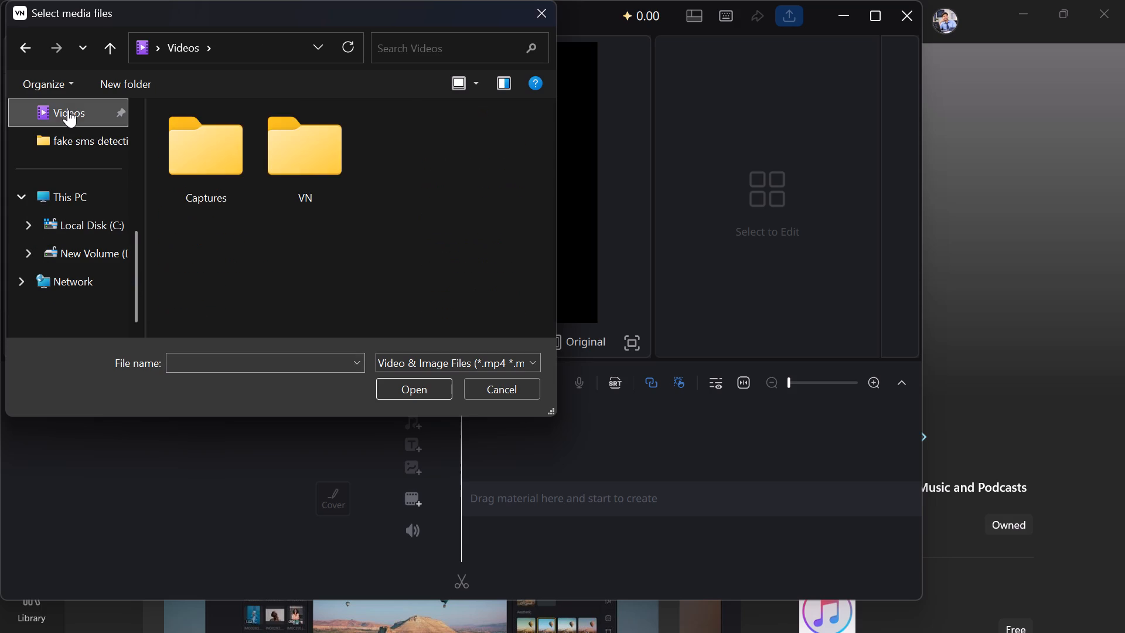
{"action": "left_click", "coordinate": [230, 167]}
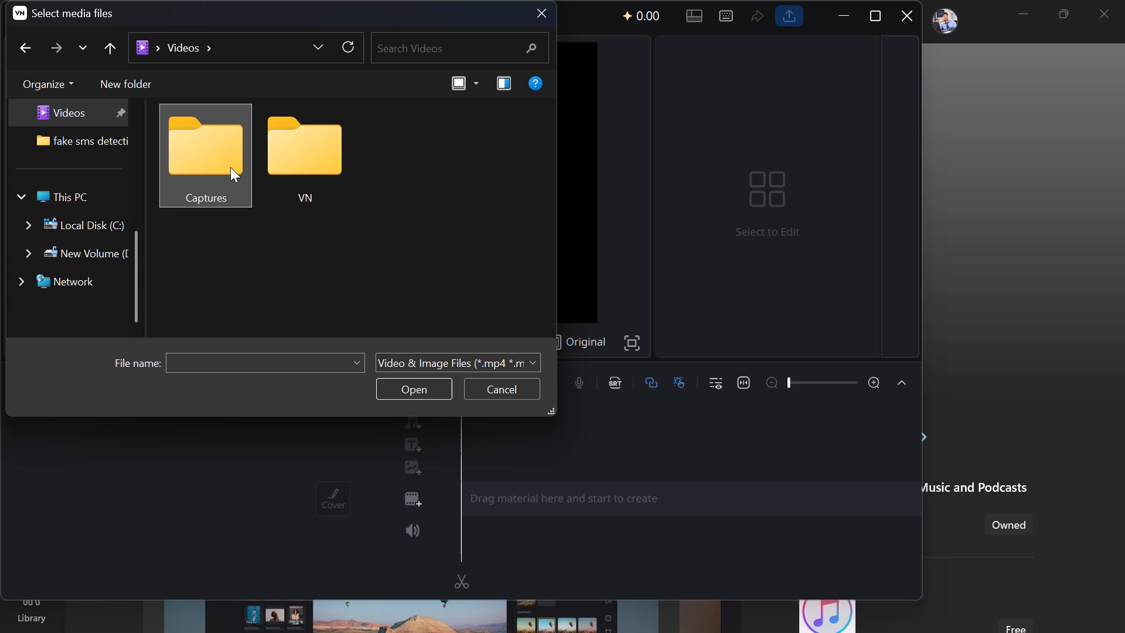
{"action": "left_click", "coordinate": [397, 380]}
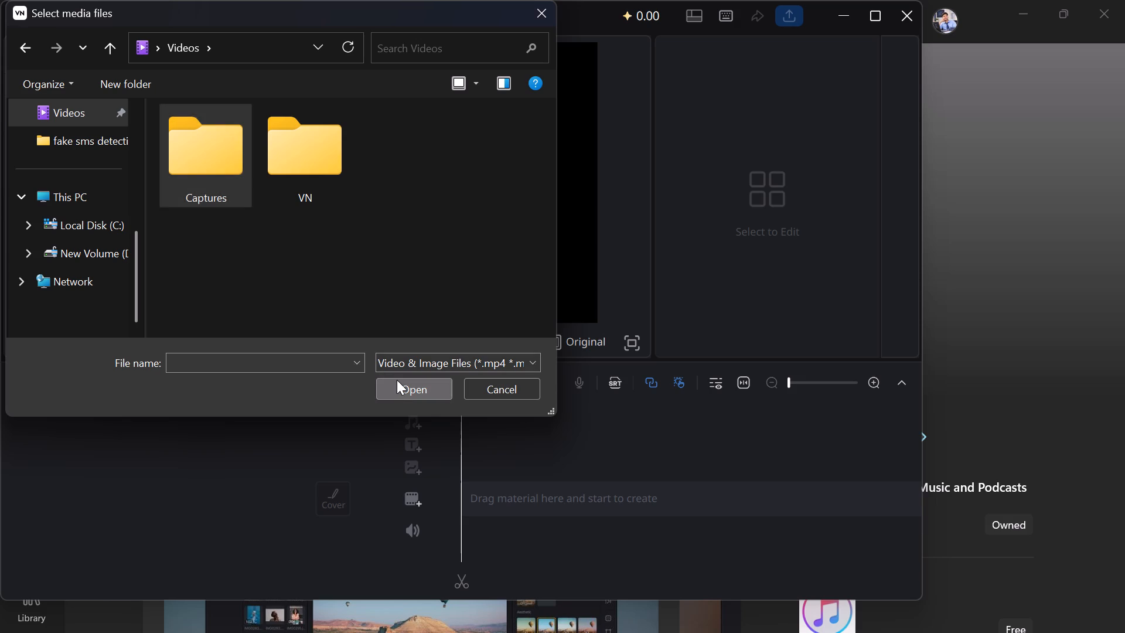
{"action": "left_click", "coordinate": [73, 116]}
{"action": "left_click", "coordinate": [314, 193]}
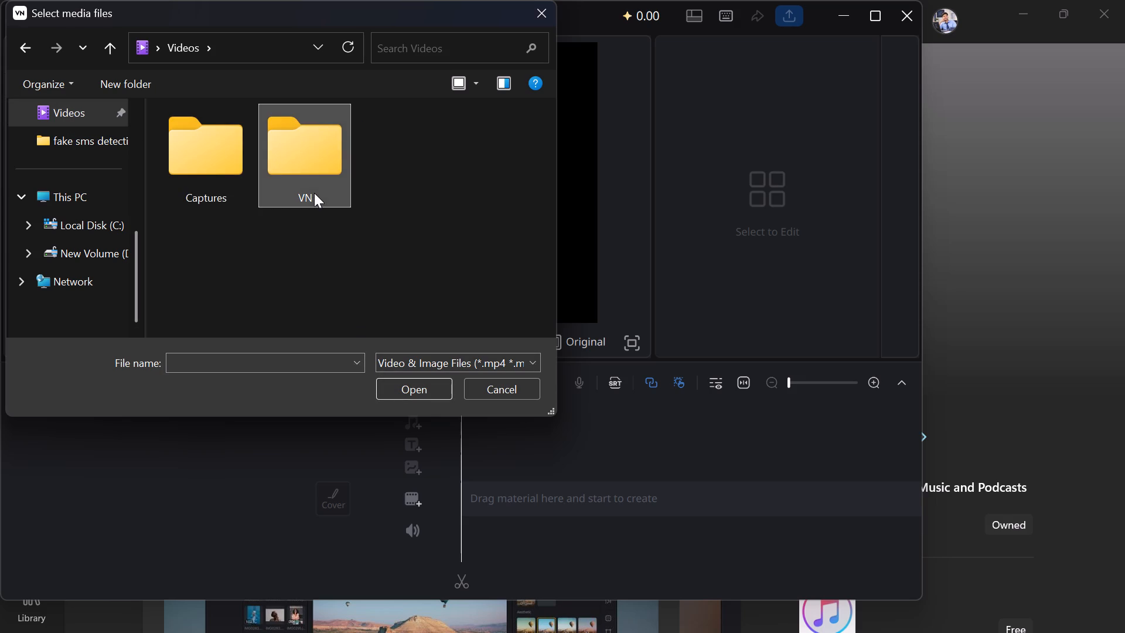
{"action": "left_click", "coordinate": [415, 382]}
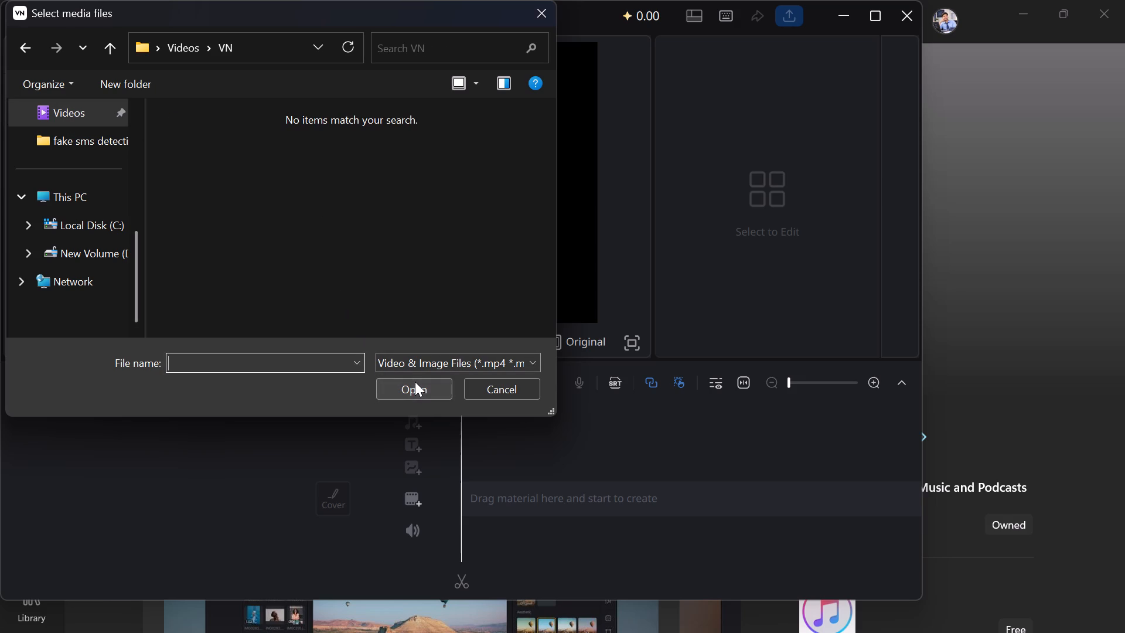
{"action": "scroll", "coordinate": [70, 103], "scroll_direction": "up", "scroll_amount": 2}
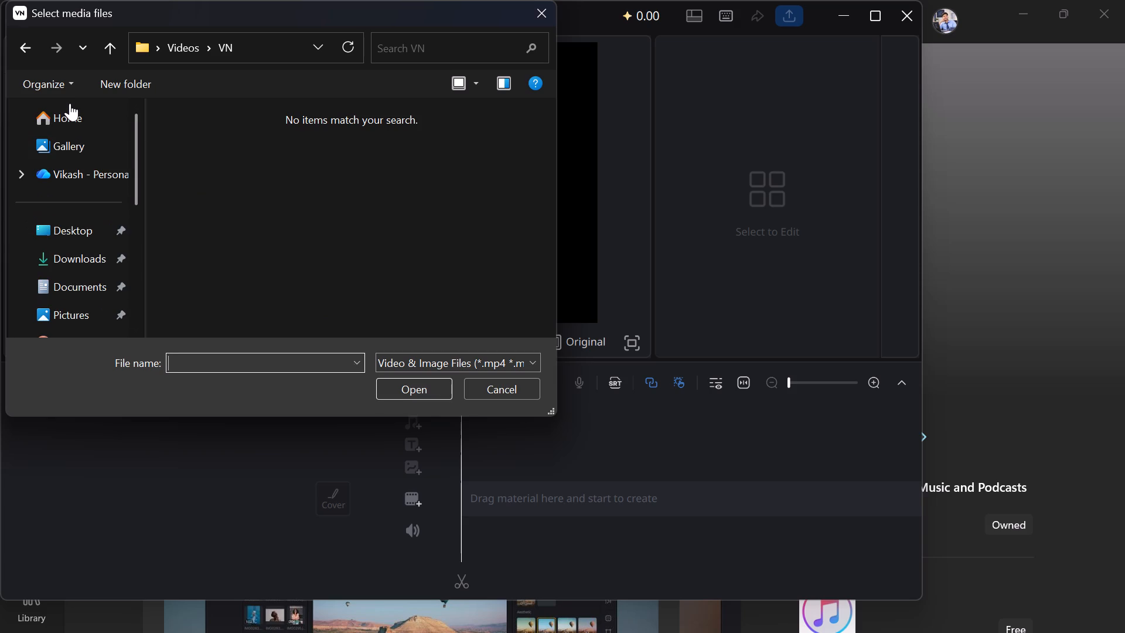
{"action": "left_click", "coordinate": [79, 227]}
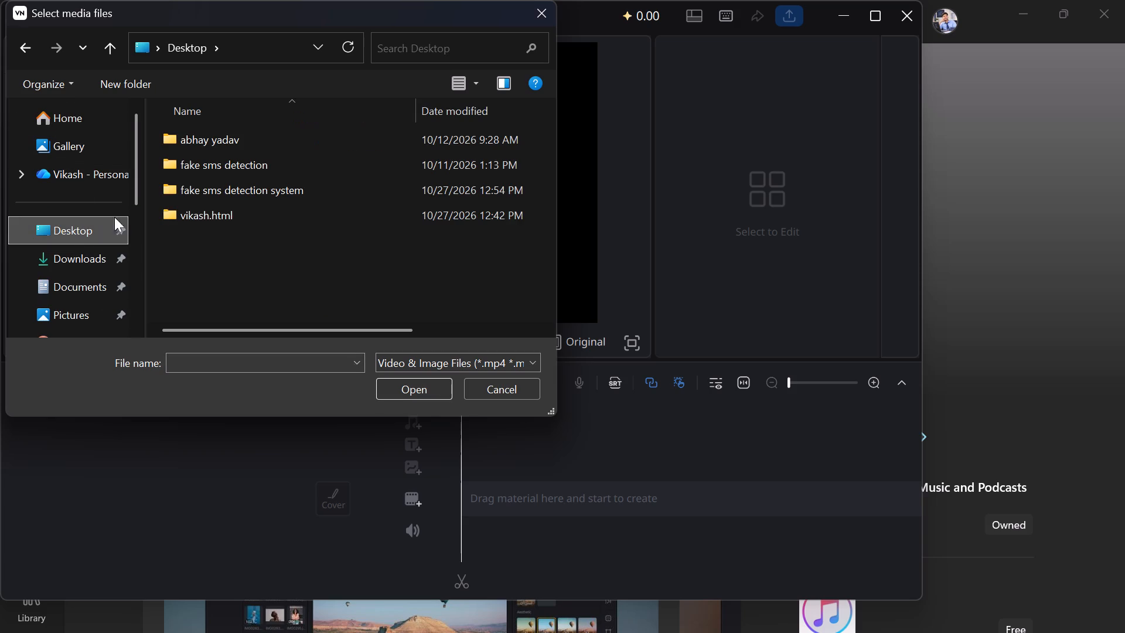
{"action": "left_click", "coordinate": [56, 257]}
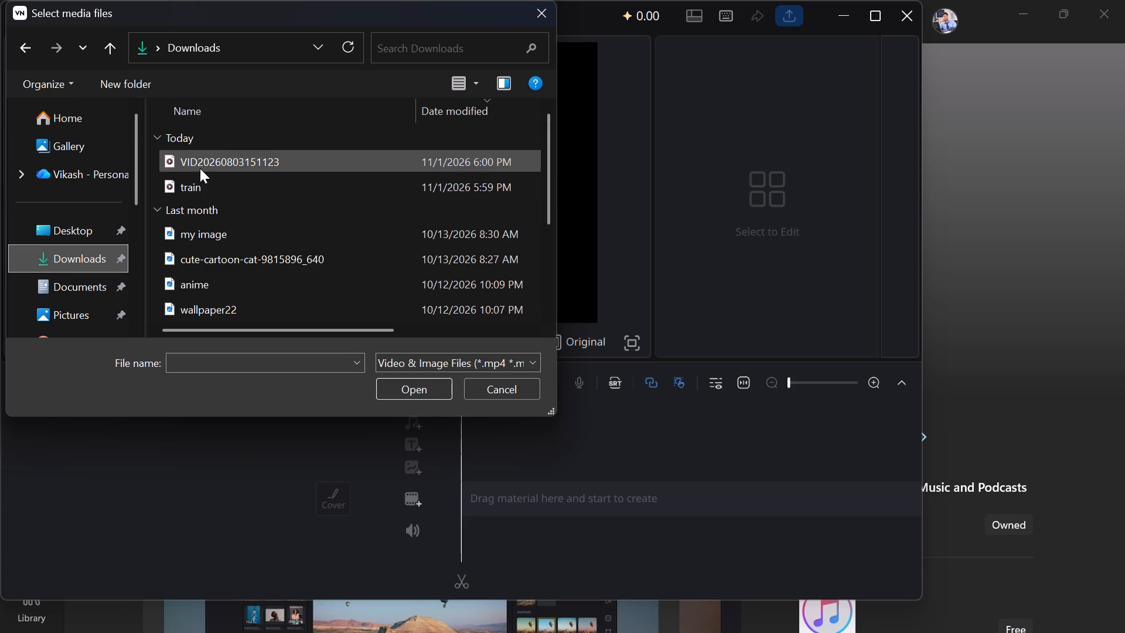
{"action": "left_click", "coordinate": [200, 168]}
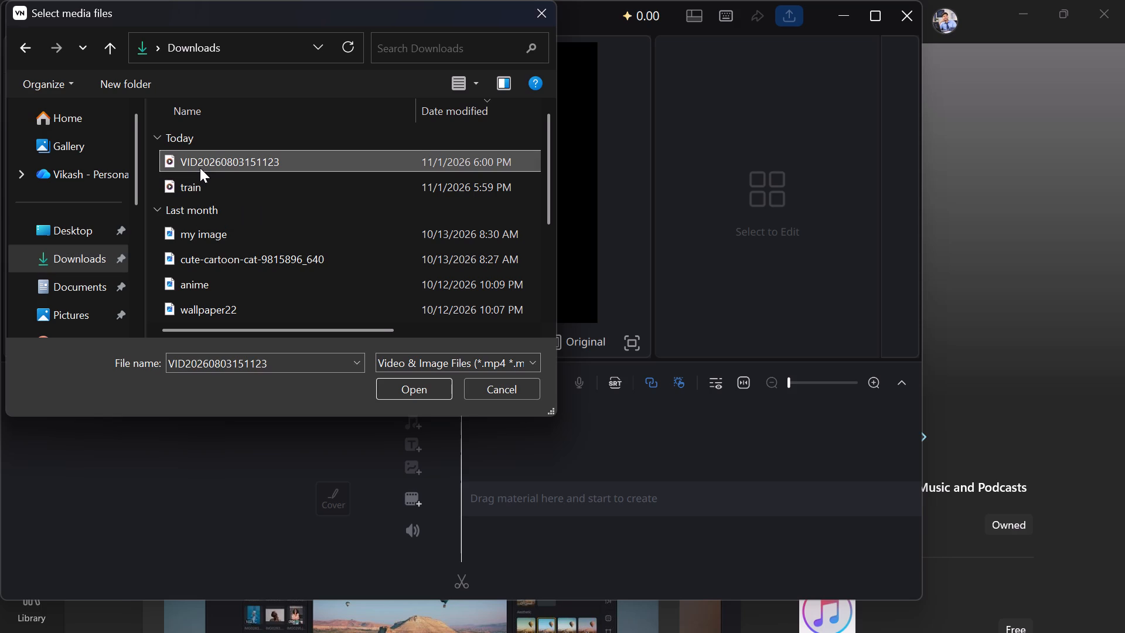
{"action": "left_click", "coordinate": [407, 382]}
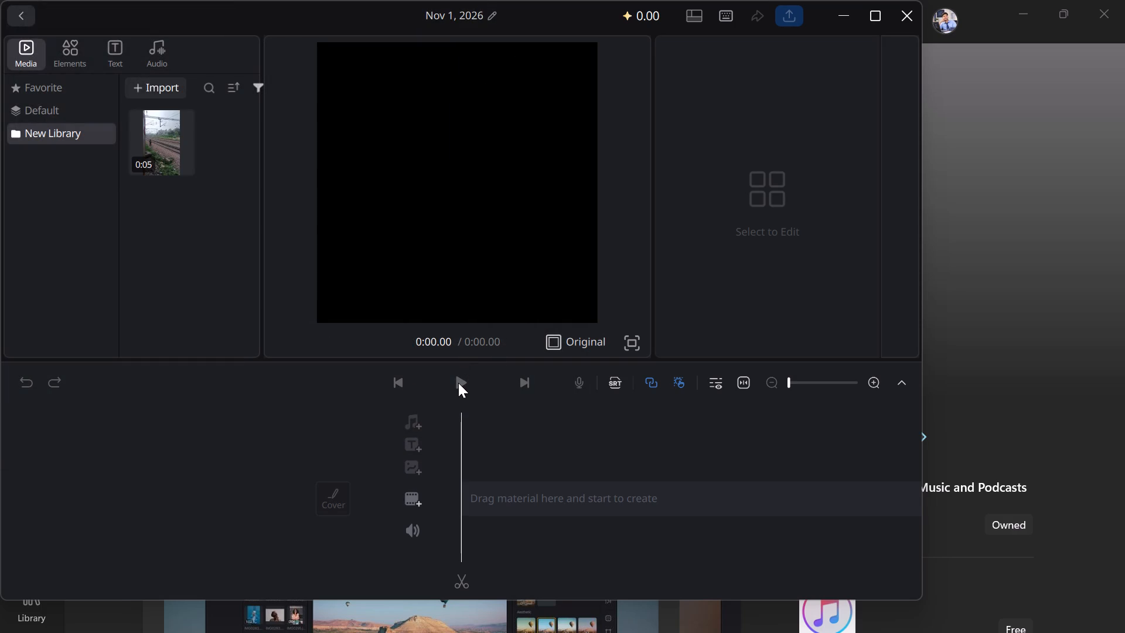
Select the imported clip in New Library and try to play it in the preview.
{"action": "left_click", "coordinate": [169, 137]}
{"action": "left_click", "coordinate": [169, 137]}
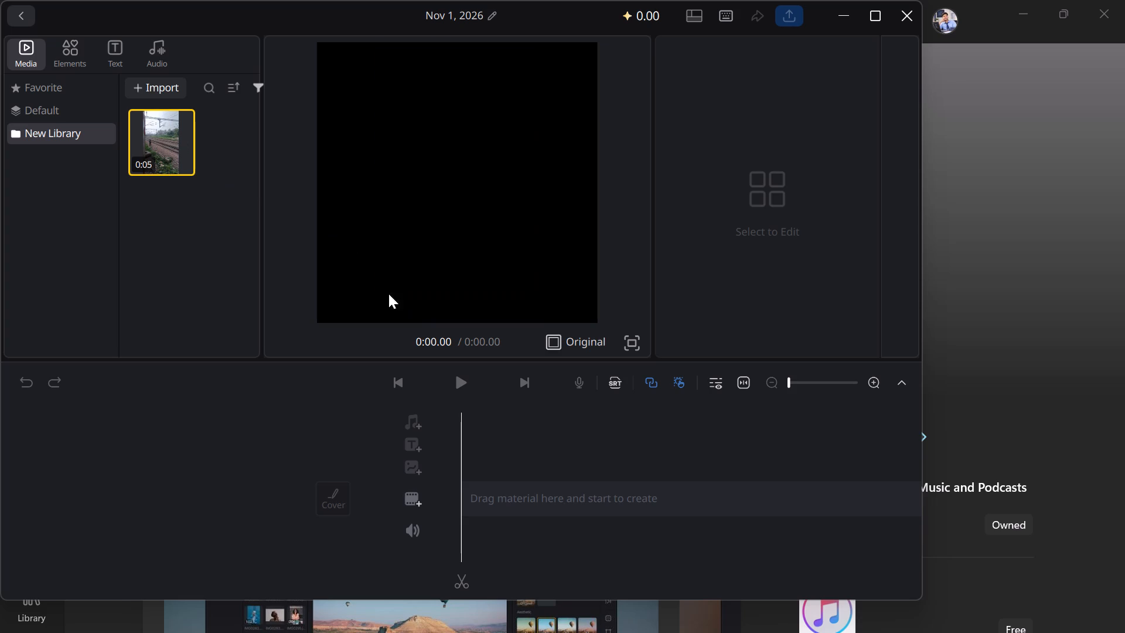
{"action": "left_click", "coordinate": [454, 384]}
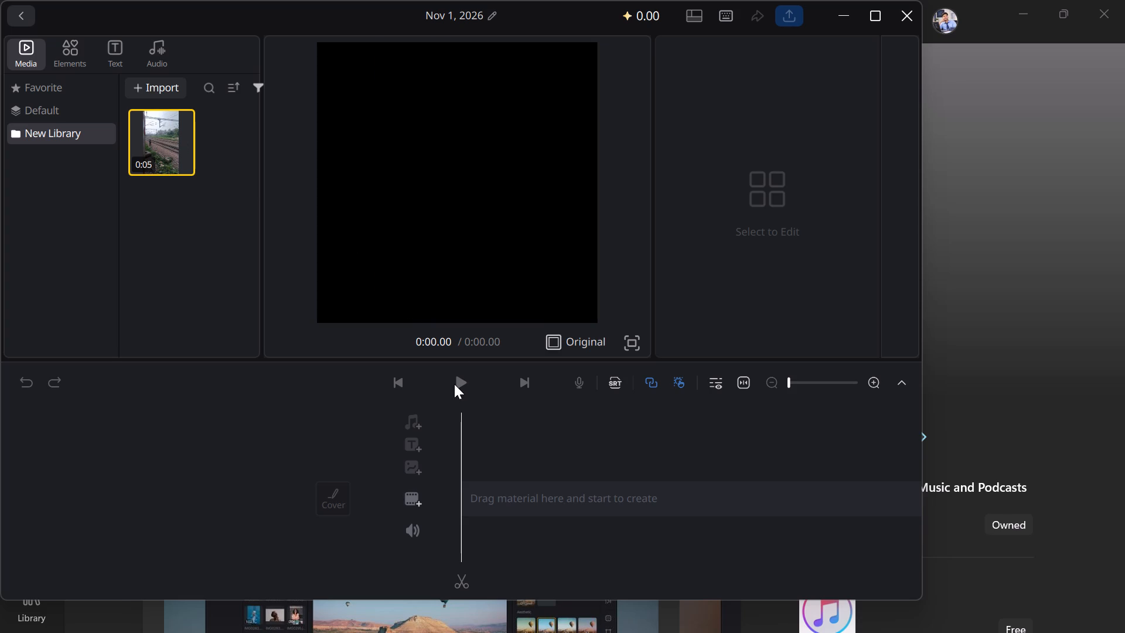
{"action": "left_click", "coordinate": [454, 384]}
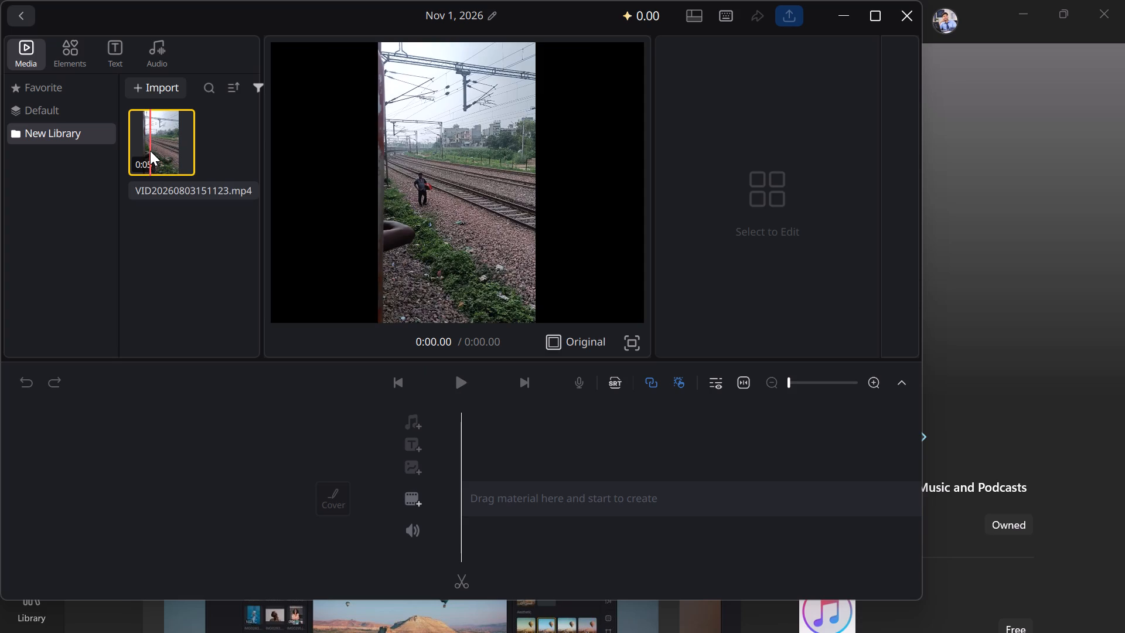
{"action": "right_click", "coordinate": [150, 151]}
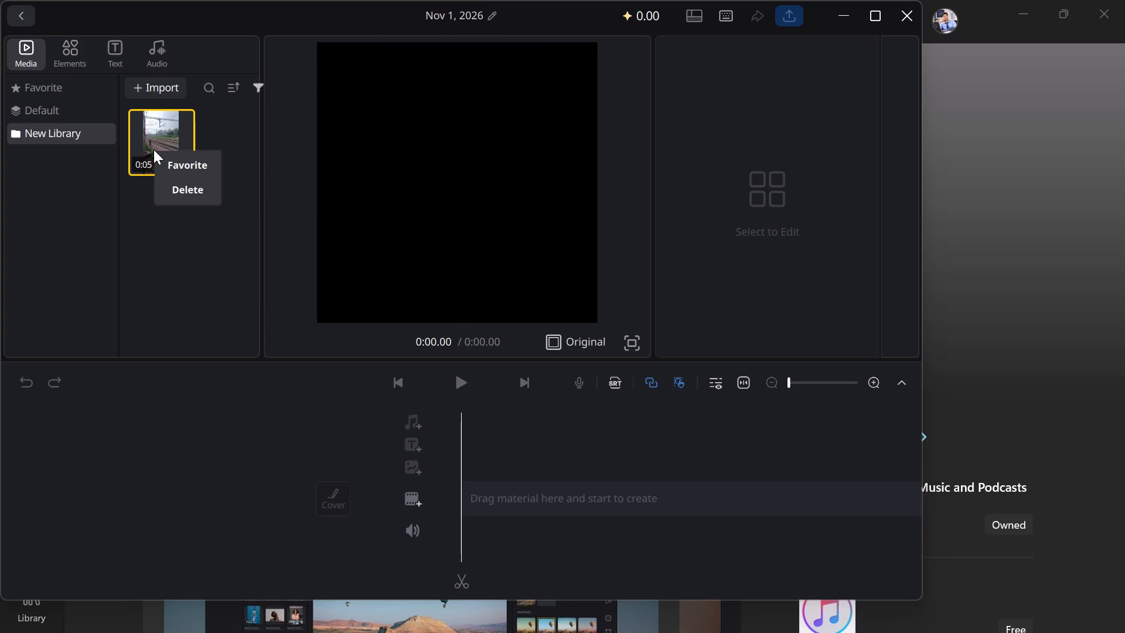
{"action": "left_click", "coordinate": [147, 143]}
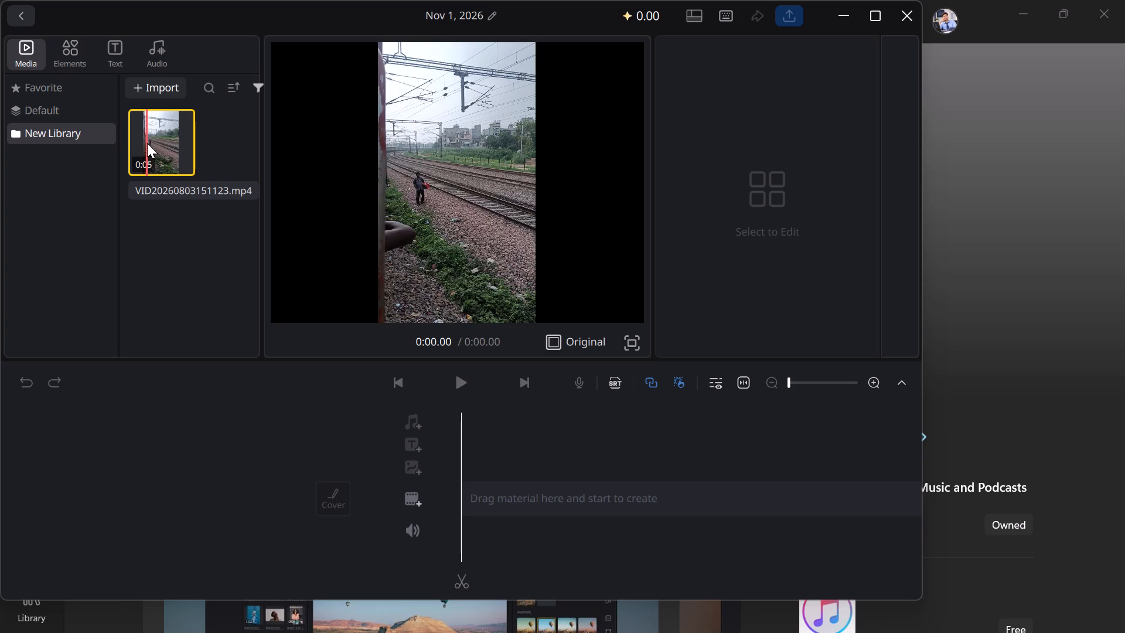
Place the VID20260803151123.mp4 clip at the start of the main video track on the timeline.
{"action": "scroll", "coordinate": [147, 143], "scroll_direction": "up", "scroll_amount": 2}
{"action": "left_click_drag", "start_coordinate": [149, 153], "coordinate": [423, 386]}
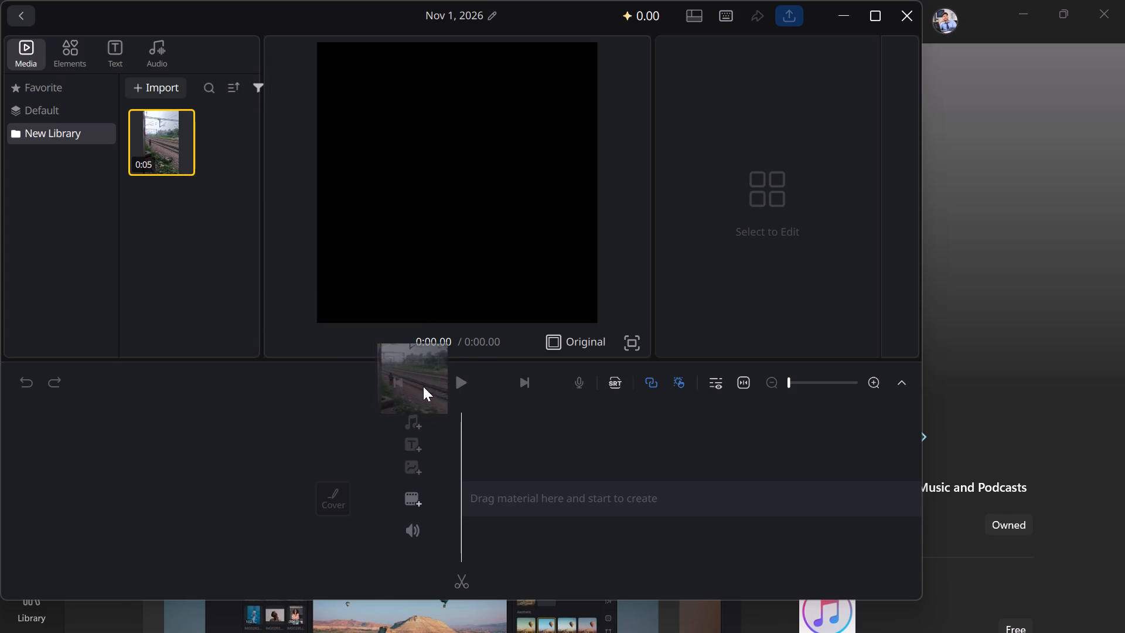
{"action": "left_click_drag", "start_coordinate": [423, 386], "coordinate": [483, 510]}
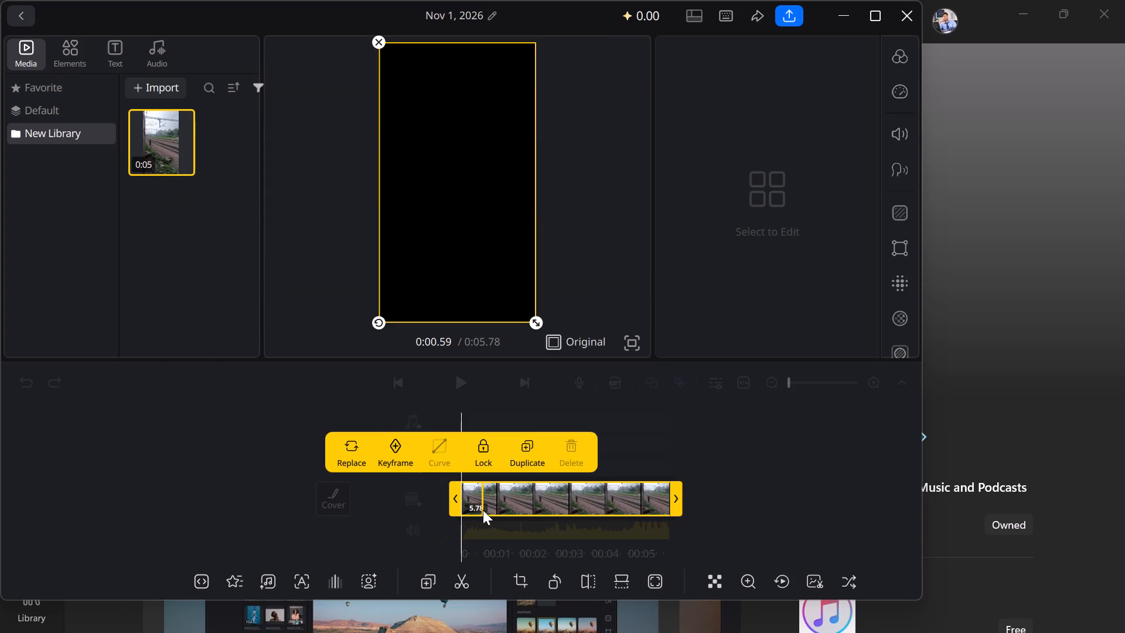
Play the clip through on the timeline and move back and forth along it to review the footage.
{"action": "left_click", "coordinate": [456, 375]}
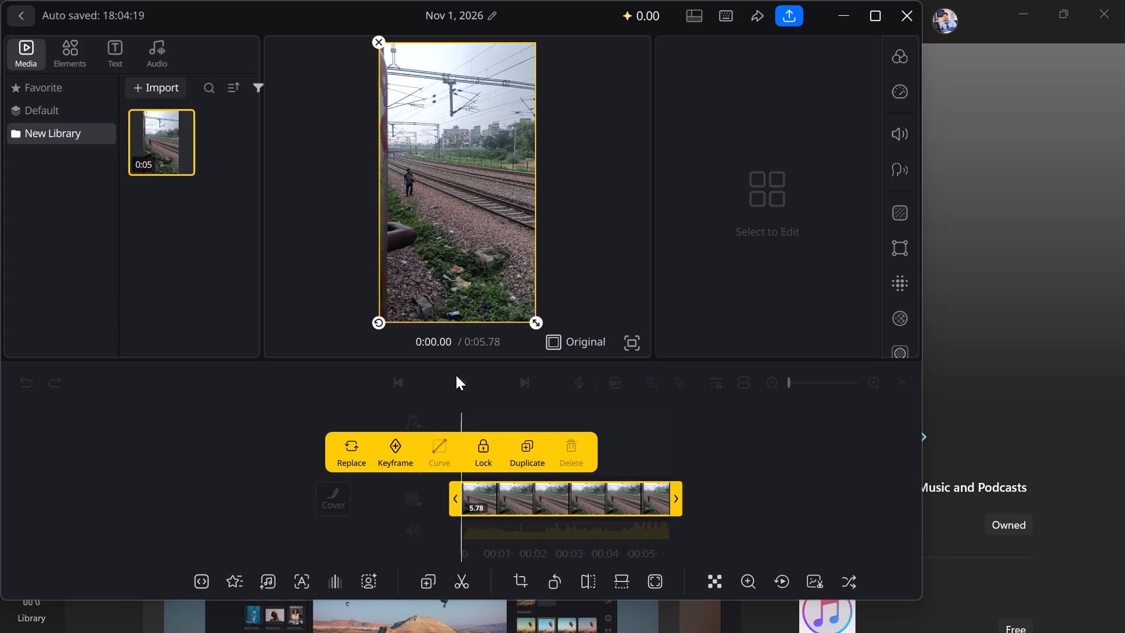
{"action": "left_click", "coordinate": [456, 375]}
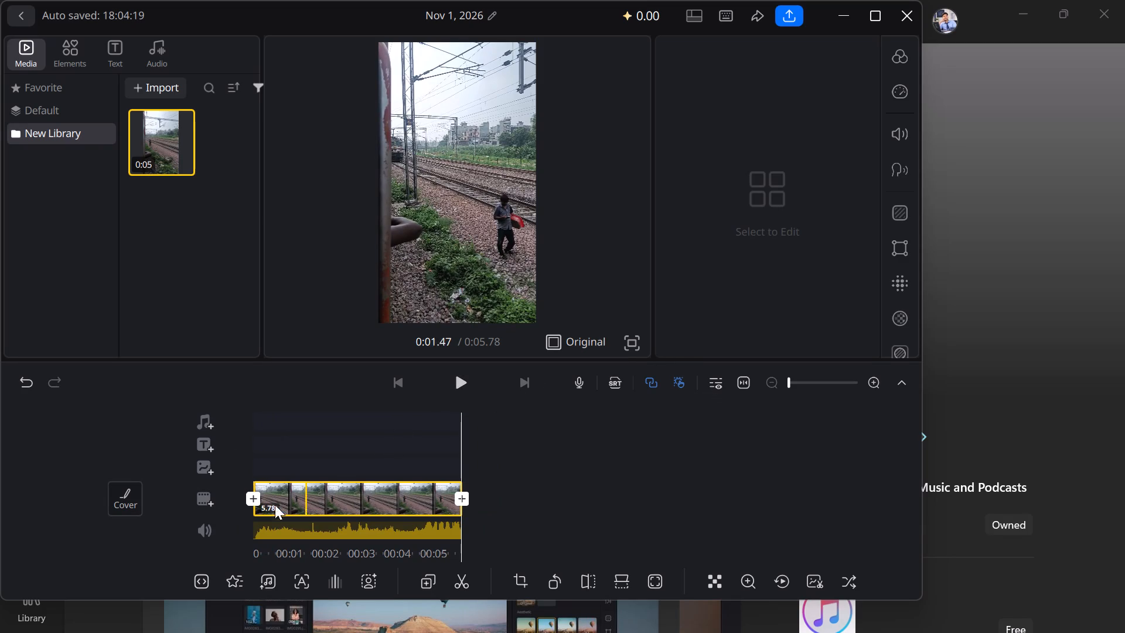
{"action": "scroll", "coordinate": [302, 491], "scroll_direction": "right", "scroll_amount": 8}
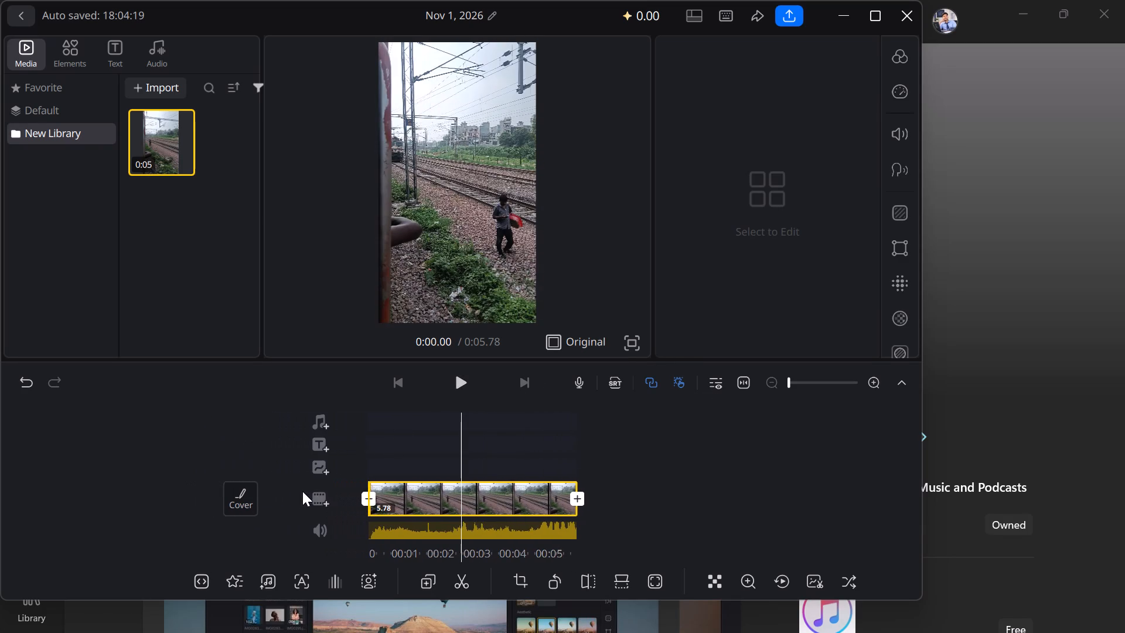
{"action": "scroll", "coordinate": [302, 491], "scroll_direction": "right", "scroll_amount": 5}
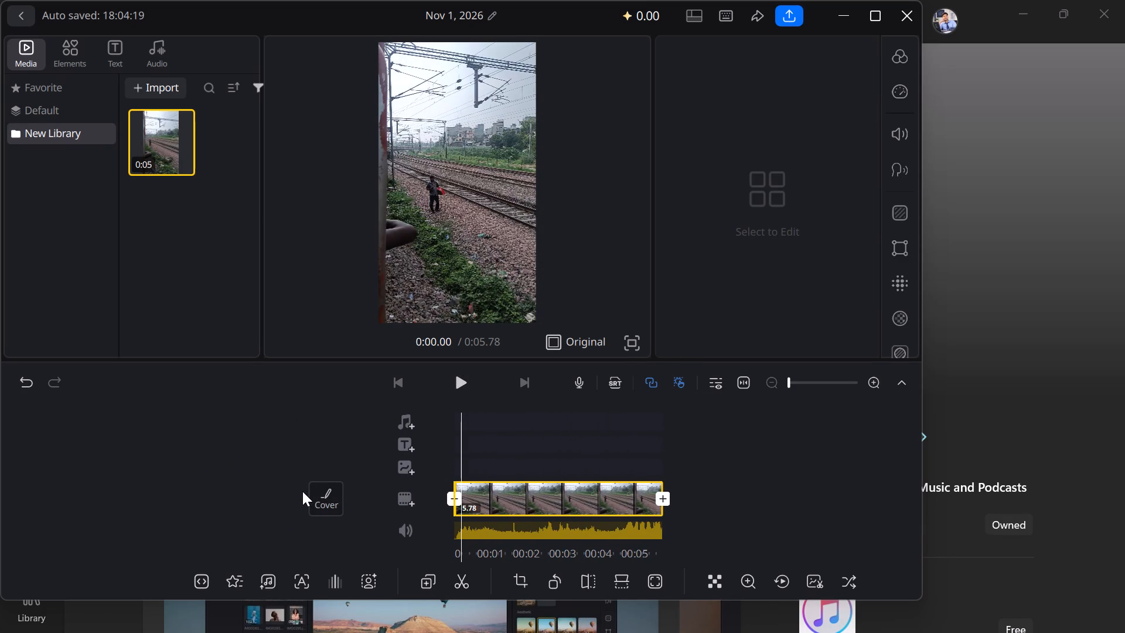
{"action": "scroll", "coordinate": [302, 491], "scroll_direction": "right", "scroll_amount": 2}
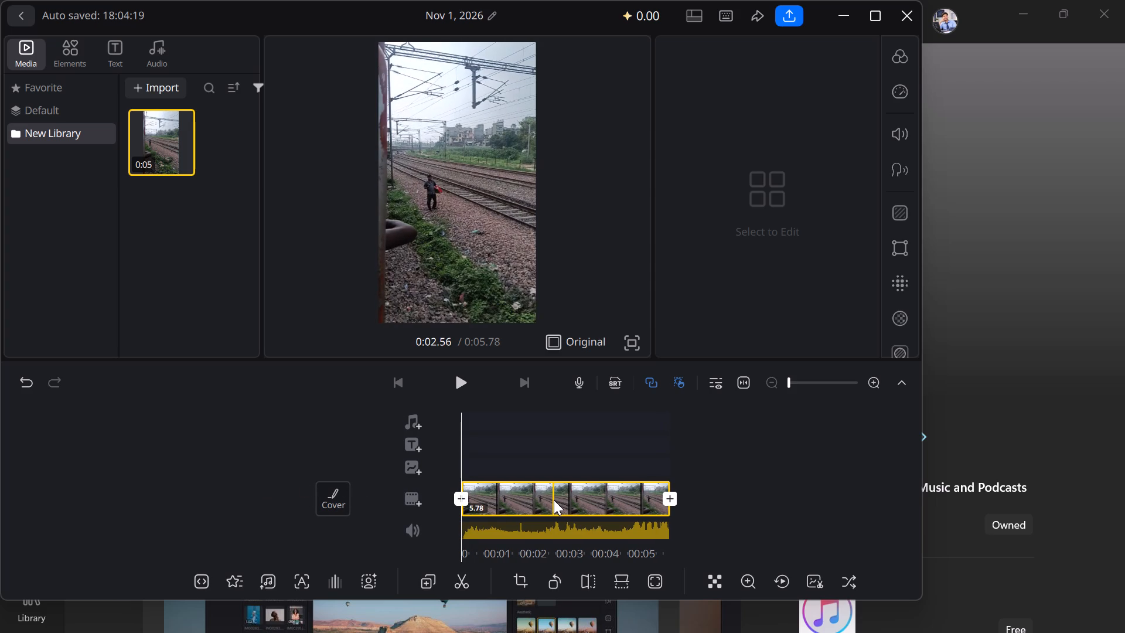
{"action": "scroll", "coordinate": [554, 500], "scroll_direction": "left", "scroll_amount": 3}
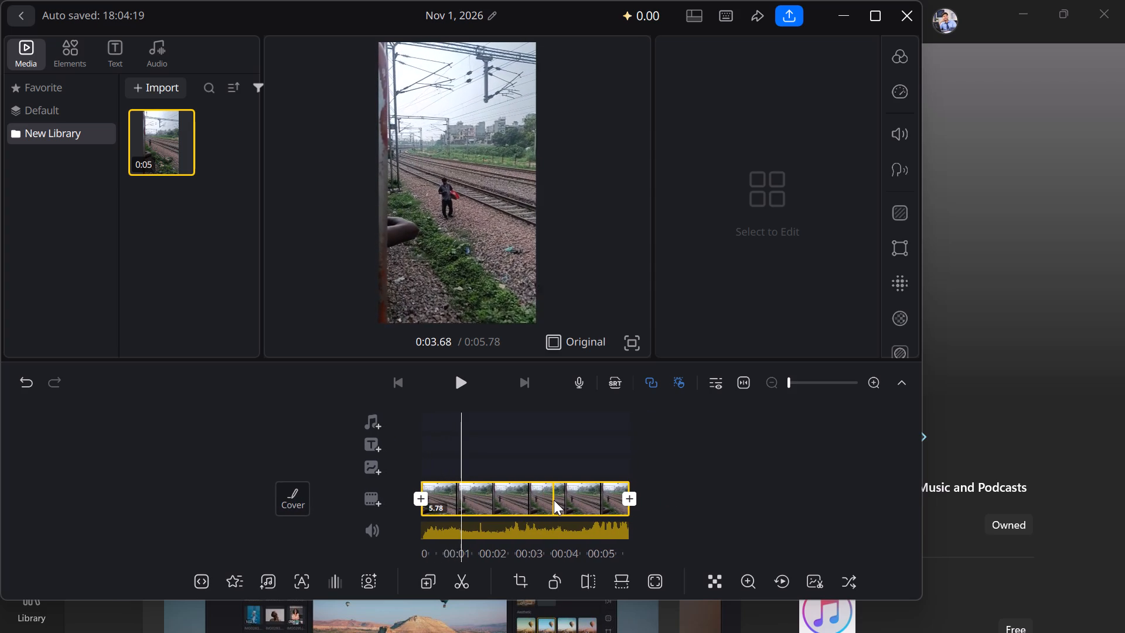
{"action": "scroll", "coordinate": [554, 500], "scroll_direction": "left", "scroll_amount": 5}
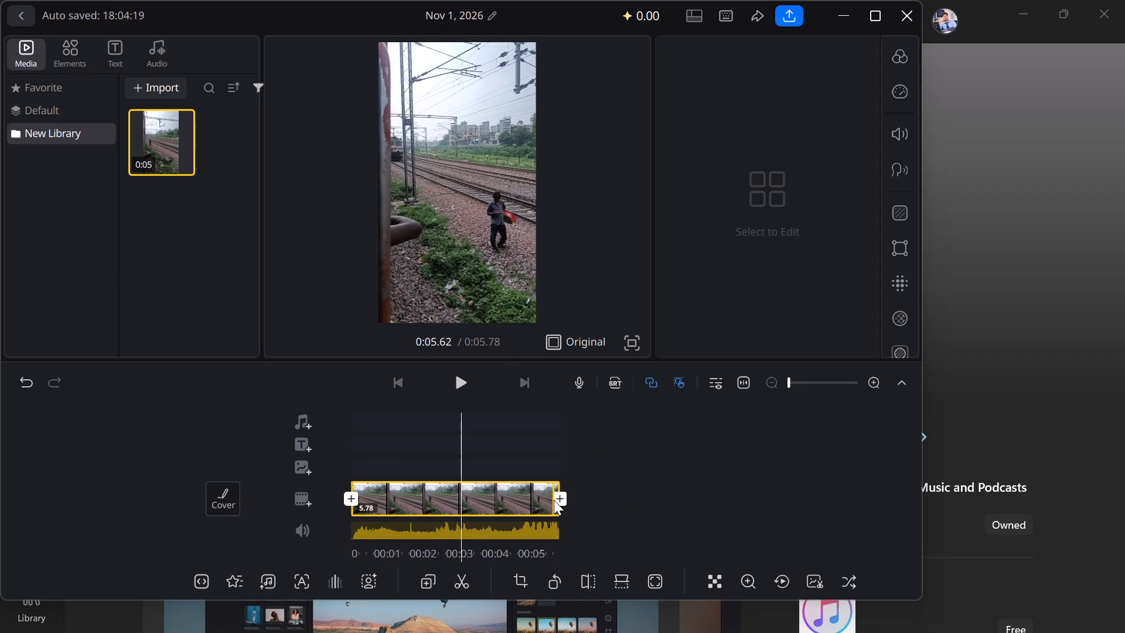
{"action": "scroll", "coordinate": [554, 500], "scroll_direction": "right", "scroll_amount": 1}
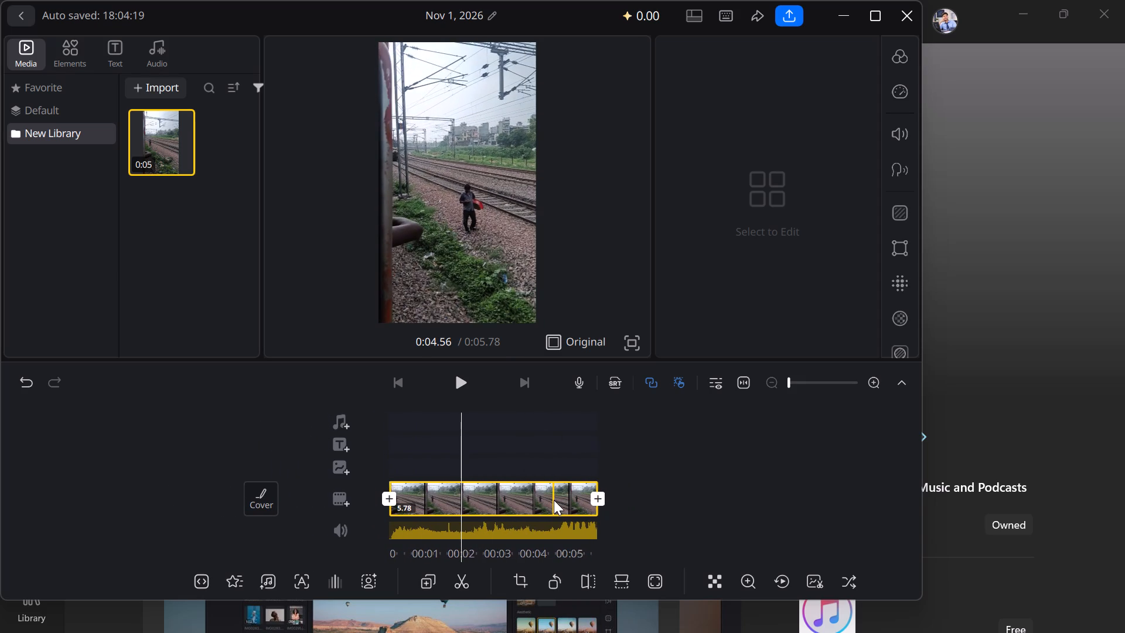
{"action": "scroll", "coordinate": [554, 500], "scroll_direction": "right", "scroll_amount": 4}
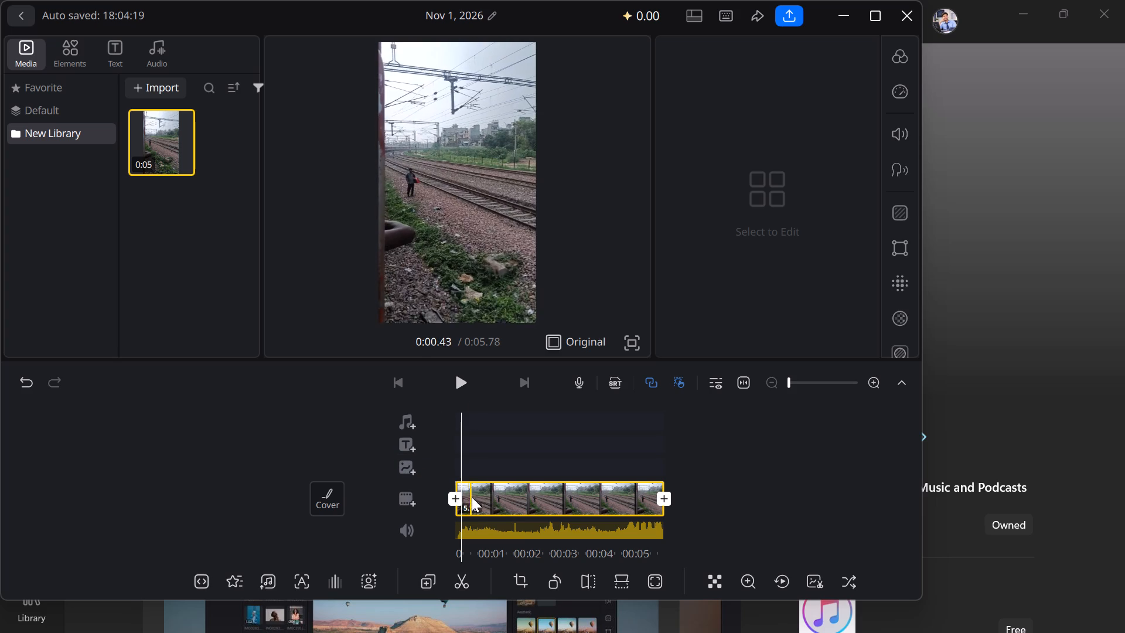
Mute the original audio of the main video track.
{"action": "left_click", "coordinate": [405, 523]}
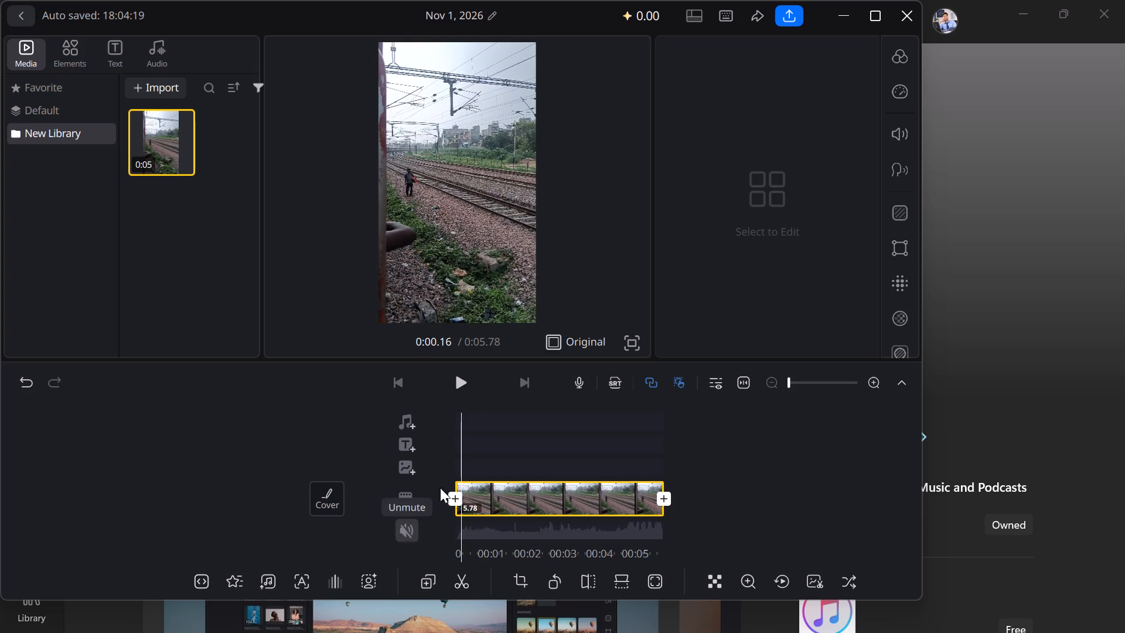
Play the muted clip on the timeline through to its end to check it.
{"action": "left_click", "coordinate": [455, 372]}
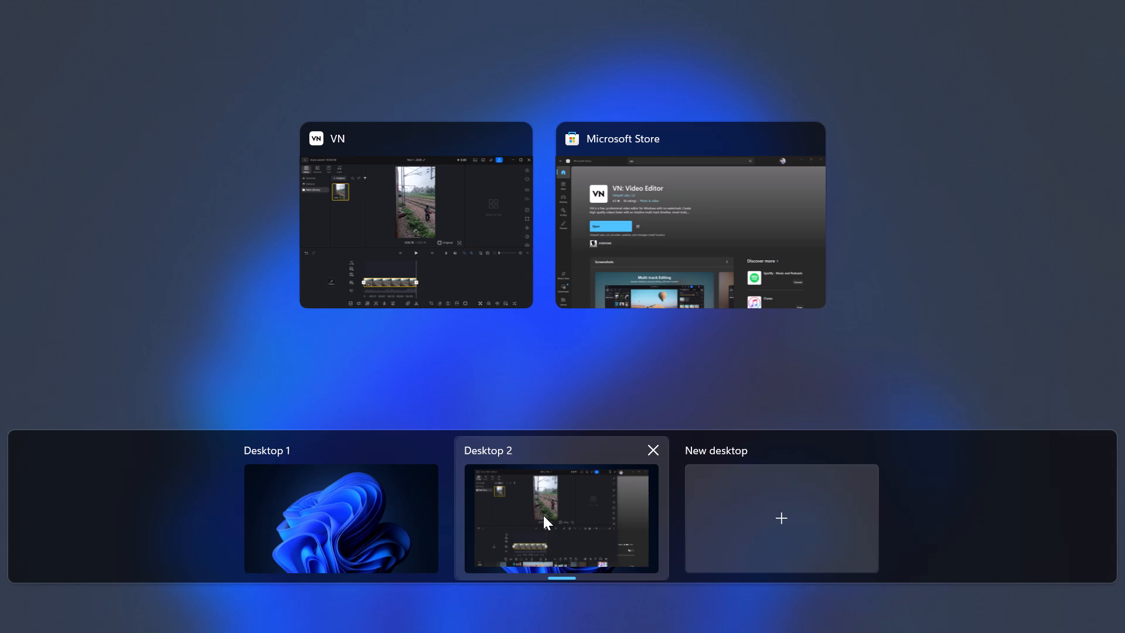
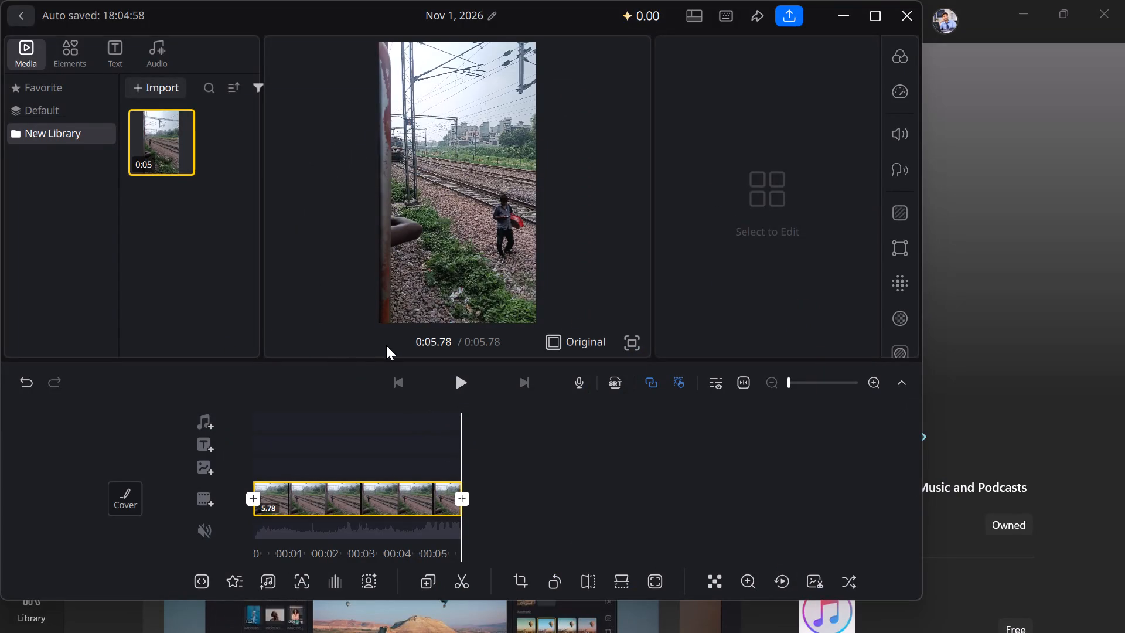
Start importing more media into New Library, accepting the import tips notice to reach the file selection.
{"action": "left_click", "coordinate": [134, 88]}
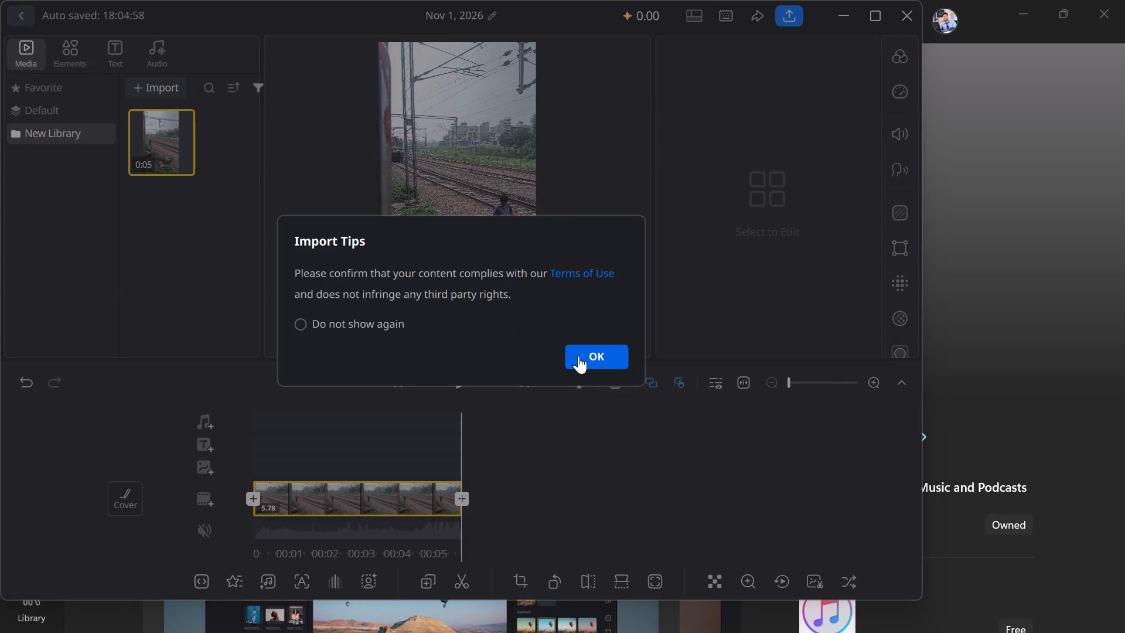
{"action": "left_click", "coordinate": [579, 356]}
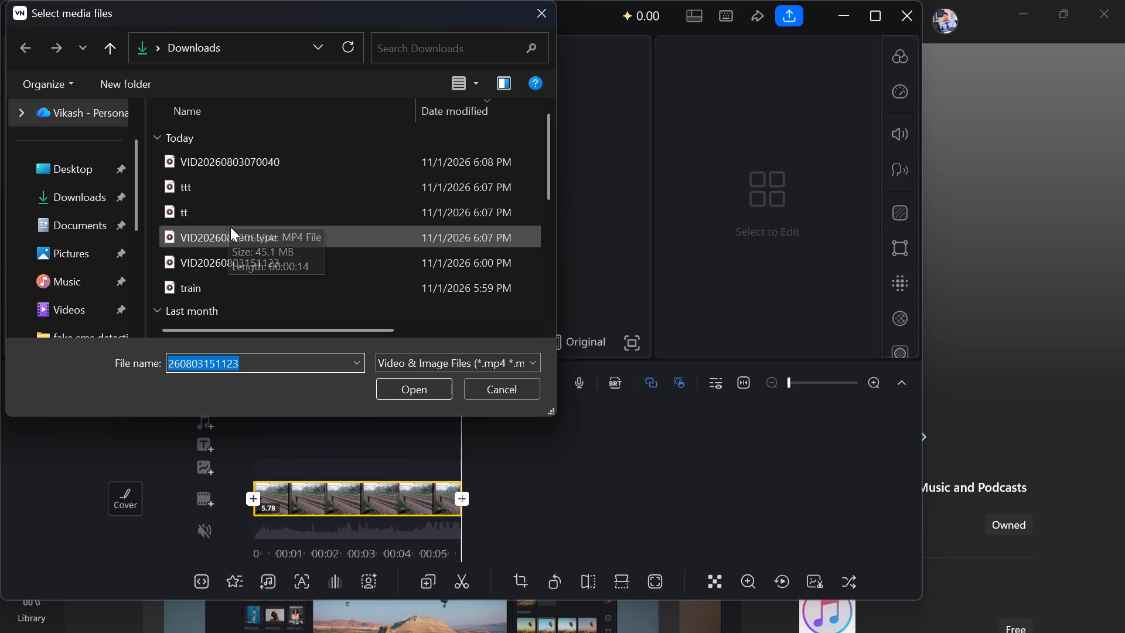
{"action": "left_click", "coordinate": [230, 234]}
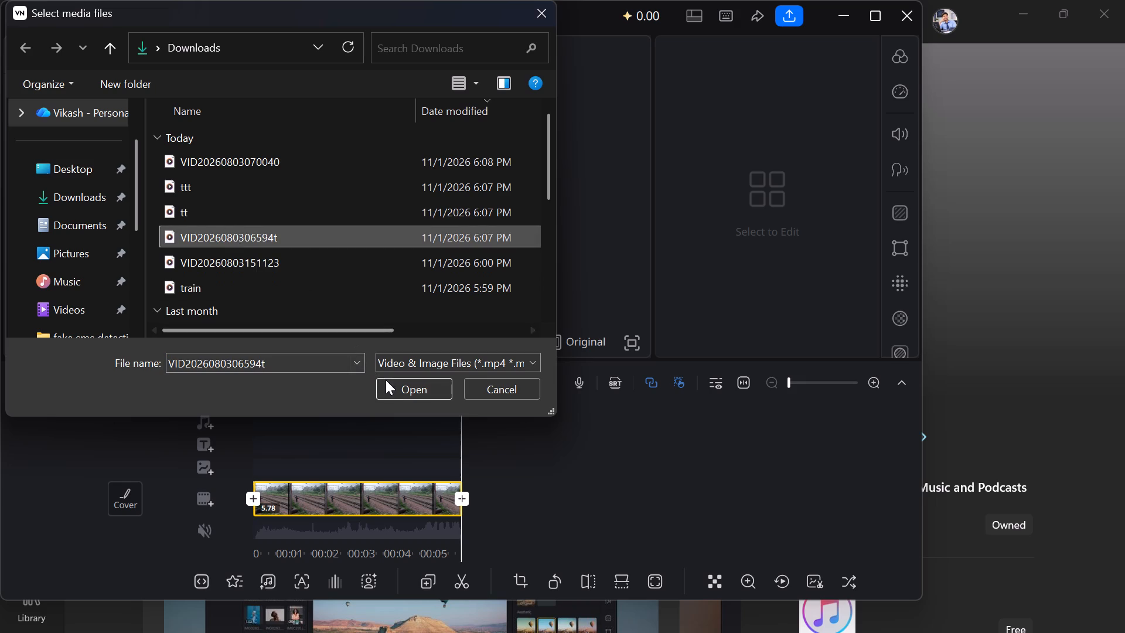
{"action": "left_click", "coordinate": [391, 381]}
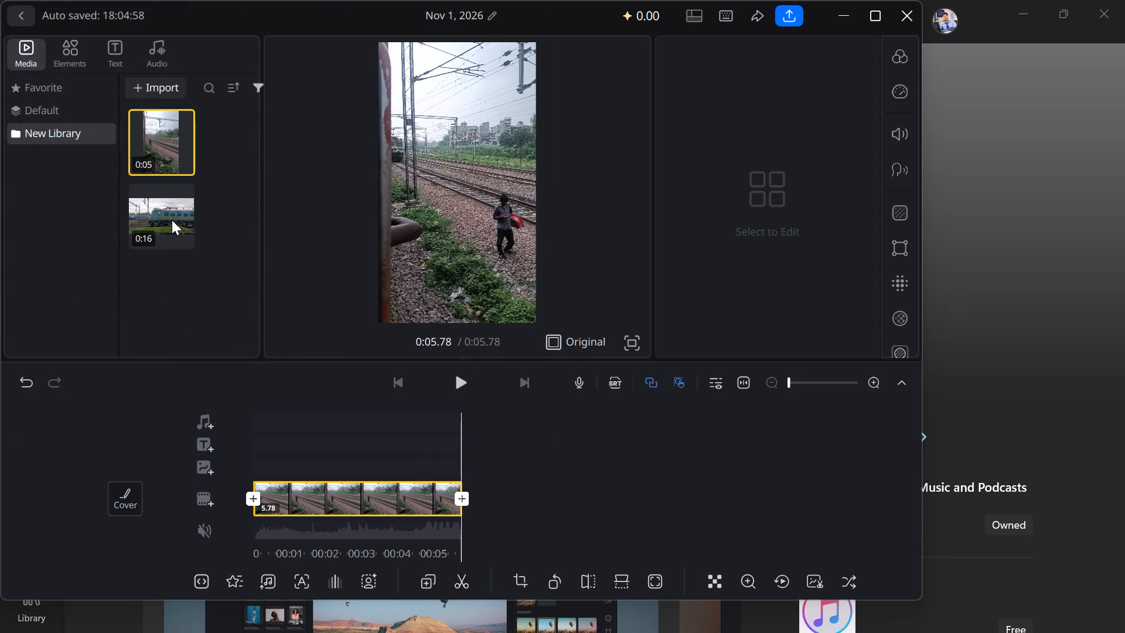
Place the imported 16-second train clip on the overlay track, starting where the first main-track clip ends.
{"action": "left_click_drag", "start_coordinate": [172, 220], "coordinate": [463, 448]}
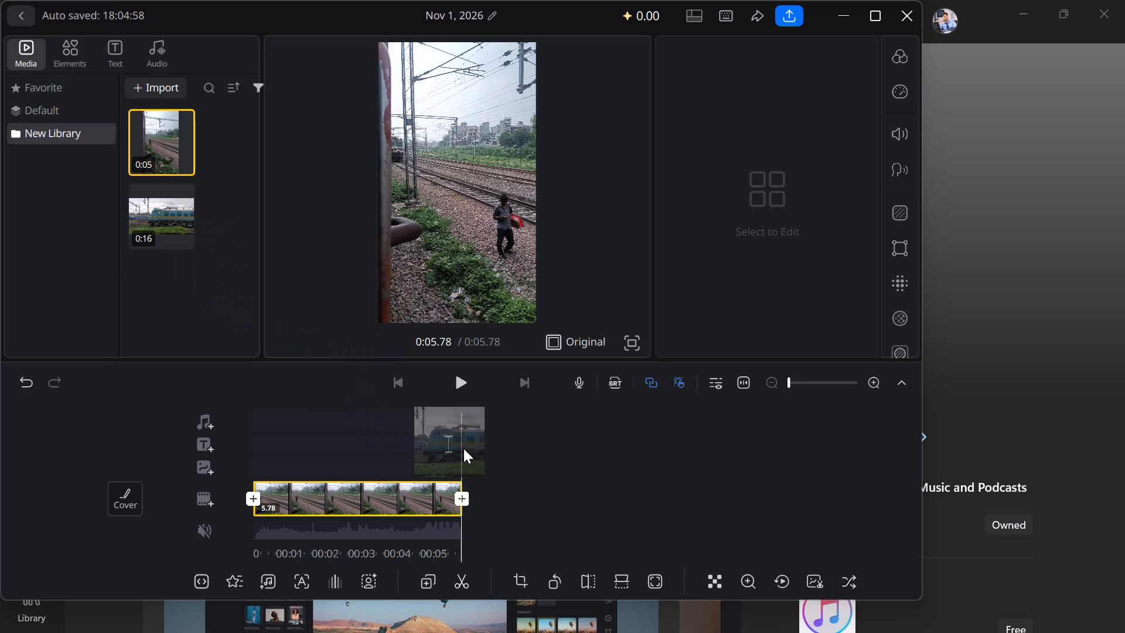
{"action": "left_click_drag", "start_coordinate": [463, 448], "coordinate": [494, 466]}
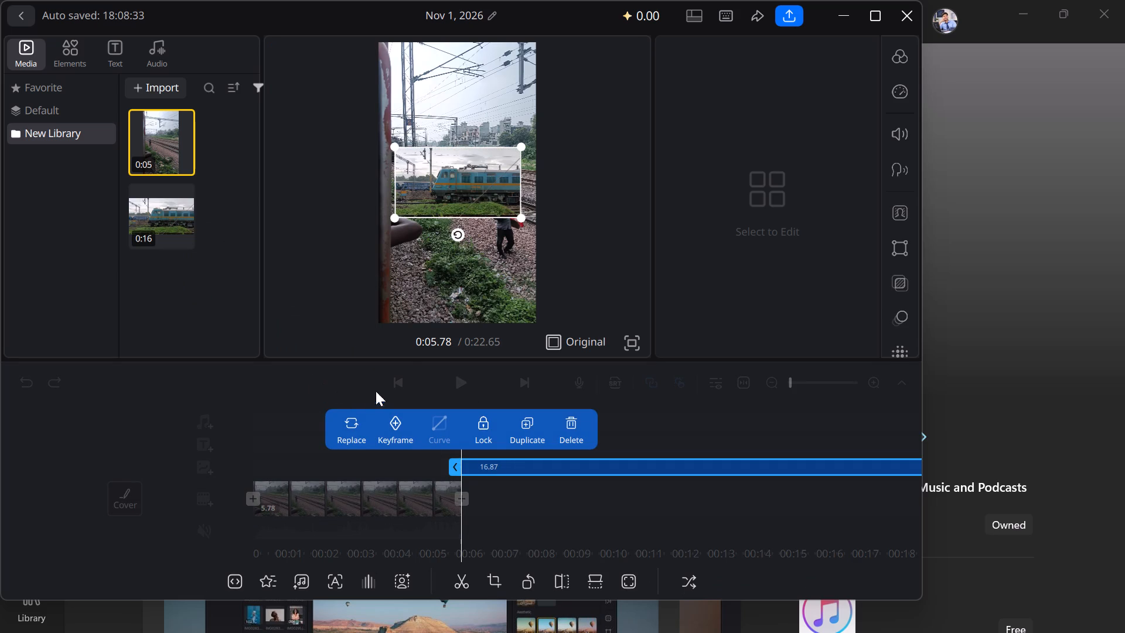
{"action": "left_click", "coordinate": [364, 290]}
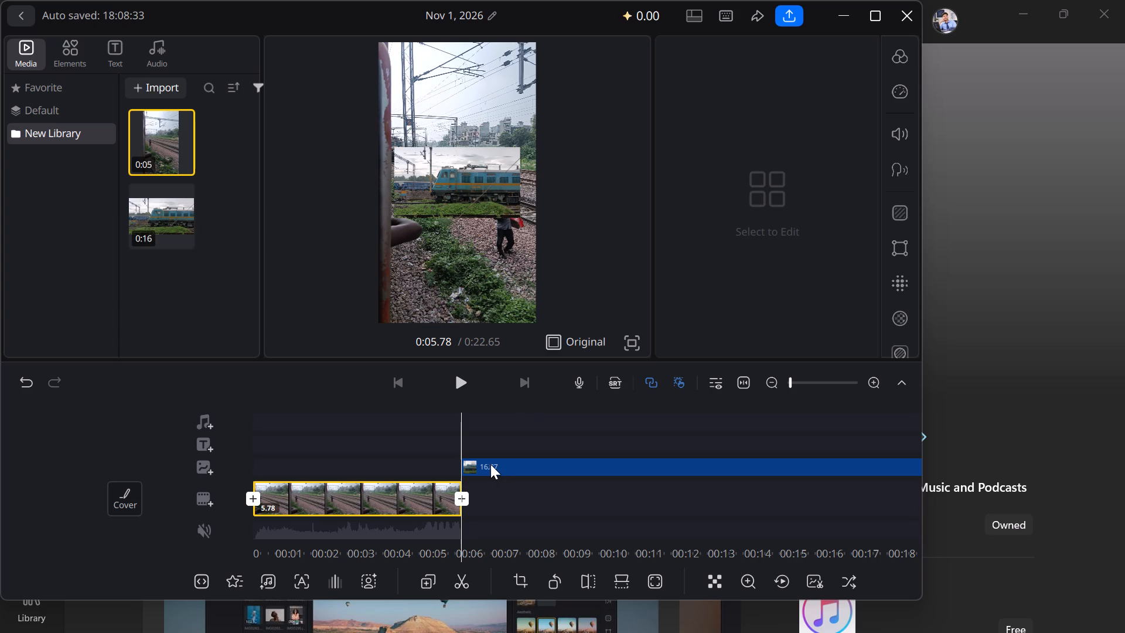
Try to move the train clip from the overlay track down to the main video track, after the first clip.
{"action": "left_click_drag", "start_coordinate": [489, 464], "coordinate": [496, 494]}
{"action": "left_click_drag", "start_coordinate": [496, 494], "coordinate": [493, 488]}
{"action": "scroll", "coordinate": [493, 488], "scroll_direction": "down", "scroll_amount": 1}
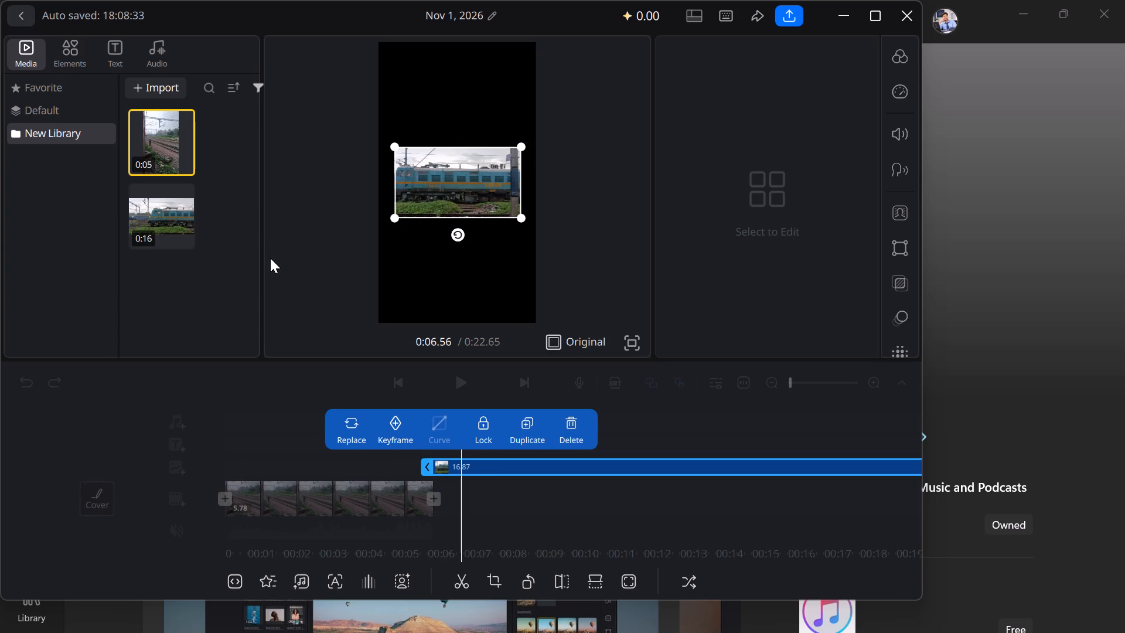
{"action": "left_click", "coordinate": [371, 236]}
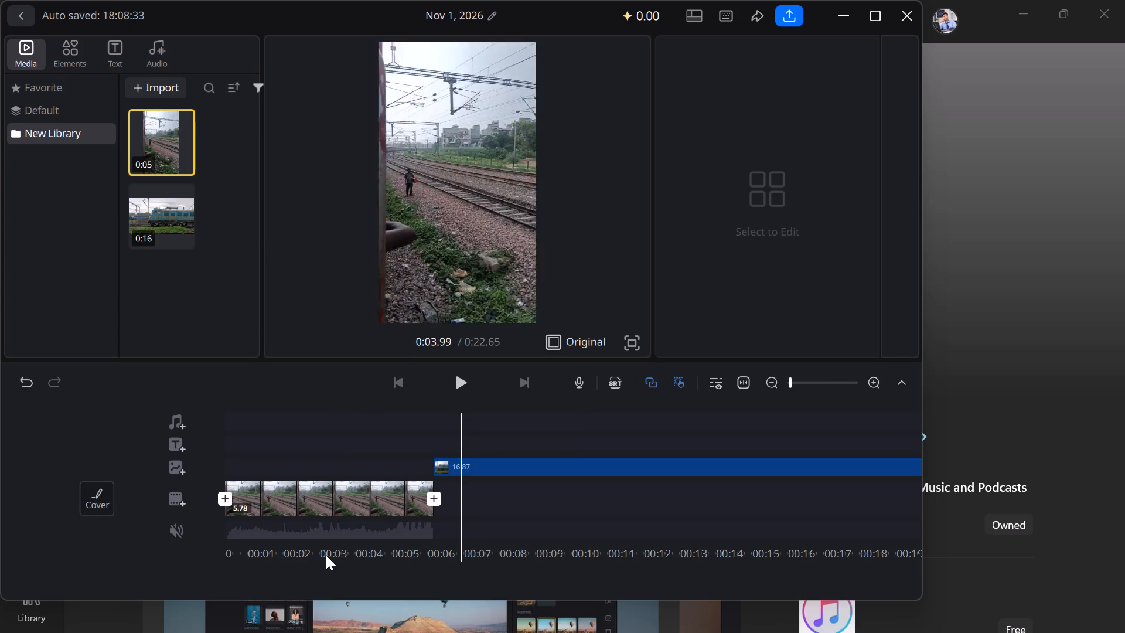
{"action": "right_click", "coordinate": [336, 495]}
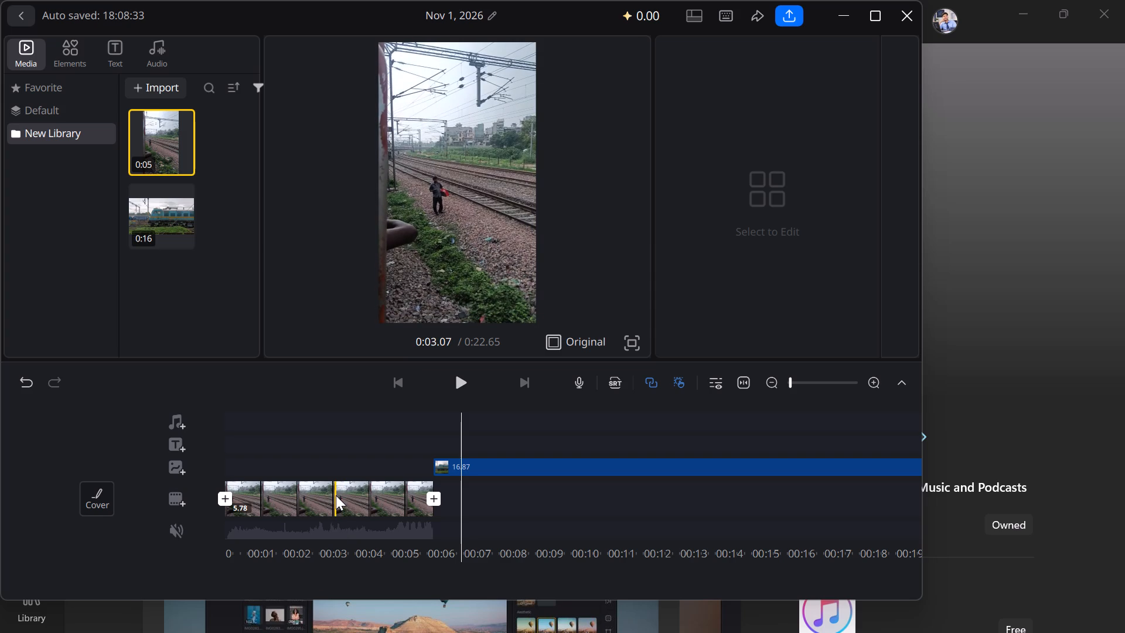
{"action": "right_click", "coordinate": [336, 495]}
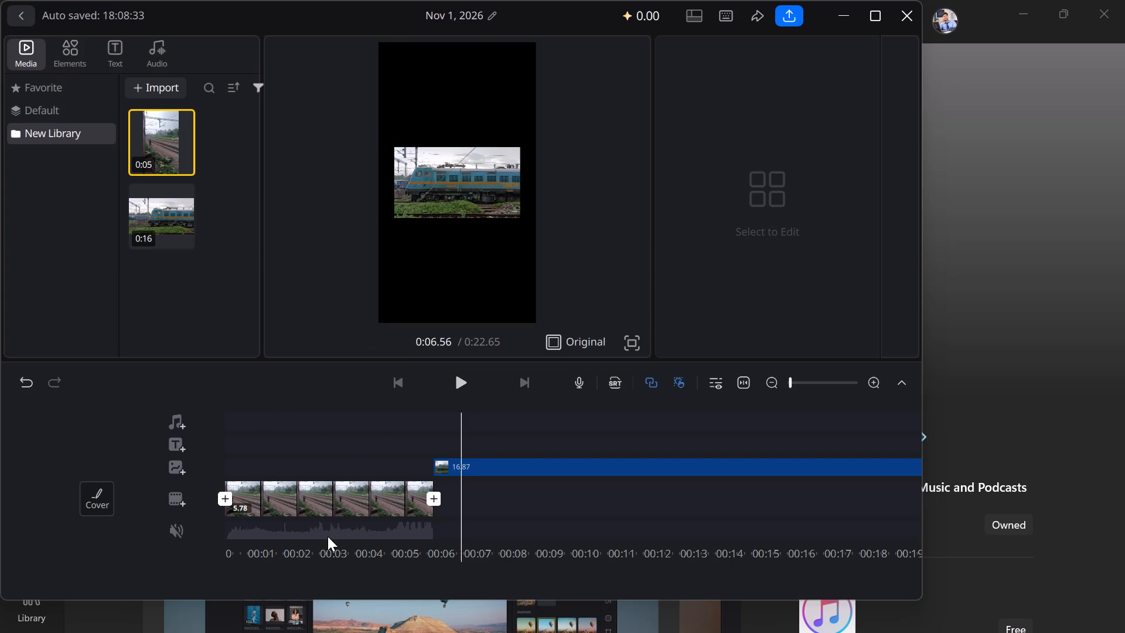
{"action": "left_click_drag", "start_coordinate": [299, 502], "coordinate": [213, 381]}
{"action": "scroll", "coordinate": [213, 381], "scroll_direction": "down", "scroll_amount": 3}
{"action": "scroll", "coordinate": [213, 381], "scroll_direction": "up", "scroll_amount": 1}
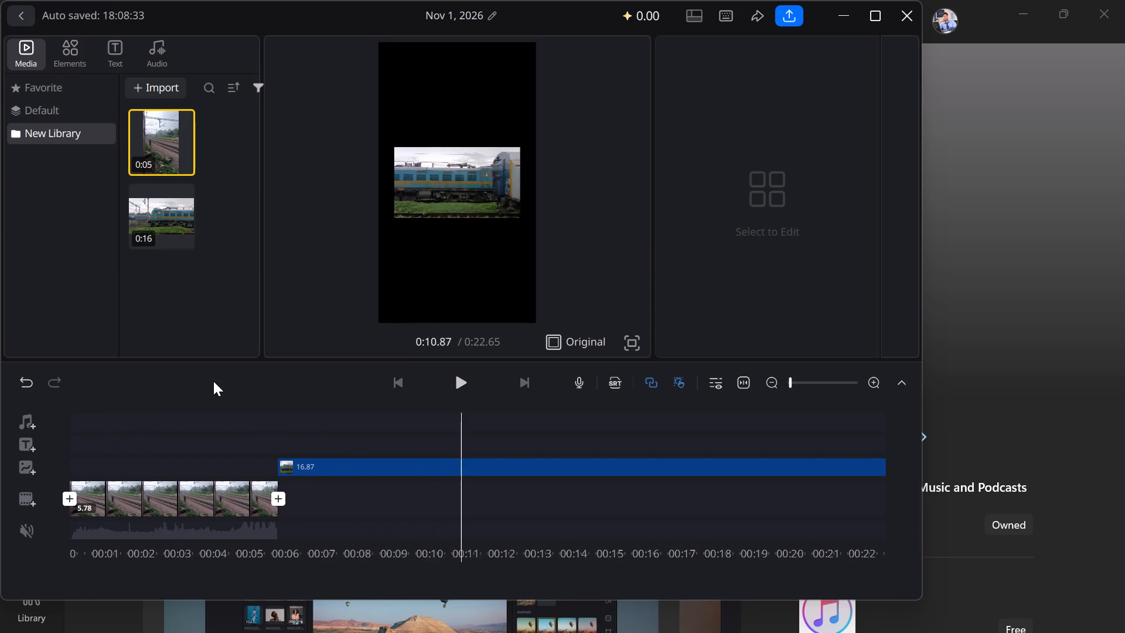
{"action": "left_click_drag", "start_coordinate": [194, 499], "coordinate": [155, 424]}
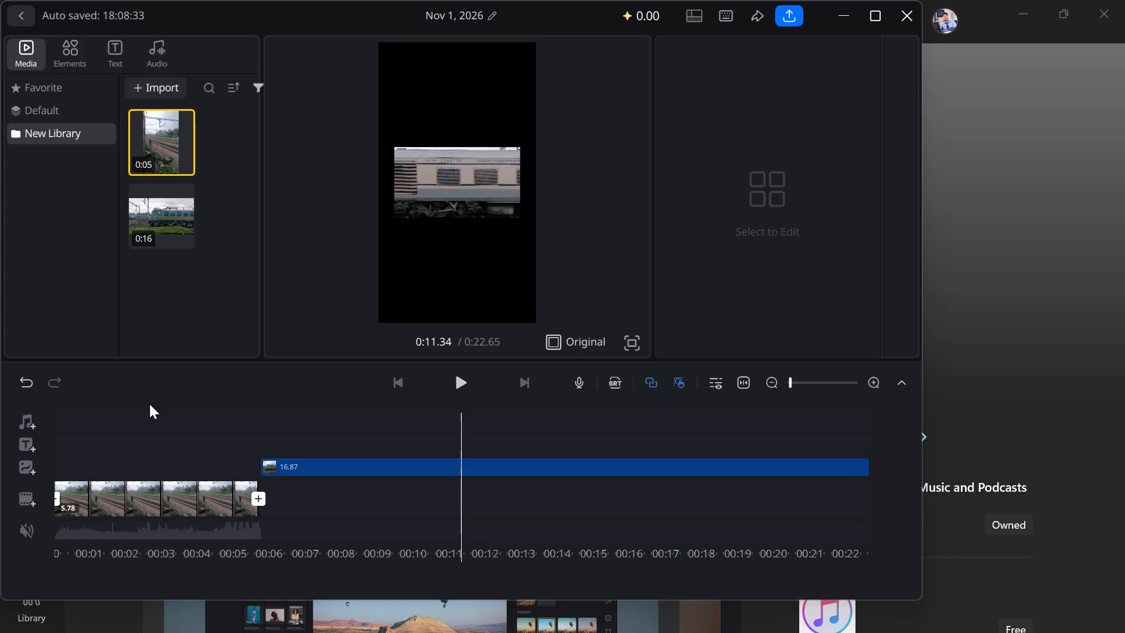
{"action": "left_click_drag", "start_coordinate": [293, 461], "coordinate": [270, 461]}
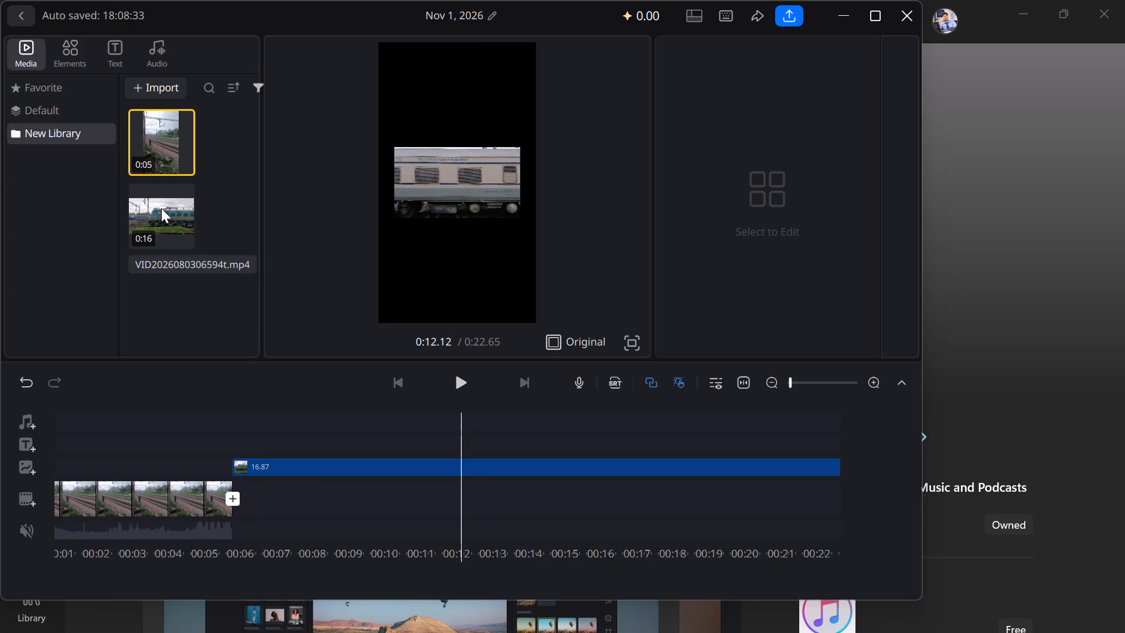
{"action": "left_click_drag", "start_coordinate": [164, 231], "coordinate": [172, 261]}
{"action": "left_click", "coordinate": [173, 268]}
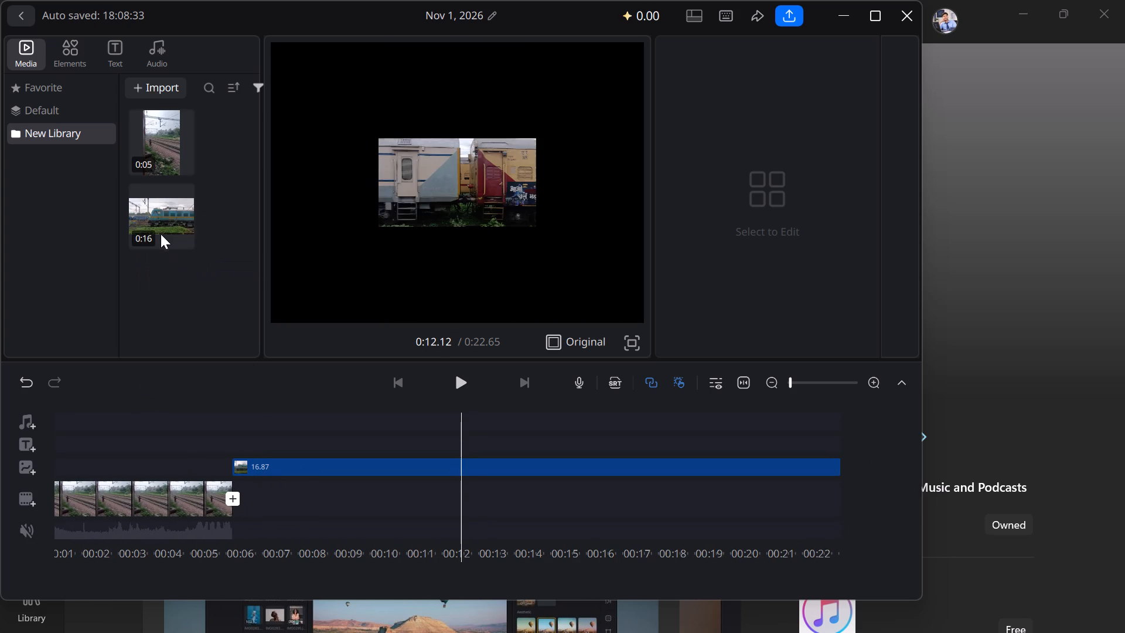
{"action": "left_click_drag", "start_coordinate": [161, 233], "coordinate": [228, 432]}
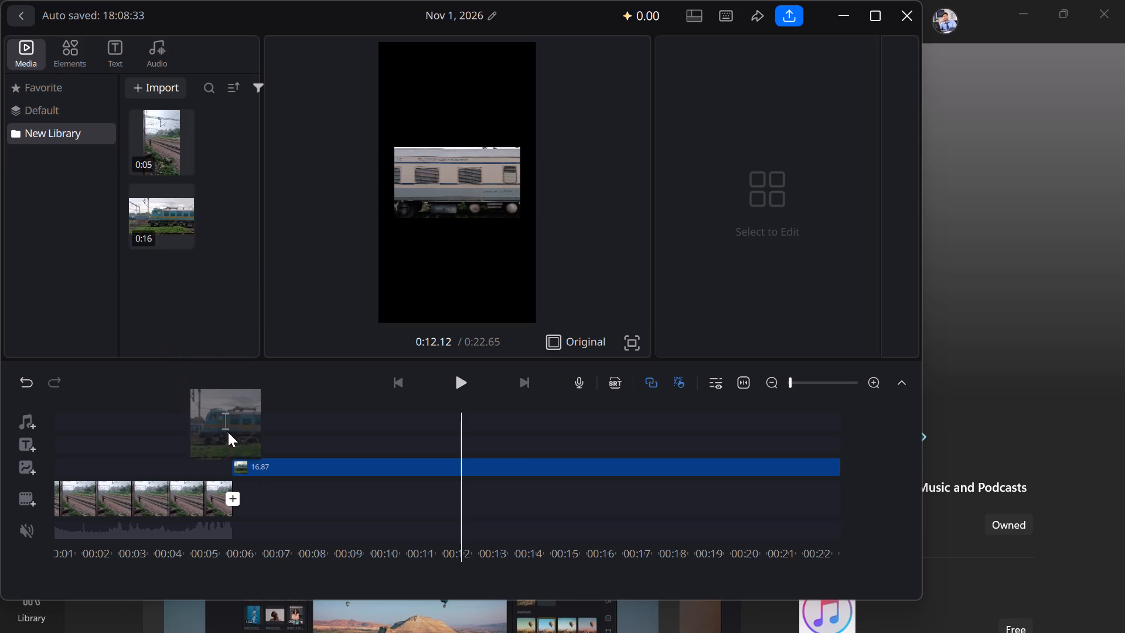
{"action": "left_click_drag", "start_coordinate": [228, 432], "coordinate": [229, 497]}
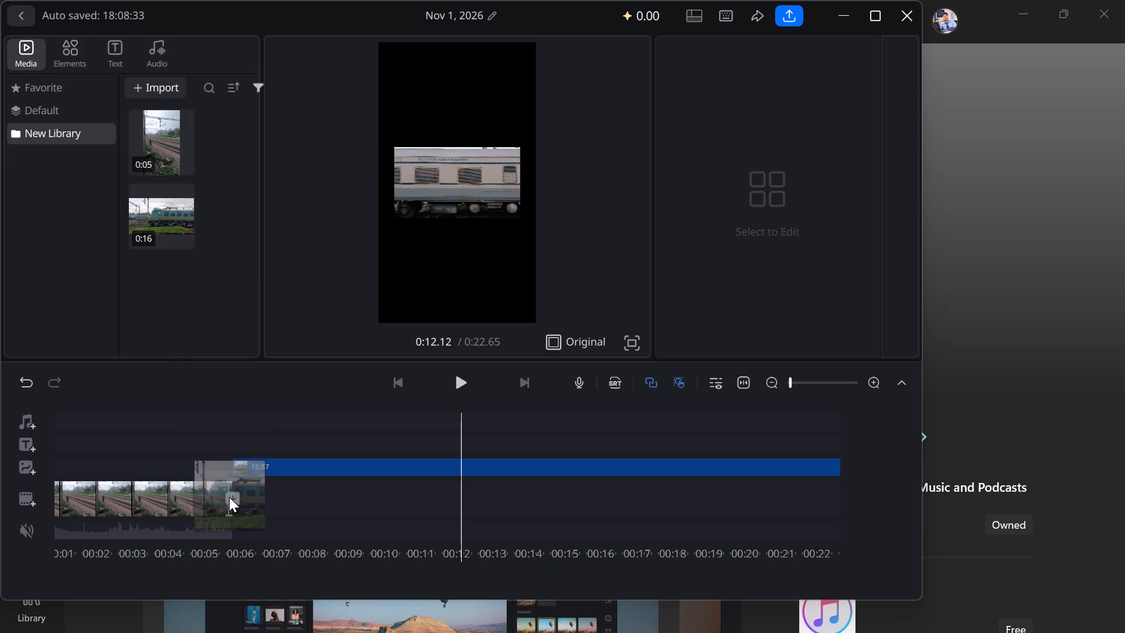
{"action": "left_click_drag", "start_coordinate": [229, 497], "coordinate": [227, 545]}
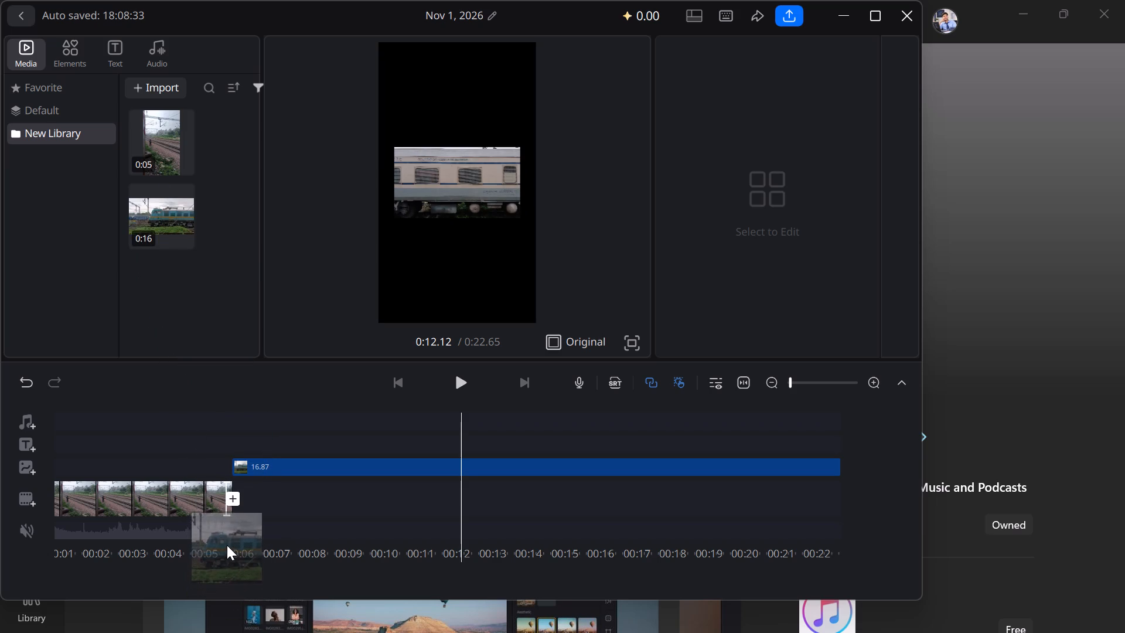
{"action": "left_click_drag", "start_coordinate": [227, 545], "coordinate": [162, 513]}
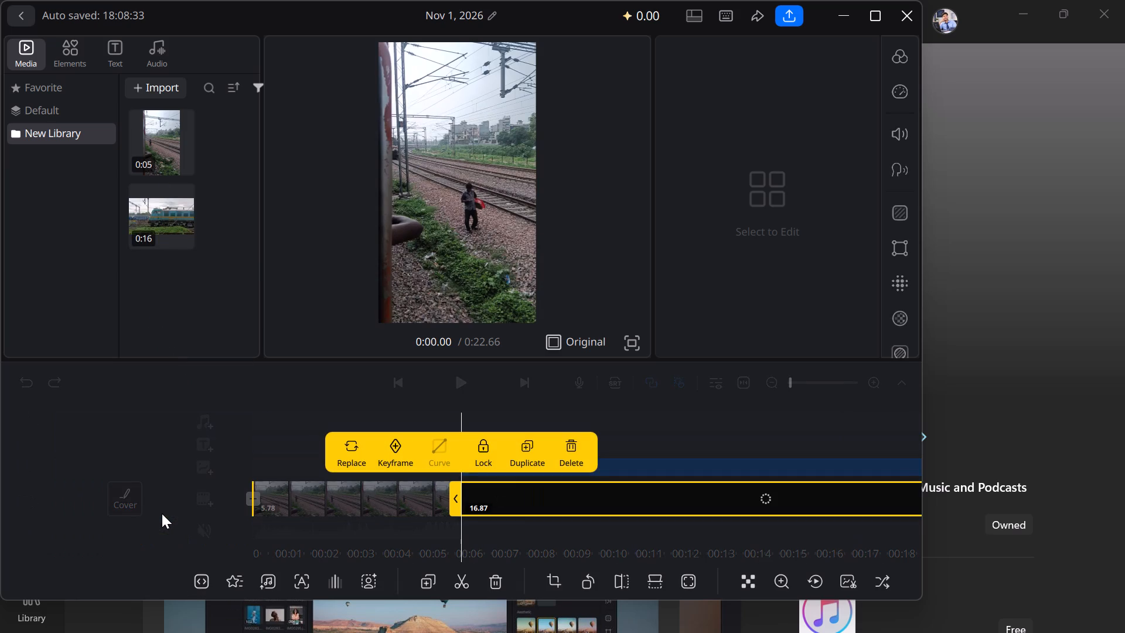
{"action": "left_click", "coordinate": [374, 345]}
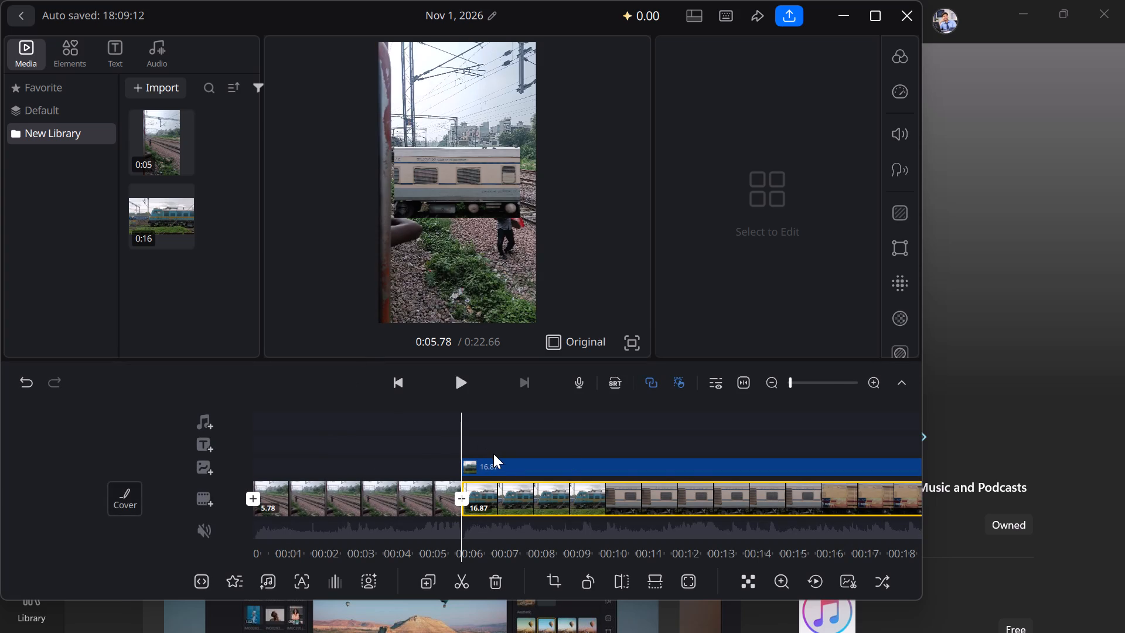
Delete the duplicate train clip from the overlay track.
{"action": "left_click_drag", "start_coordinate": [498, 464], "coordinate": [493, 451]}
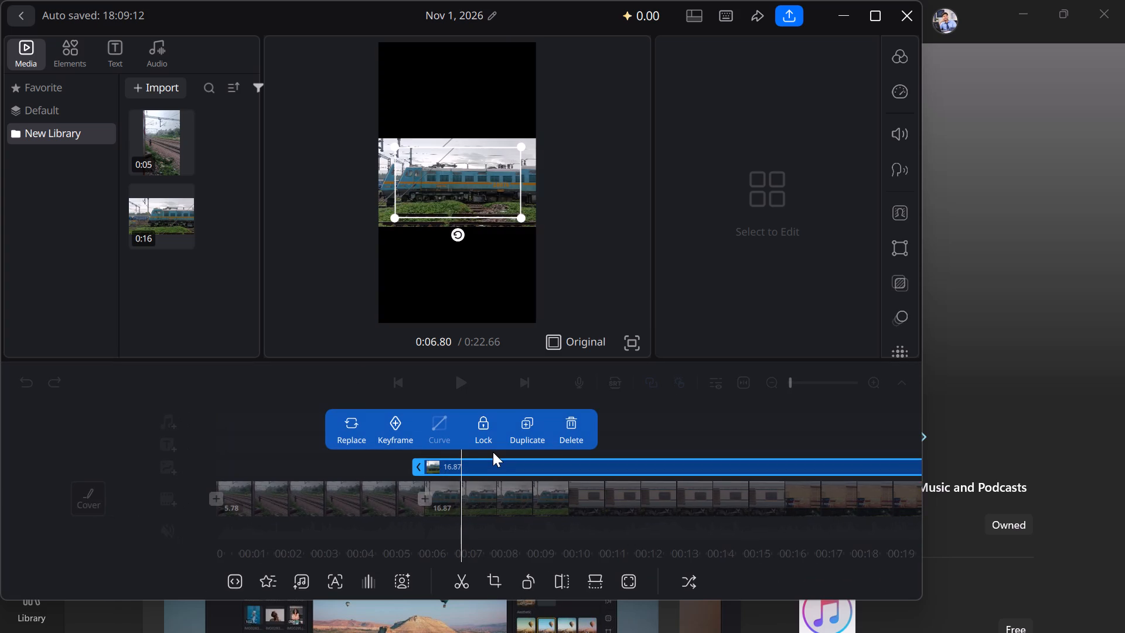
{"action": "left_click", "coordinate": [575, 426]}
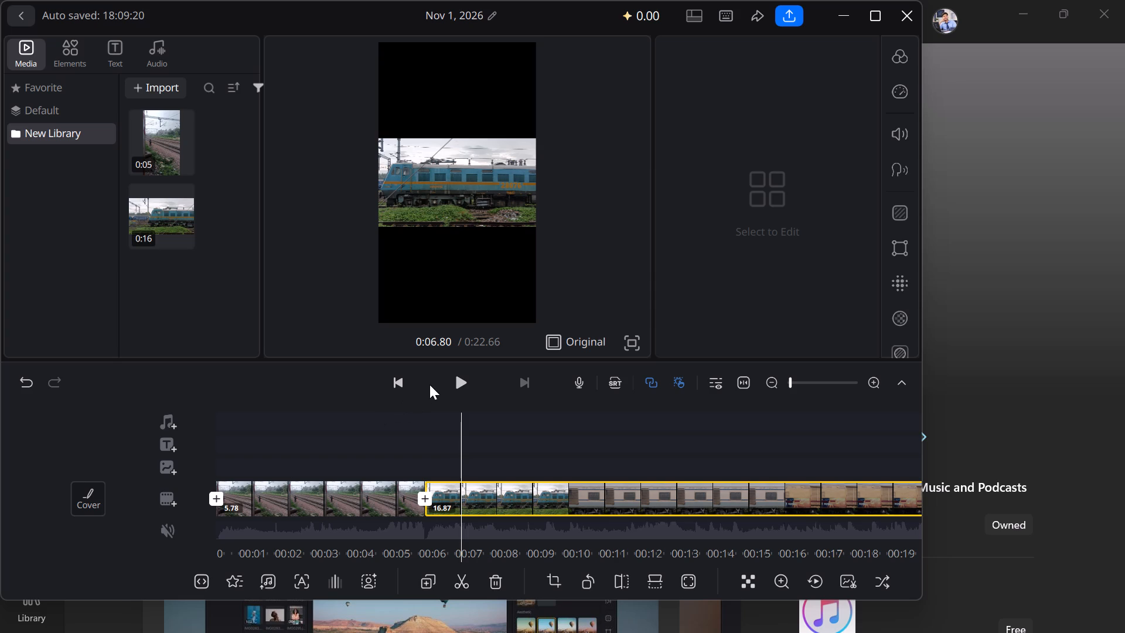
Play the timeline through to the end and go back to its beginning to review both clips.
{"action": "left_click", "coordinate": [456, 372]}
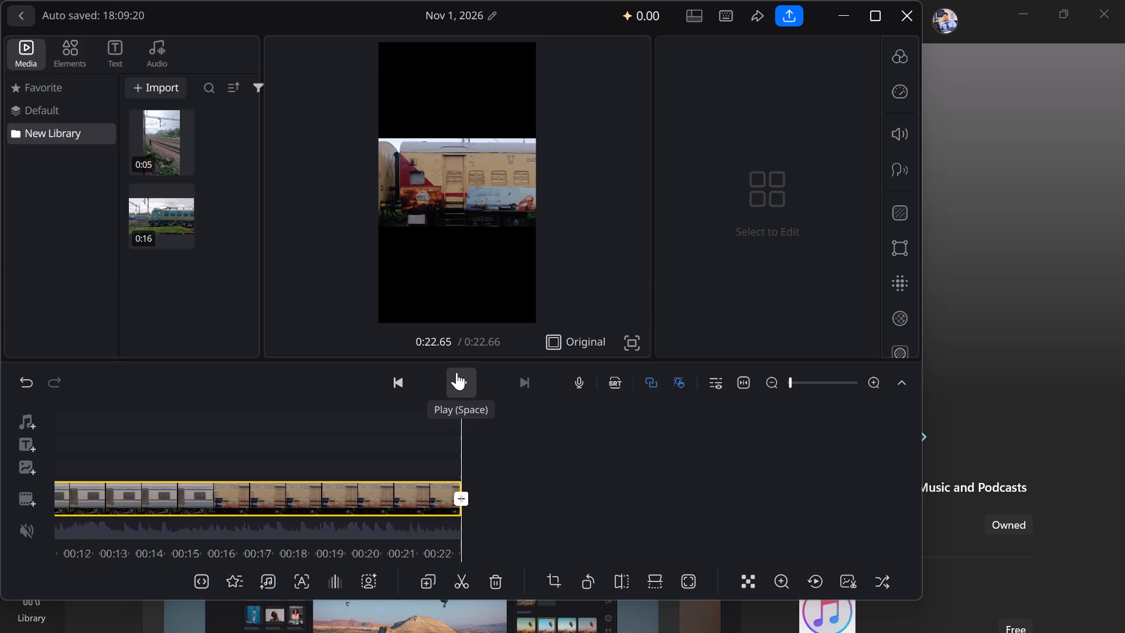
{"action": "scroll", "coordinate": [456, 372], "scroll_direction": "right", "scroll_amount": 2}
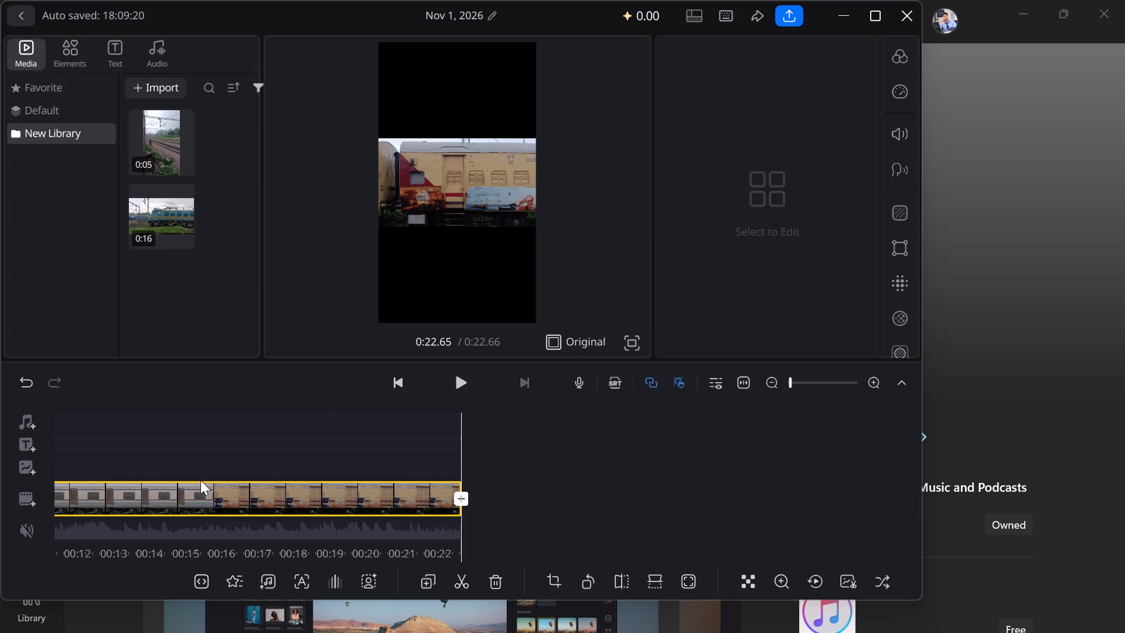
{"action": "scroll", "coordinate": [163, 494], "scroll_direction": "right", "scroll_amount": 13}
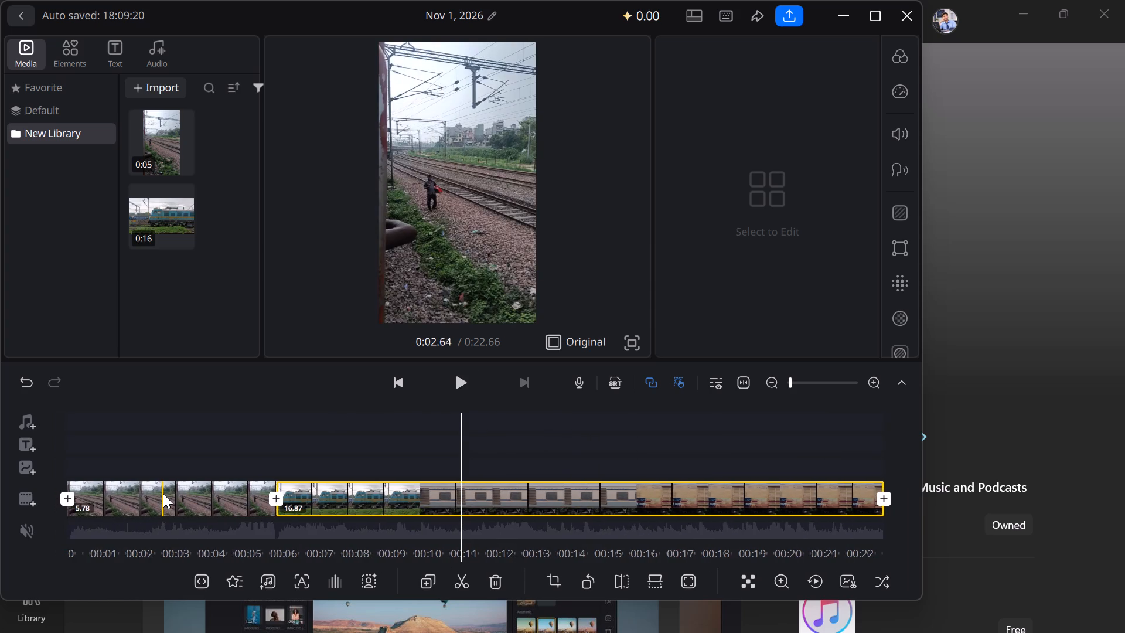
{"action": "scroll", "coordinate": [163, 494], "scroll_direction": "right", "scroll_amount": 5}
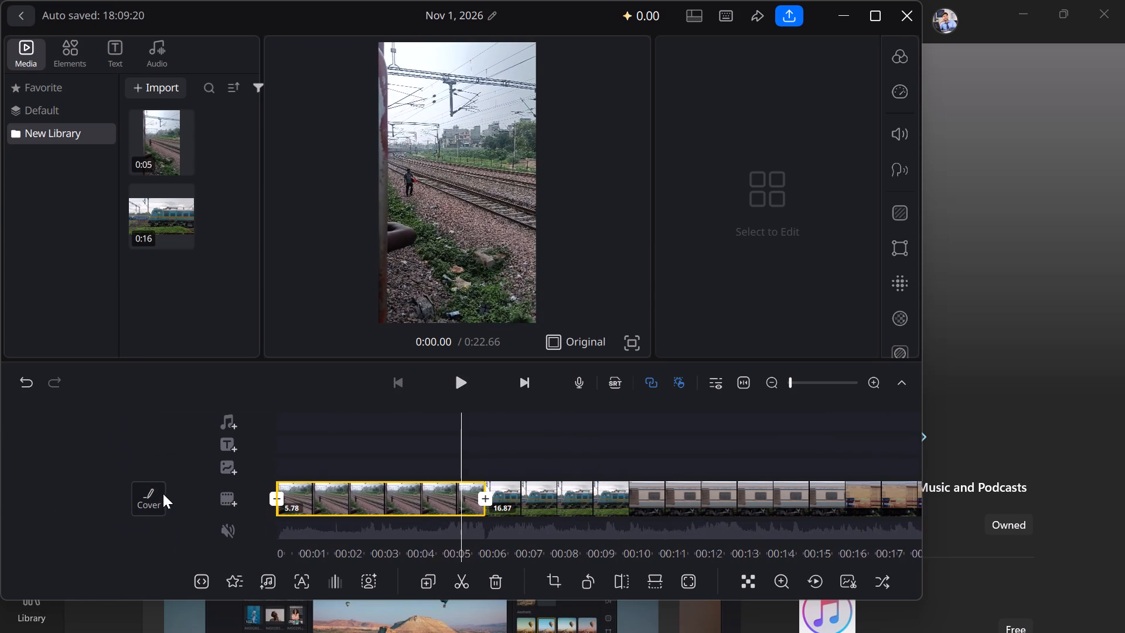
{"action": "scroll", "coordinate": [163, 494], "scroll_direction": "right", "scroll_amount": 5}
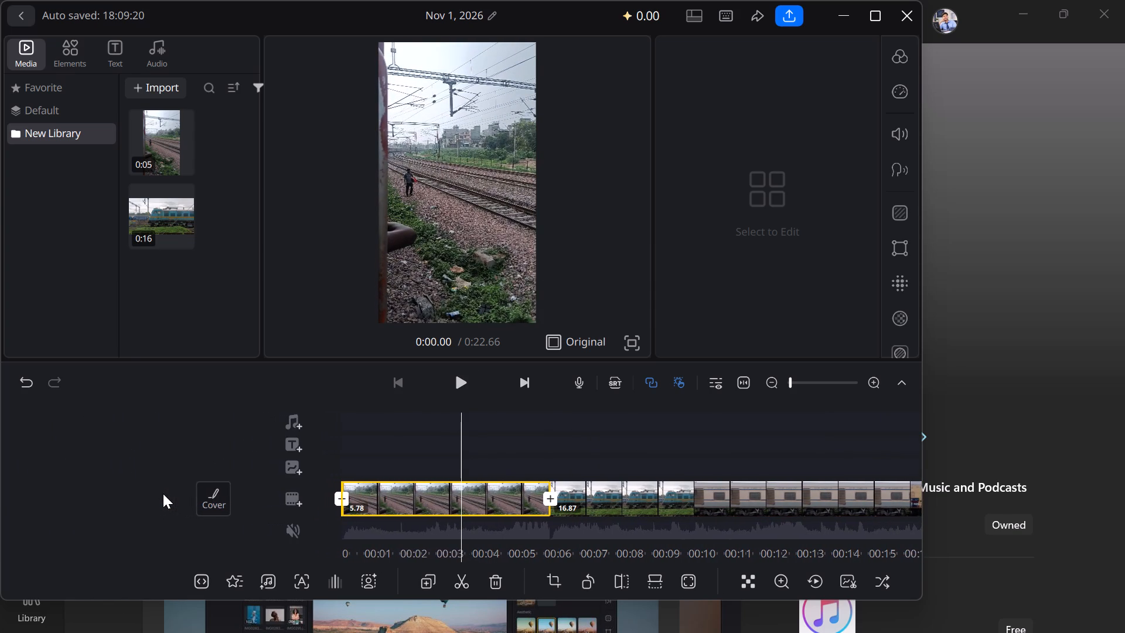
{"action": "scroll", "coordinate": [163, 494], "scroll_direction": "right", "scroll_amount": 6}
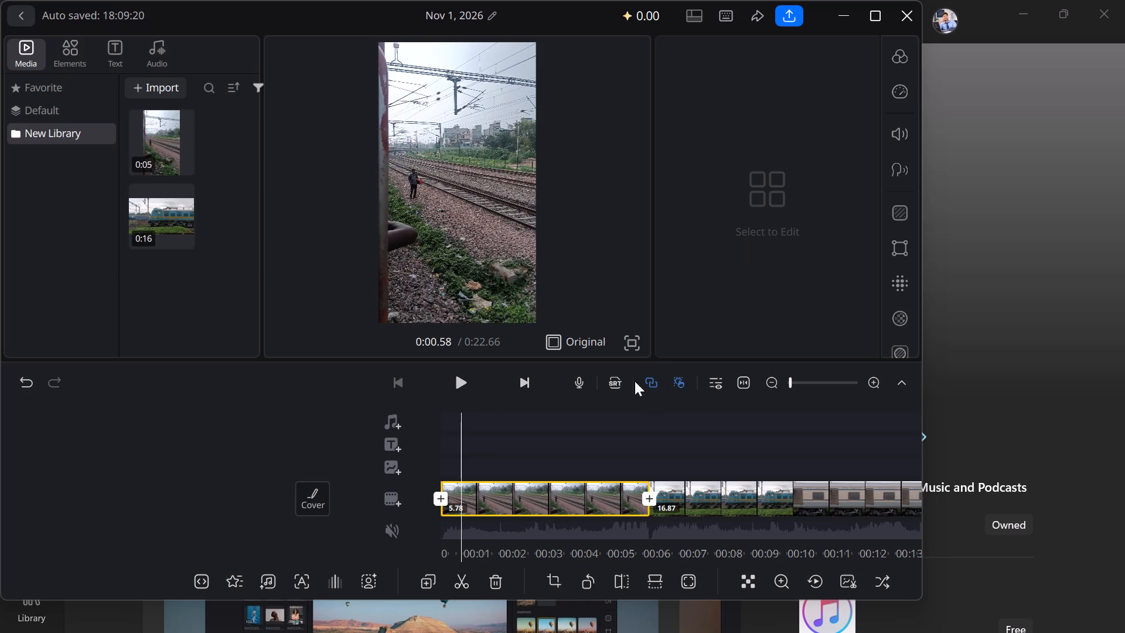
Apply the Custom speed curve to the first clip on the main track.
{"action": "left_click", "coordinate": [892, 91]}
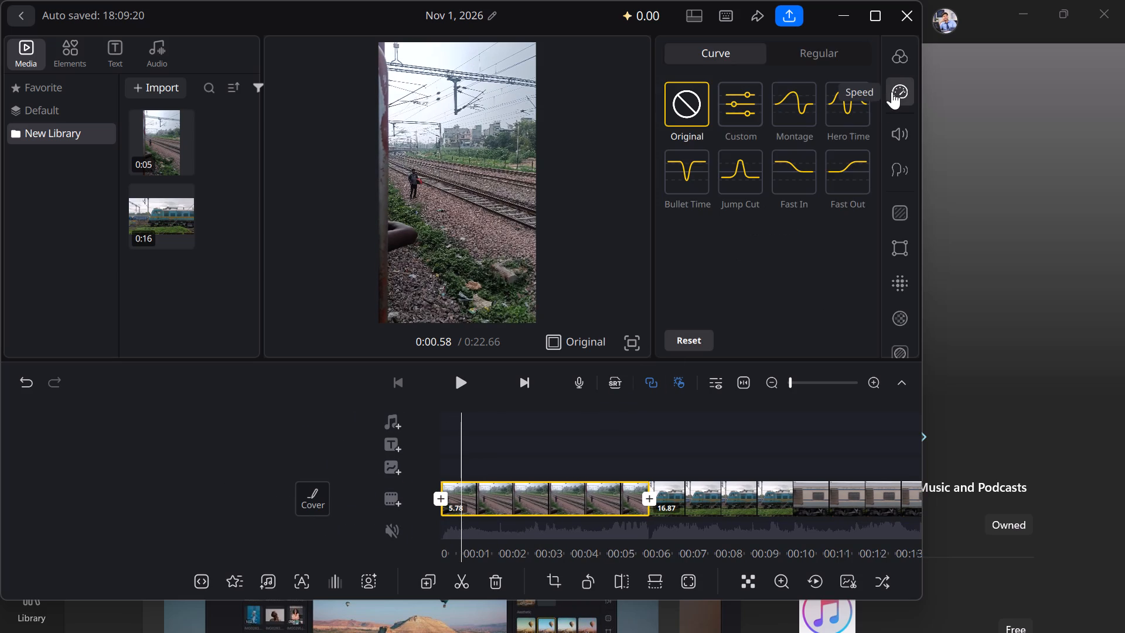
{"action": "left_click", "coordinate": [751, 103]}
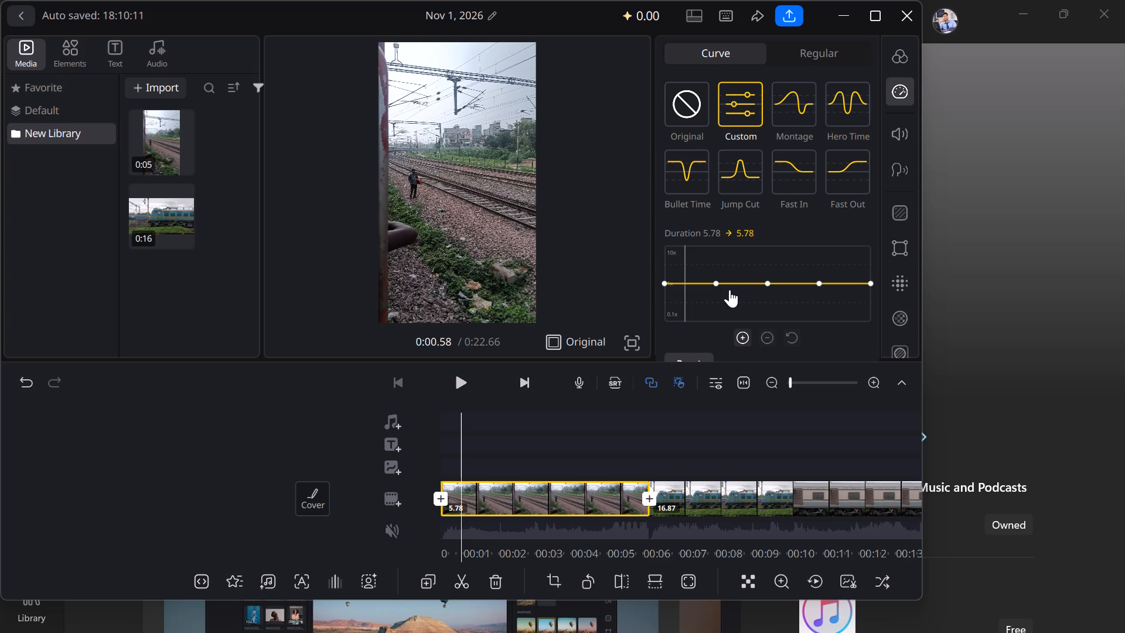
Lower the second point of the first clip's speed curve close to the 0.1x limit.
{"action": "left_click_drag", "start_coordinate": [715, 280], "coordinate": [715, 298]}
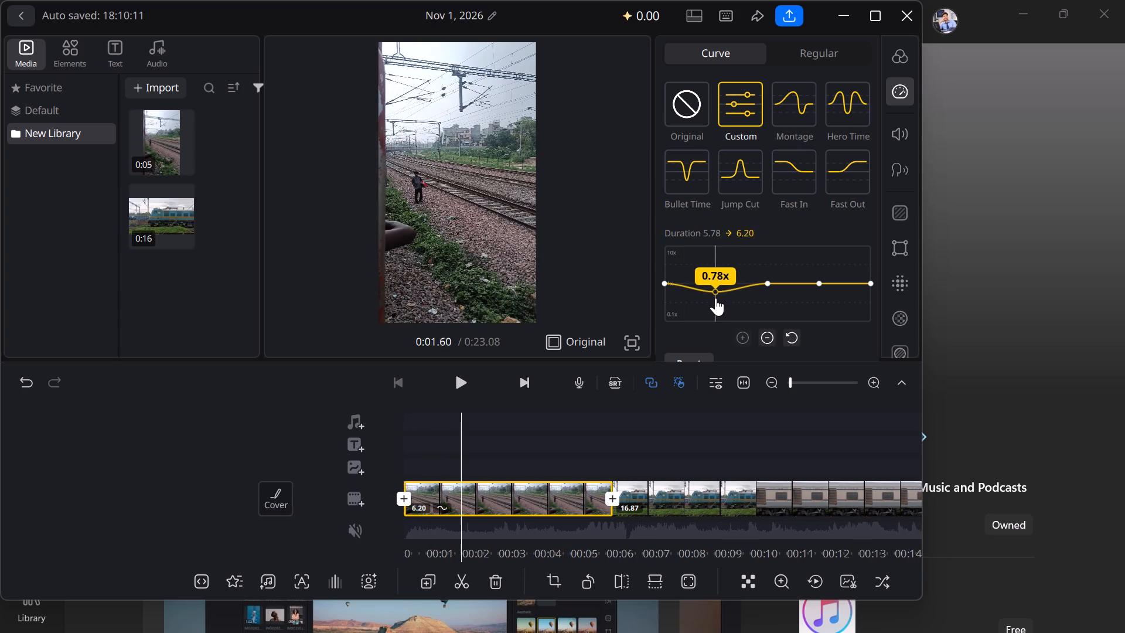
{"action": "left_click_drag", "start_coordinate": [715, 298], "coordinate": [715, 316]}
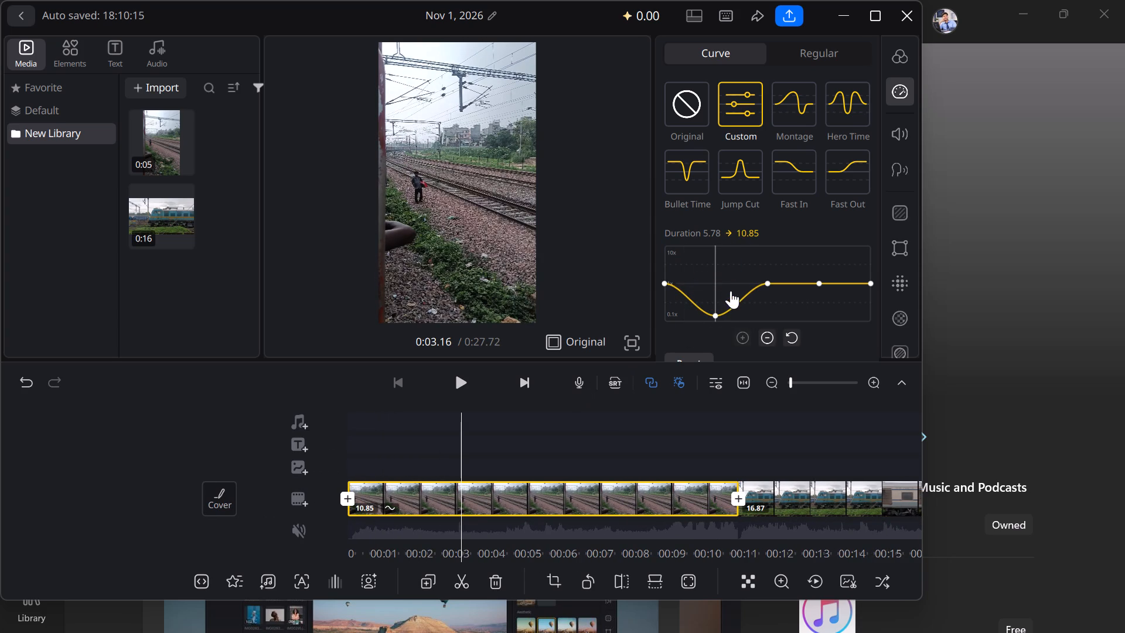
Raise the second point of the first clip's speed curve well above normal speed, bringing the clip's duration to about 3.91 s.
{"action": "left_click_drag", "start_coordinate": [715, 307], "coordinate": [714, 299]}
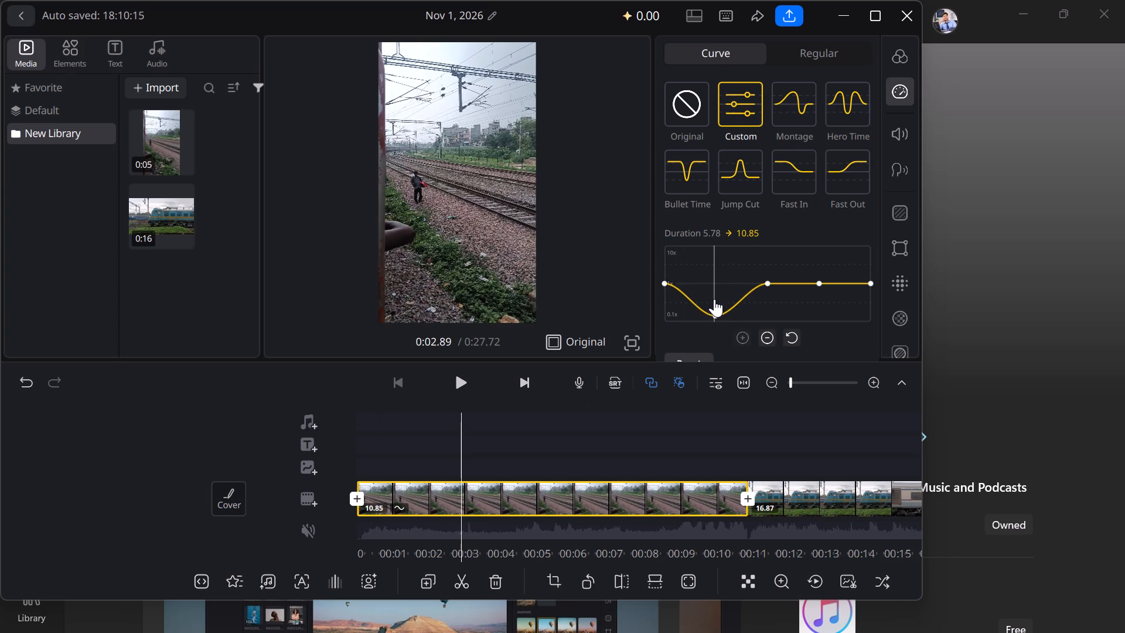
{"action": "left_click_drag", "start_coordinate": [714, 299], "coordinate": [714, 281]}
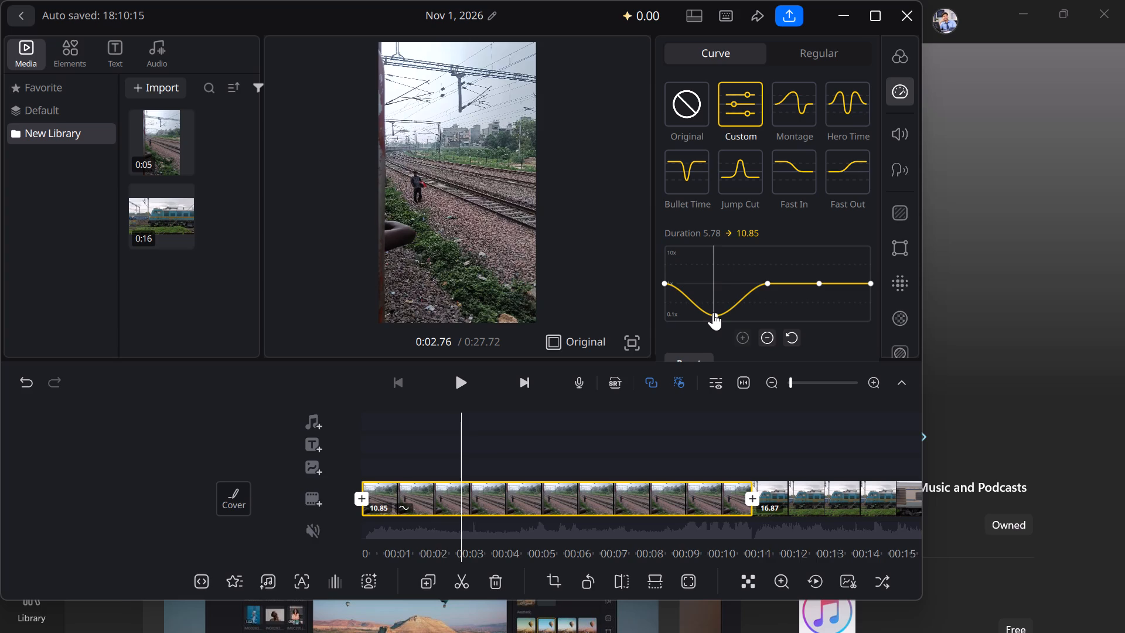
{"action": "left_click_drag", "start_coordinate": [713, 312], "coordinate": [710, 260]}
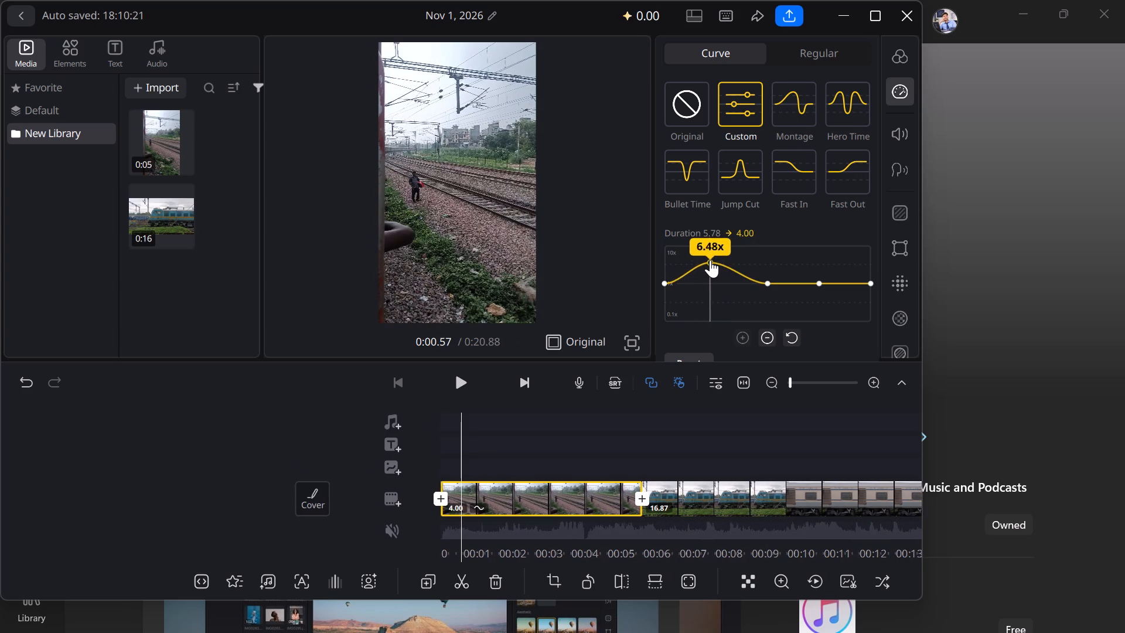
{"action": "left_click_drag", "start_coordinate": [710, 260], "coordinate": [710, 257]}
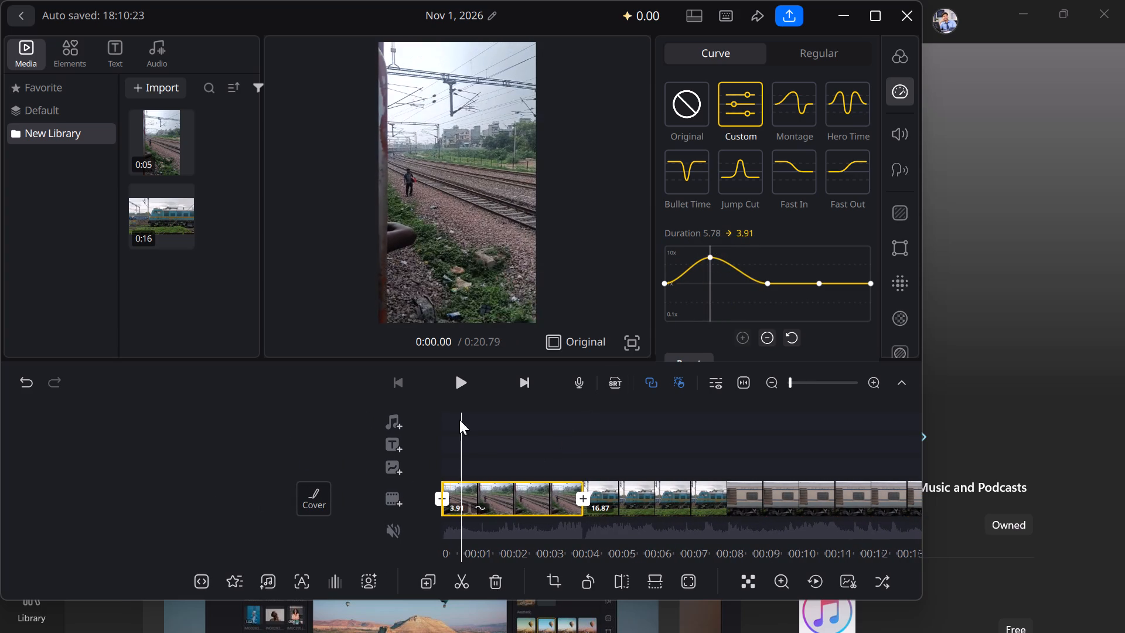
Play the timeline from its beginning to review the first clip's new speed and the cut to the second clip.
{"action": "left_click", "coordinate": [459, 380]}
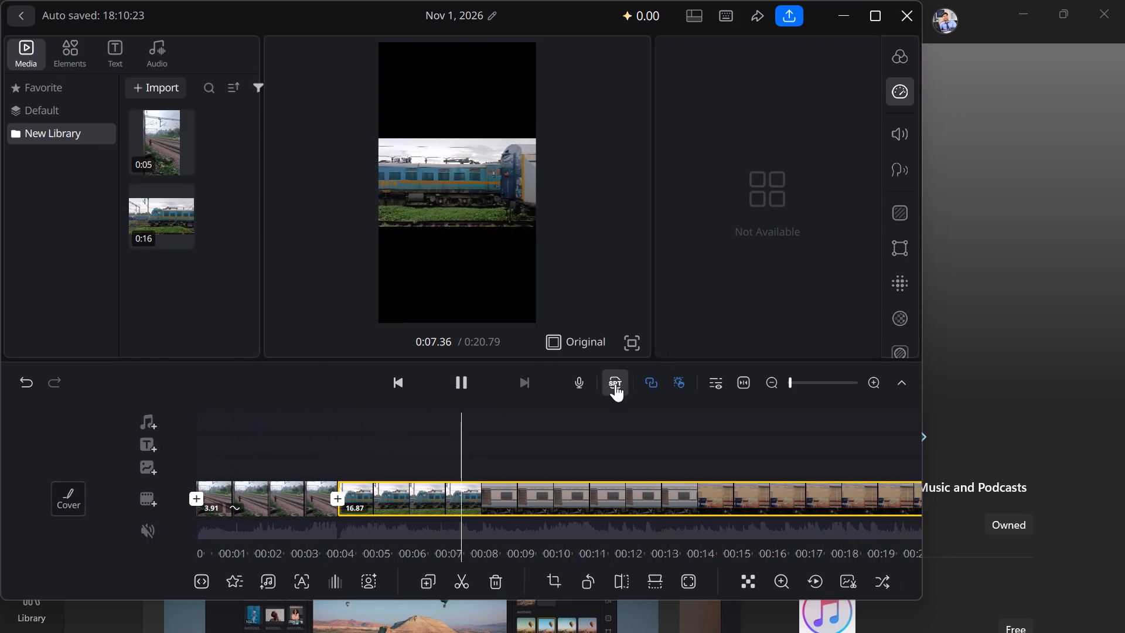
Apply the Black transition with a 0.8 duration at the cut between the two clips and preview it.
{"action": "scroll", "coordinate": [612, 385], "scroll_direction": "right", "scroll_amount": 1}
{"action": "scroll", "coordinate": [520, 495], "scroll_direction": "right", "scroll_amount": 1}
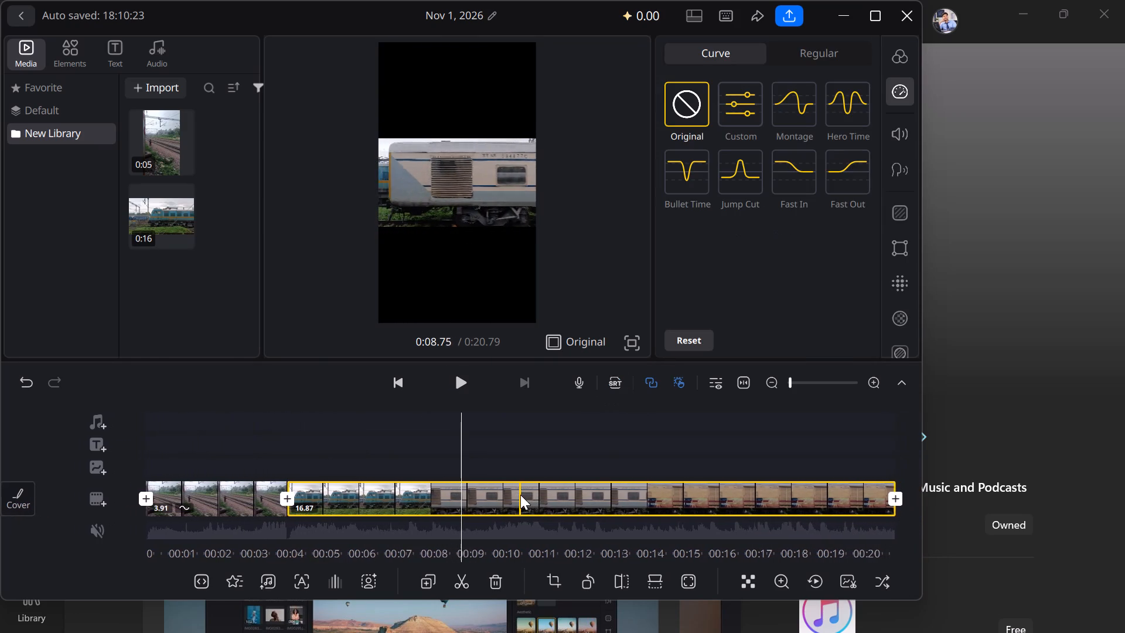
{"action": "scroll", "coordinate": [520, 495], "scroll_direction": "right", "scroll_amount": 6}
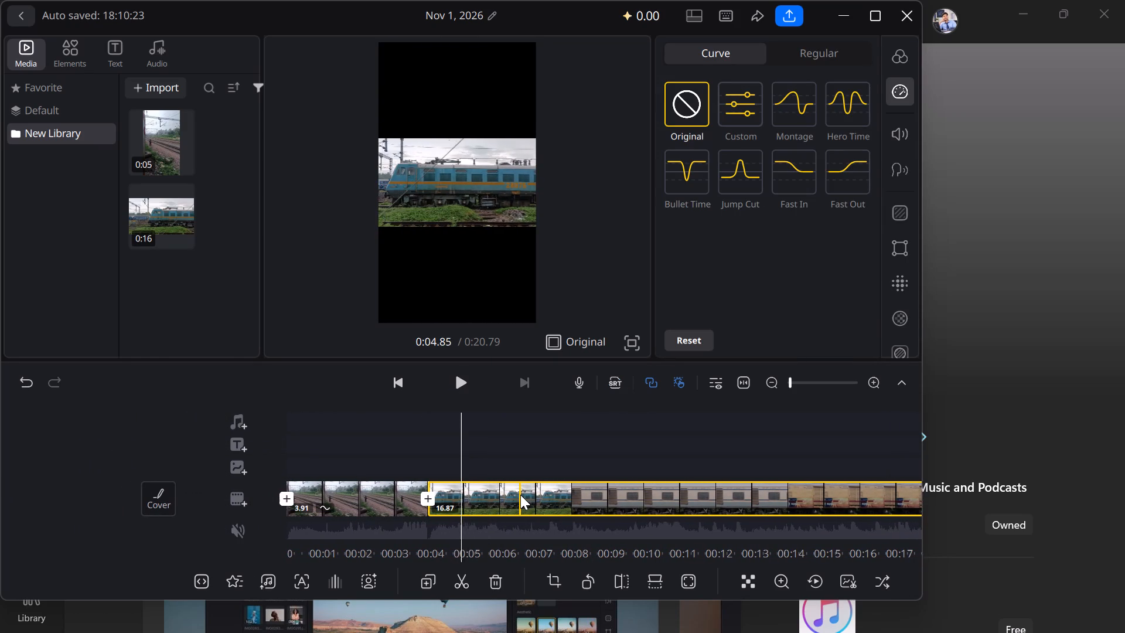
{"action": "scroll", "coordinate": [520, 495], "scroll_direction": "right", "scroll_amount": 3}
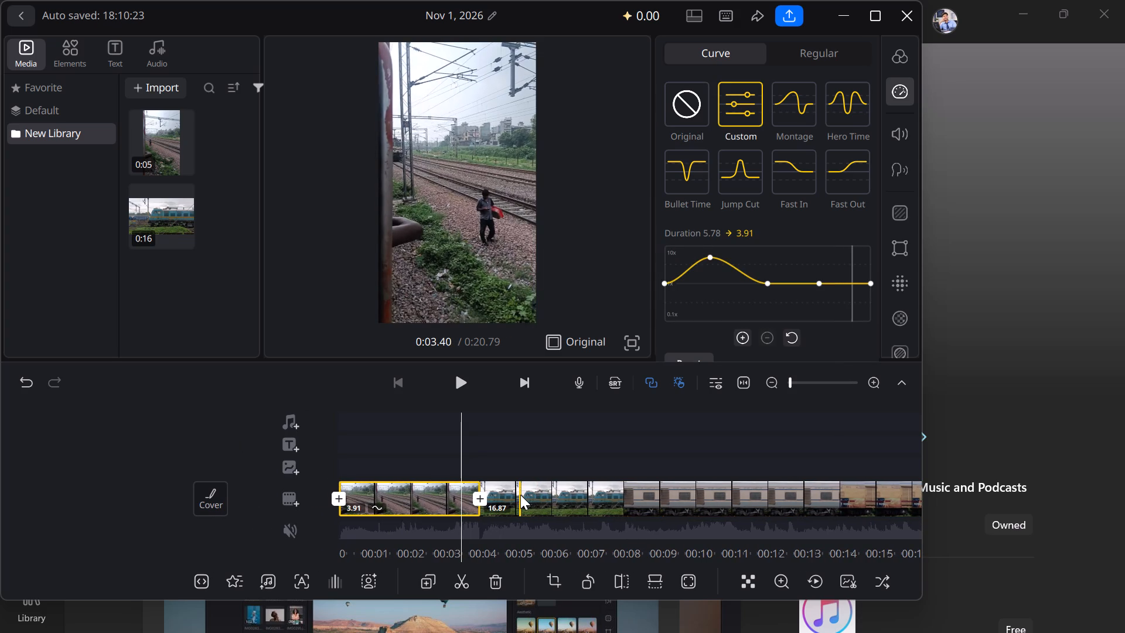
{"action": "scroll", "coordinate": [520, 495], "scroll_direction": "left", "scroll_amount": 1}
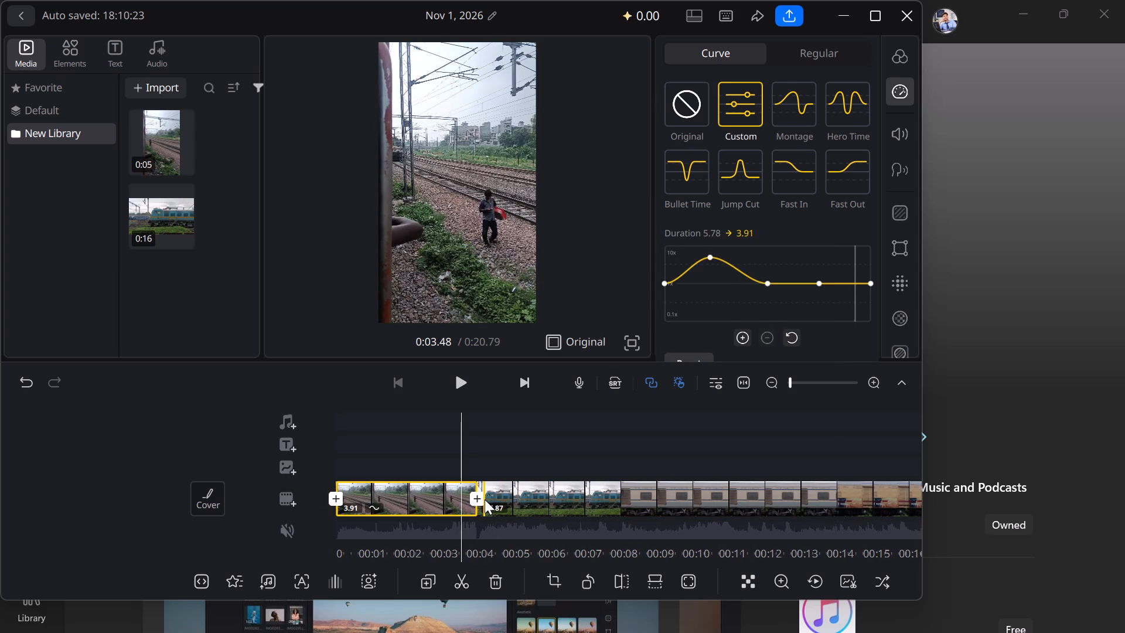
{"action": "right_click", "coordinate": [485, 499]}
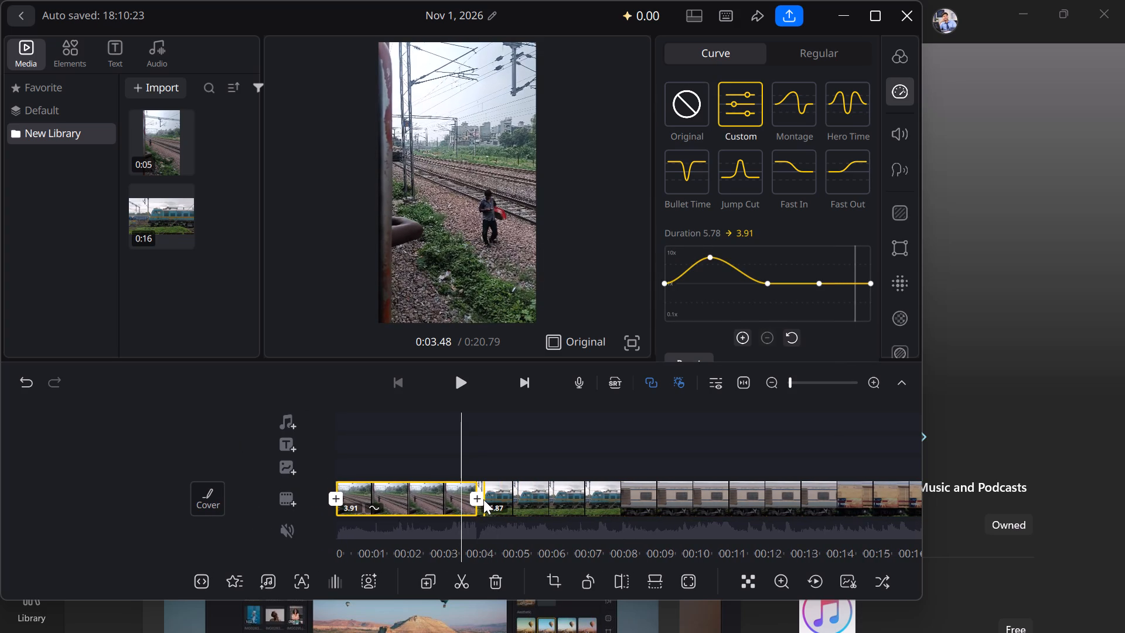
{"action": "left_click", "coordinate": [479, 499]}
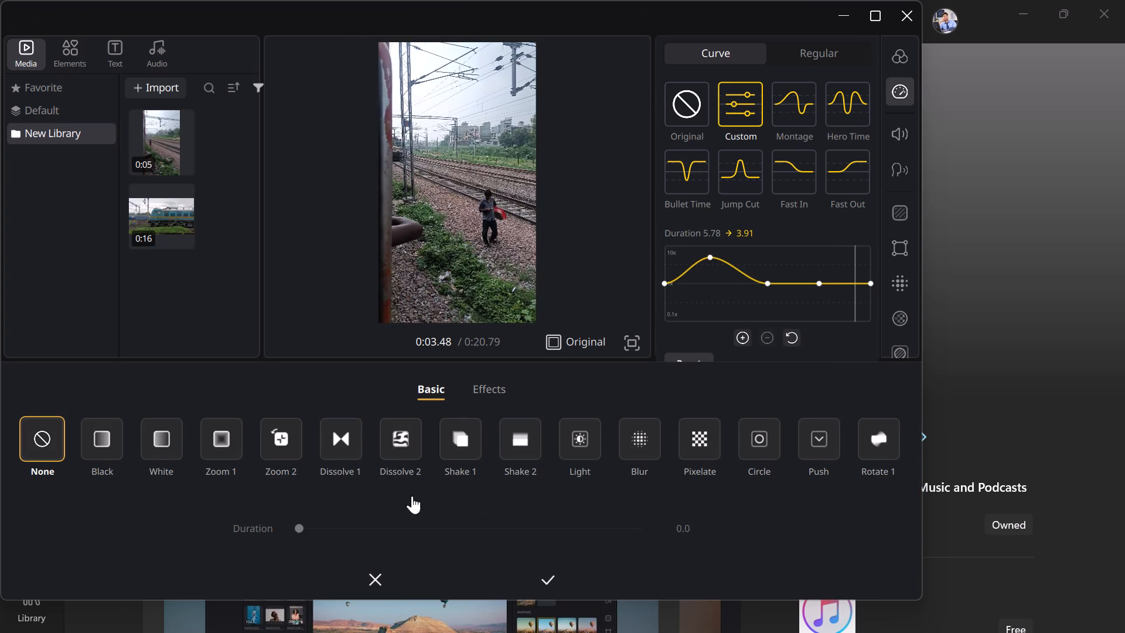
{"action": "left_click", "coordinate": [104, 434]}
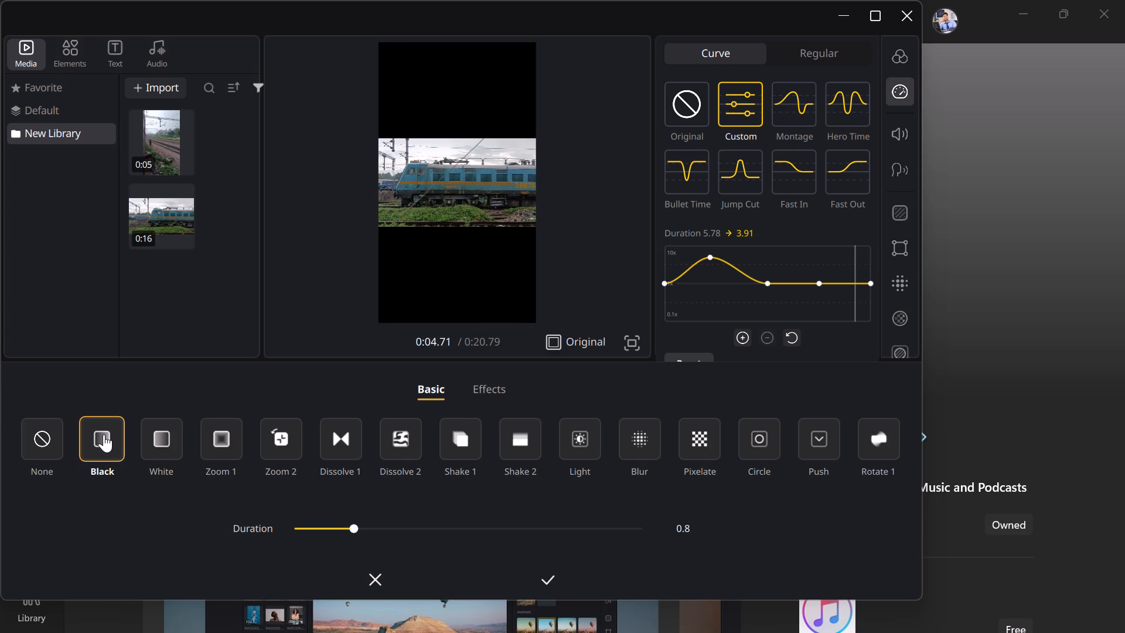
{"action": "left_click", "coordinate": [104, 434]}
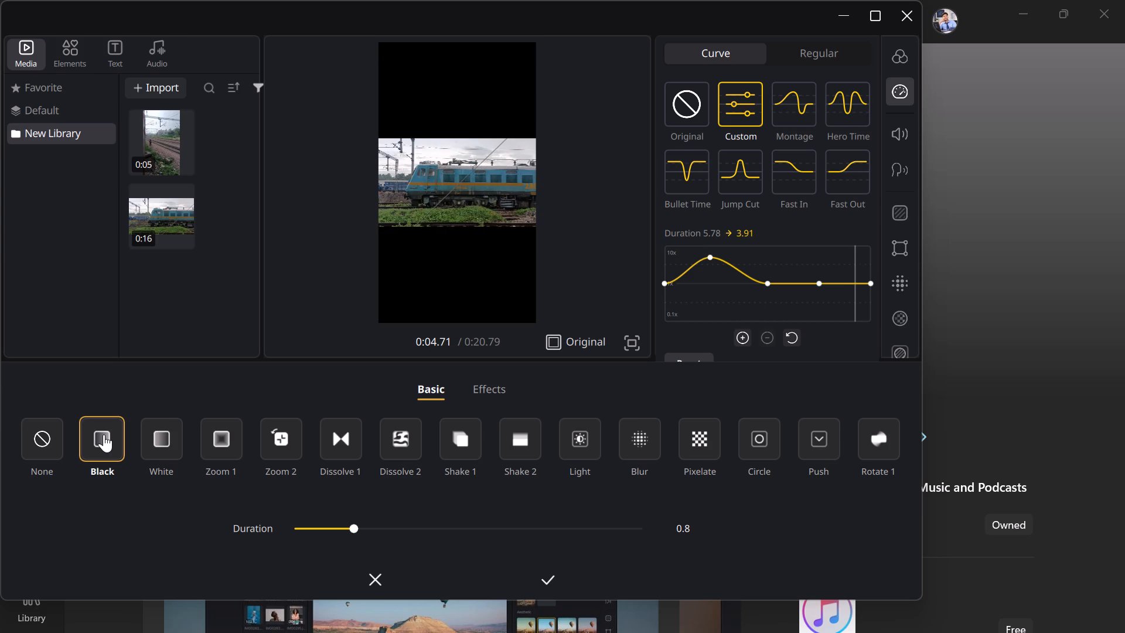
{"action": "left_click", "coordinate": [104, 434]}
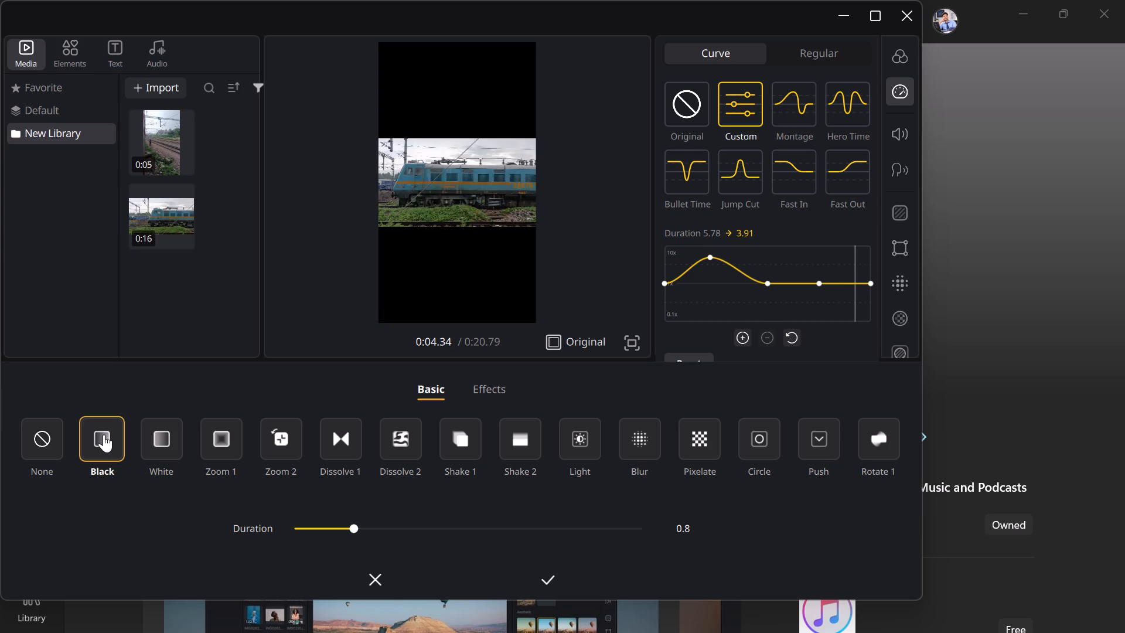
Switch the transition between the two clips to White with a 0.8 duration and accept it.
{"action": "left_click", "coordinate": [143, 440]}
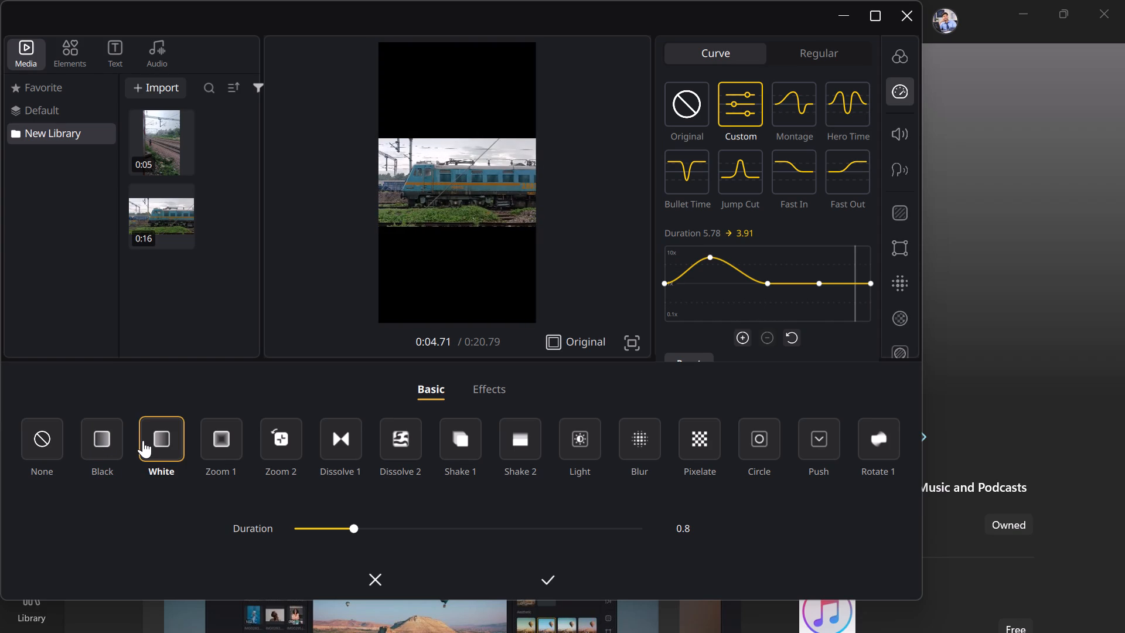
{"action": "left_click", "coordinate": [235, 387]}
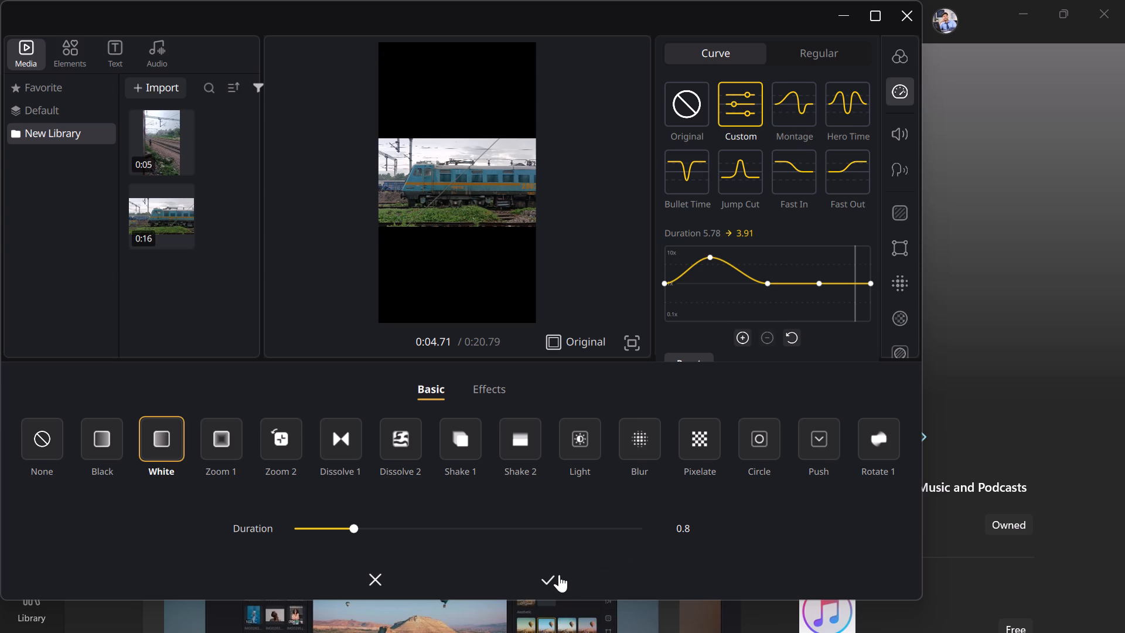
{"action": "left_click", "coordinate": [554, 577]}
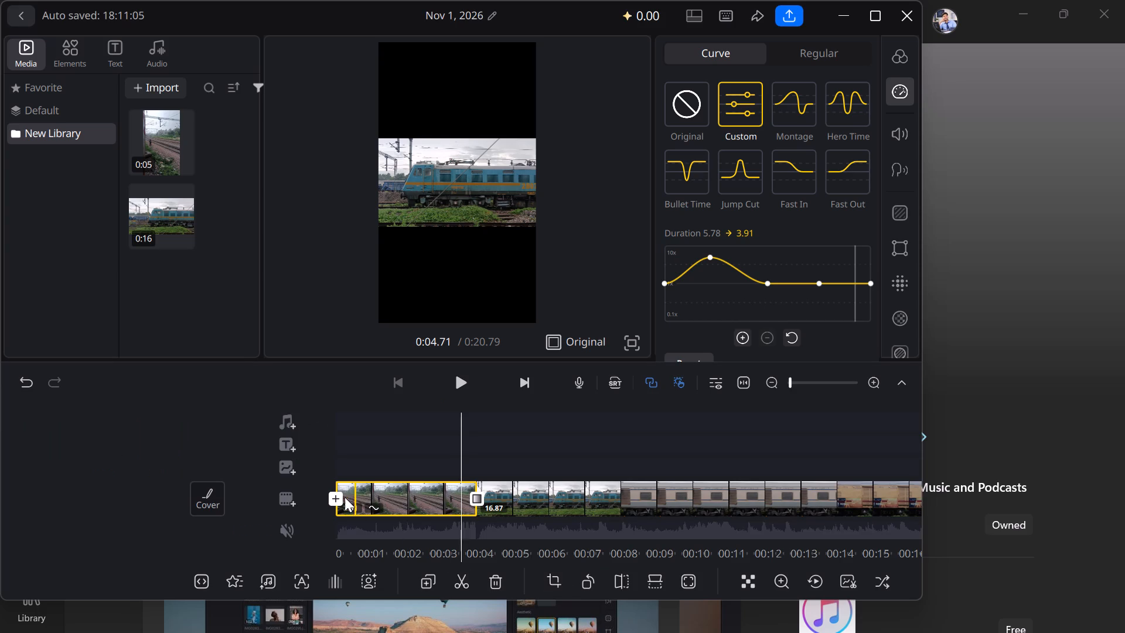
Play the timeline from just before the White transition through most of the second clip to review it.
{"action": "left_click", "coordinate": [457, 387]}
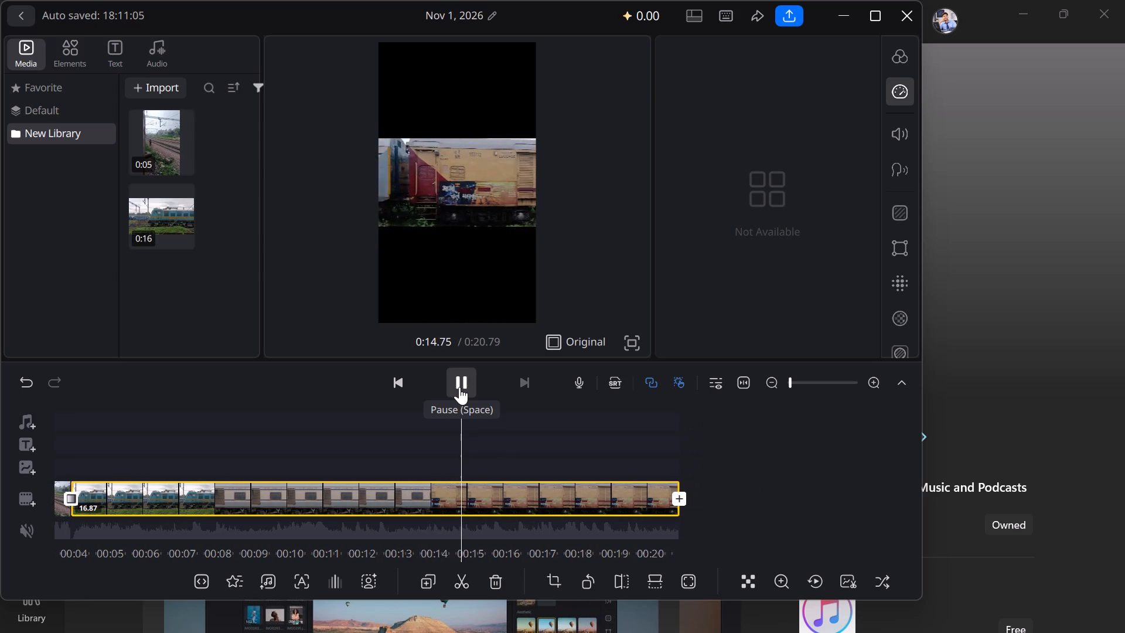
{"action": "right_click", "coordinate": [493, 485]}
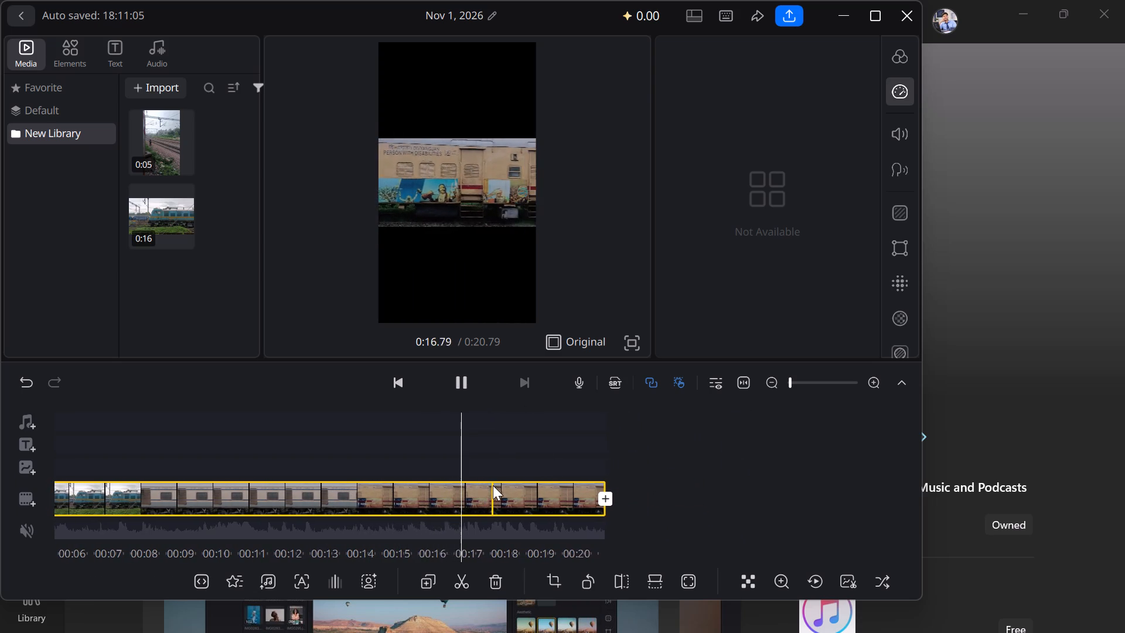
{"action": "left_click", "coordinate": [439, 485]}
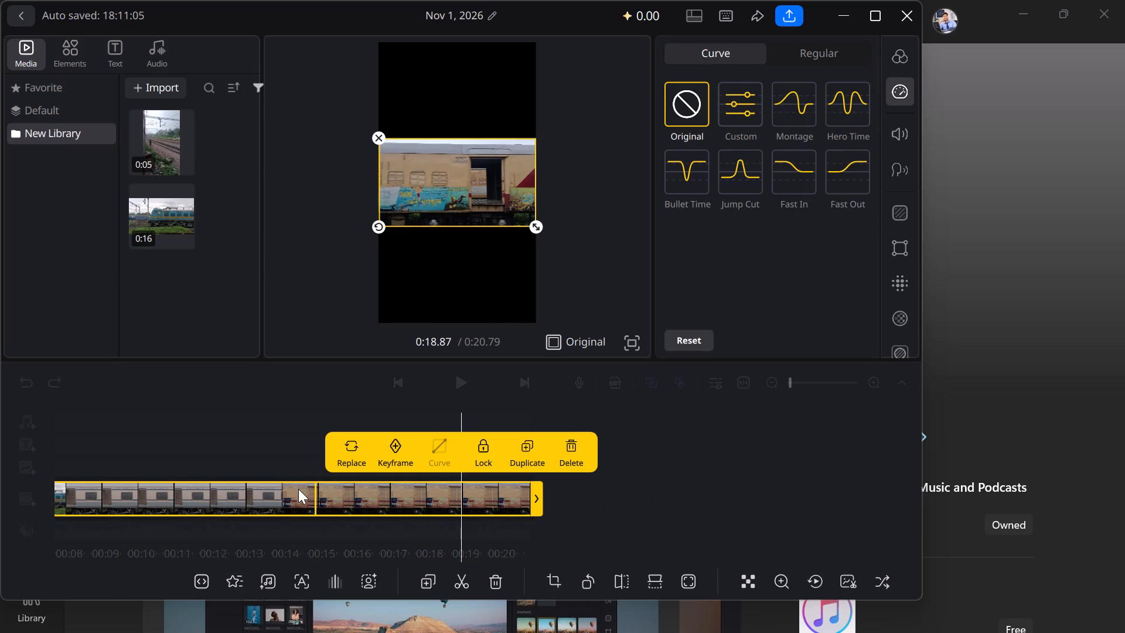
{"action": "left_click", "coordinate": [657, 501]}
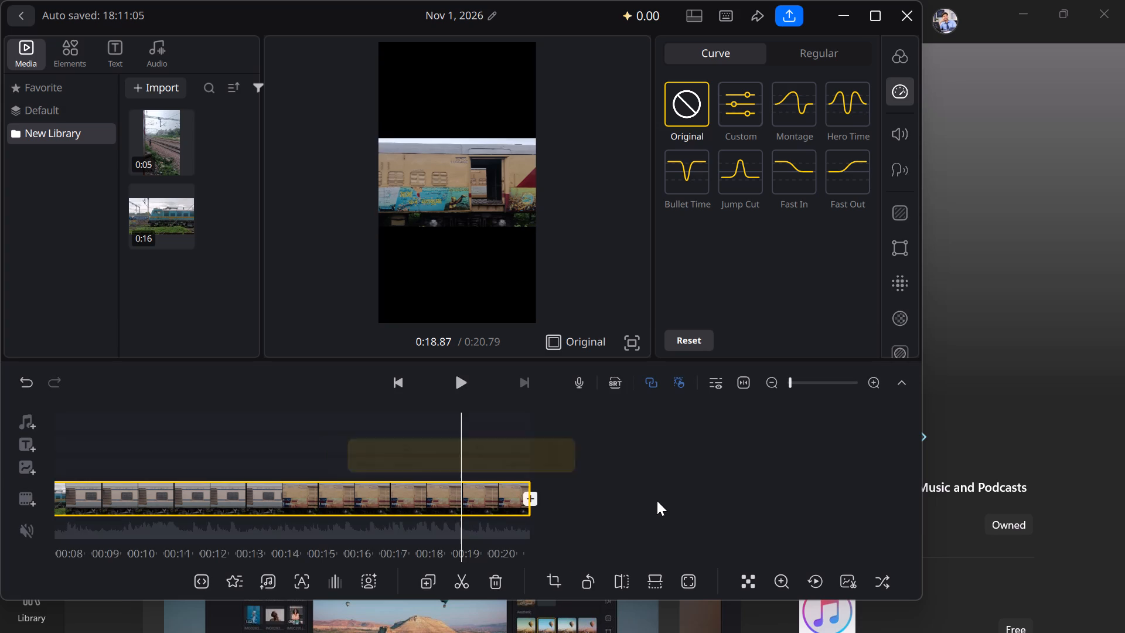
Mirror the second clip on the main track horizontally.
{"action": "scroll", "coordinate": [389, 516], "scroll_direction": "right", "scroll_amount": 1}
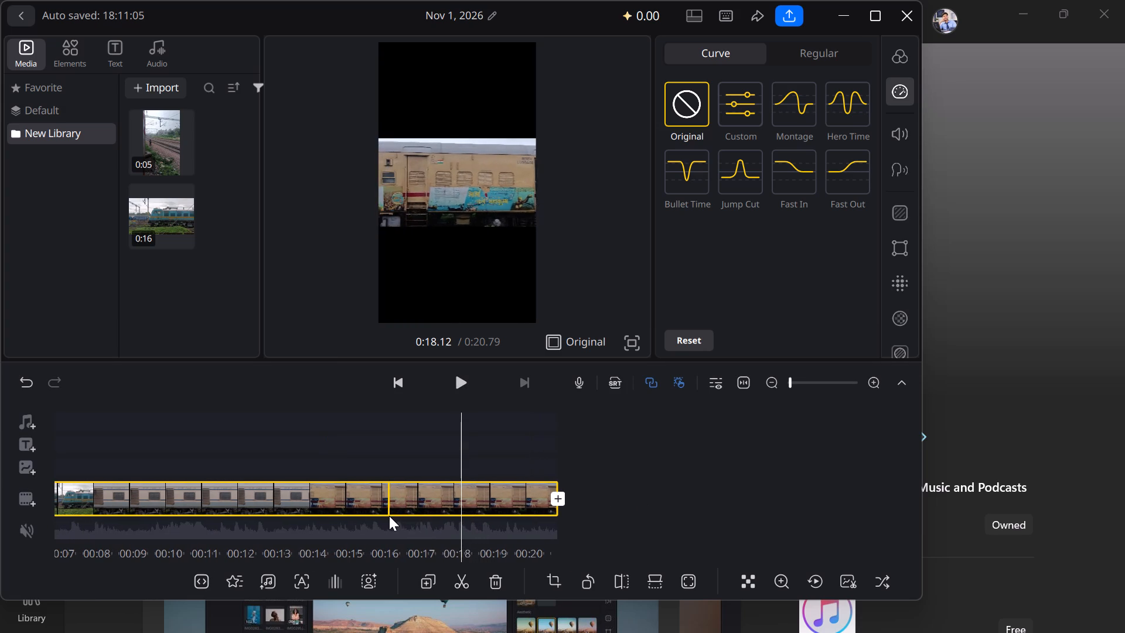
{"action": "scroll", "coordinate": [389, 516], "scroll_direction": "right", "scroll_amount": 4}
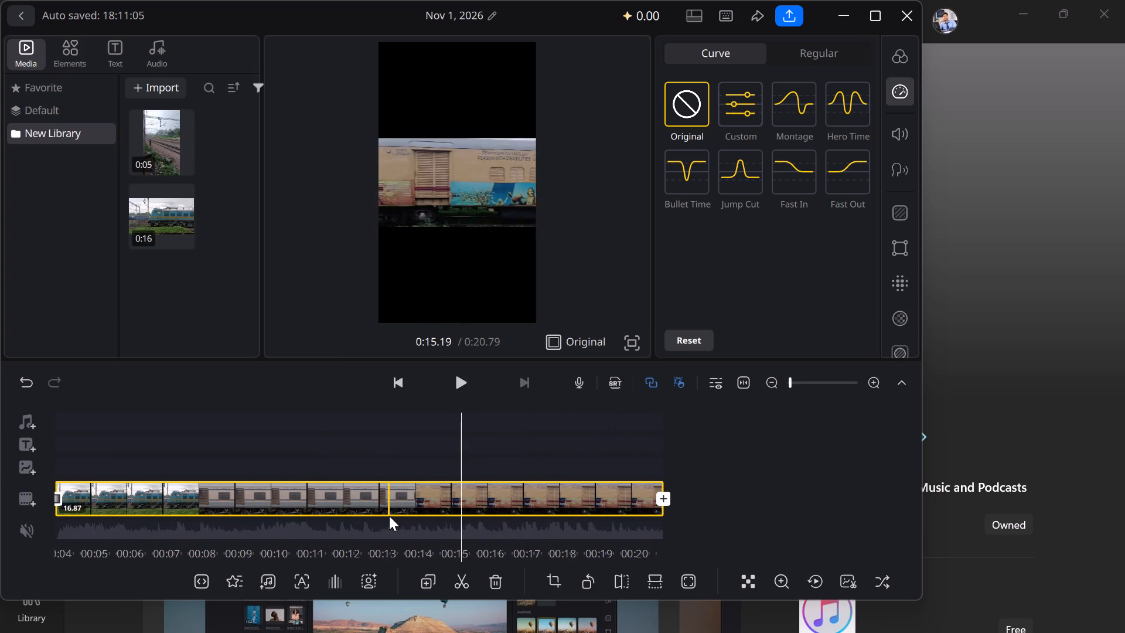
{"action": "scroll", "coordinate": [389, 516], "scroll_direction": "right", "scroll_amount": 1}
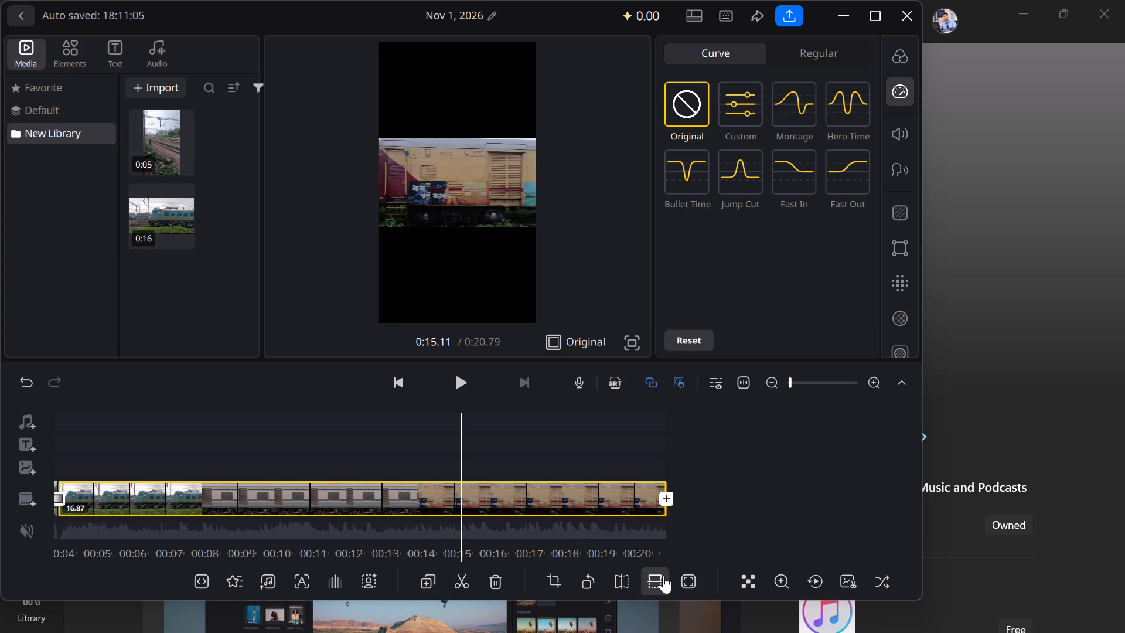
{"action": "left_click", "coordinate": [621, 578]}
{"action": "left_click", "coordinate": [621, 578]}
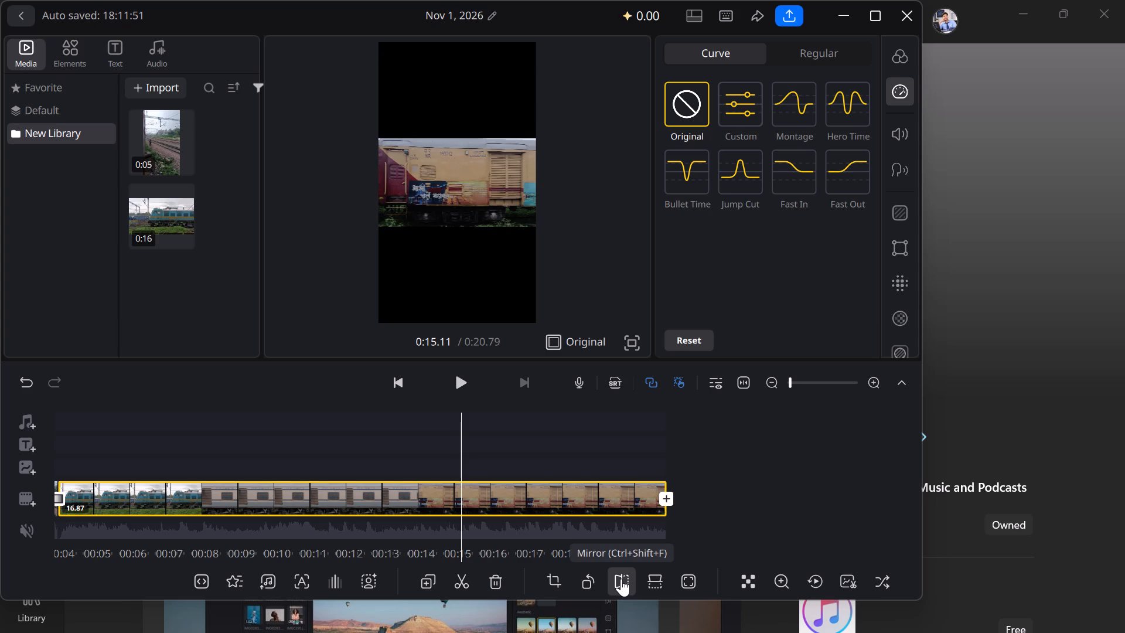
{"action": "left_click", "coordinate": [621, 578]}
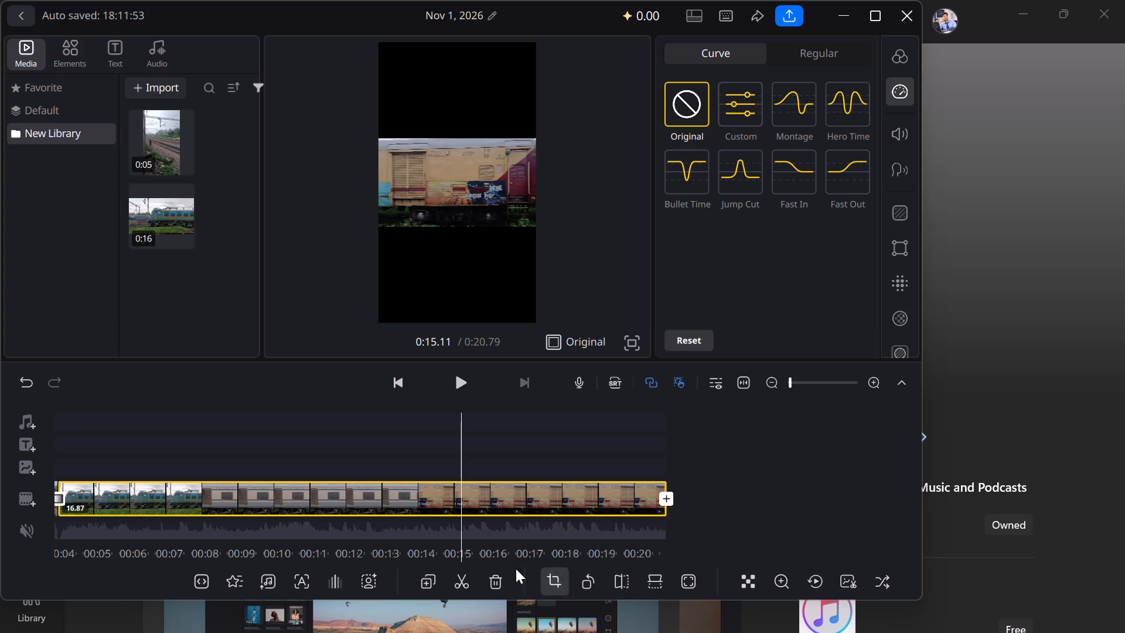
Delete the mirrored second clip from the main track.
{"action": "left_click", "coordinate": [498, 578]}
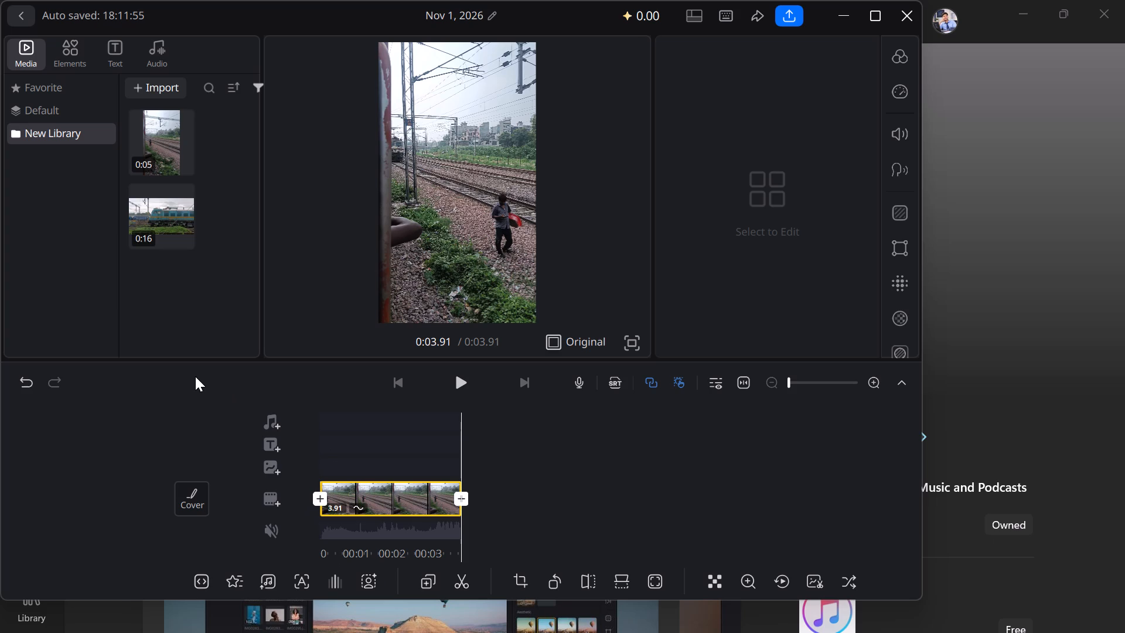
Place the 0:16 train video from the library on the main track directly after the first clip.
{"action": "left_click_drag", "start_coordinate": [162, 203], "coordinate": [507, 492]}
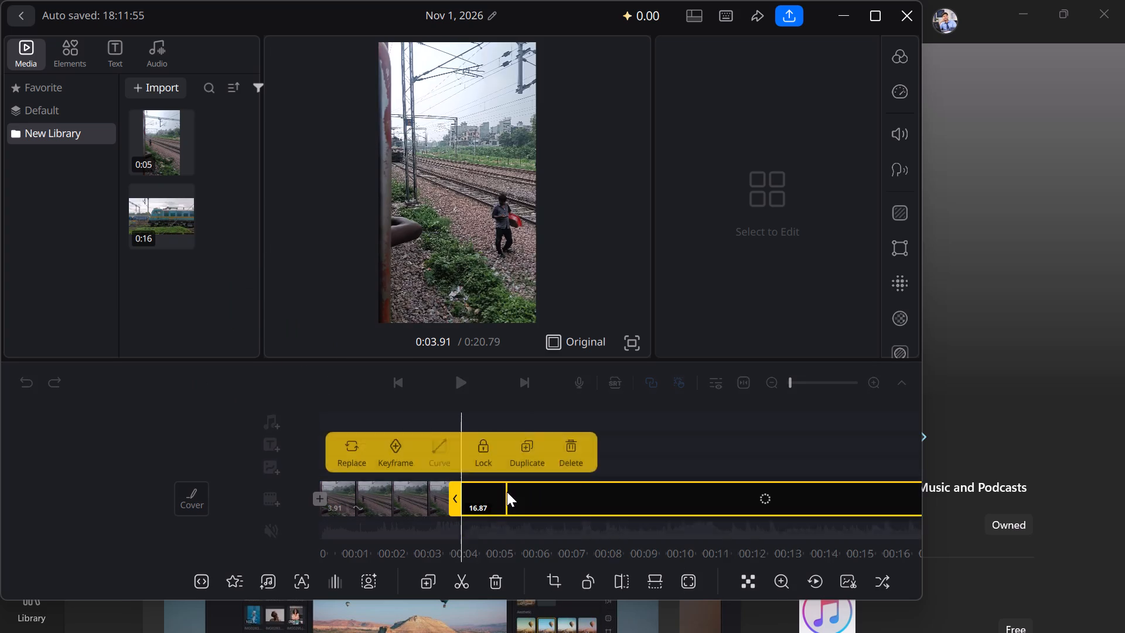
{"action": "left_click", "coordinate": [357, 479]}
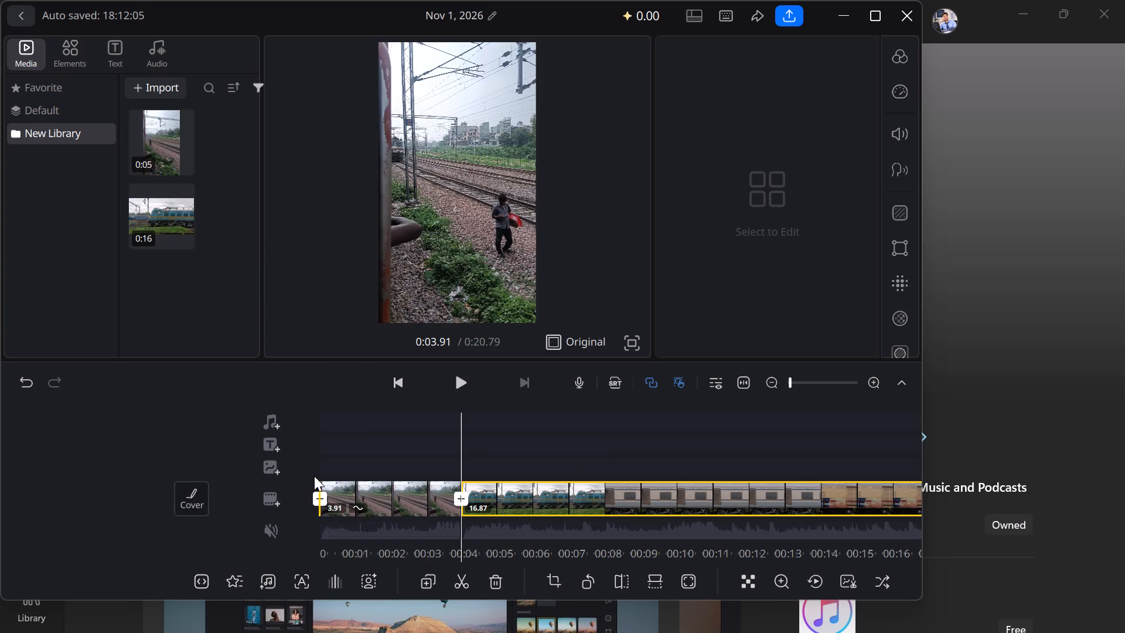
Play the timeline from the cut to check the start of the re-added second clip.
{"action": "left_click", "coordinate": [469, 376]}
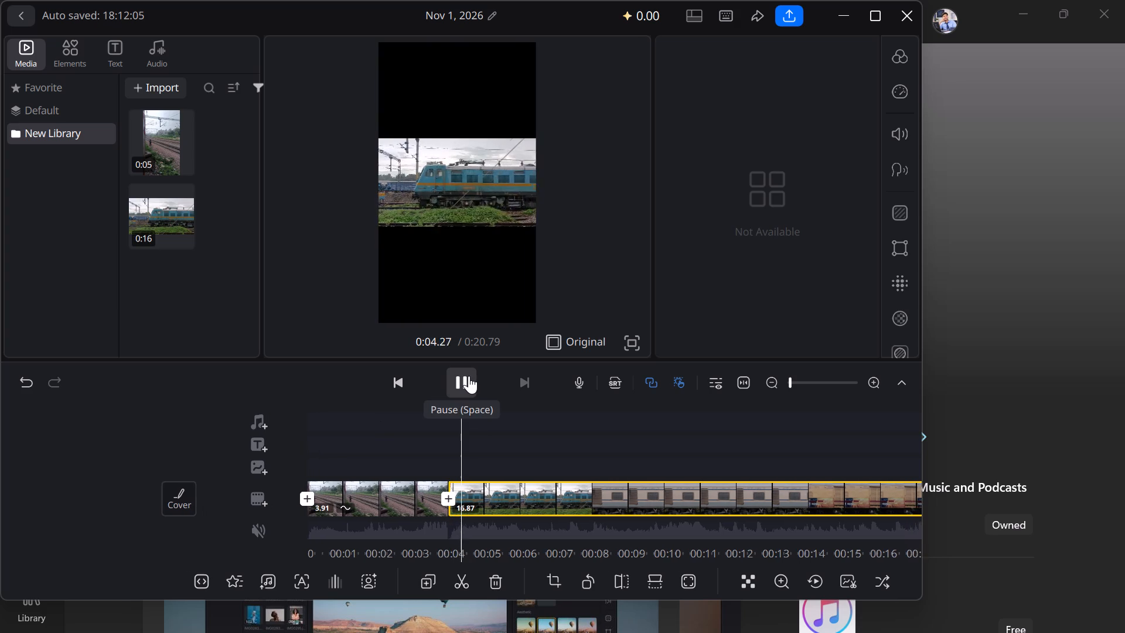
{"action": "left_click", "coordinate": [410, 483]}
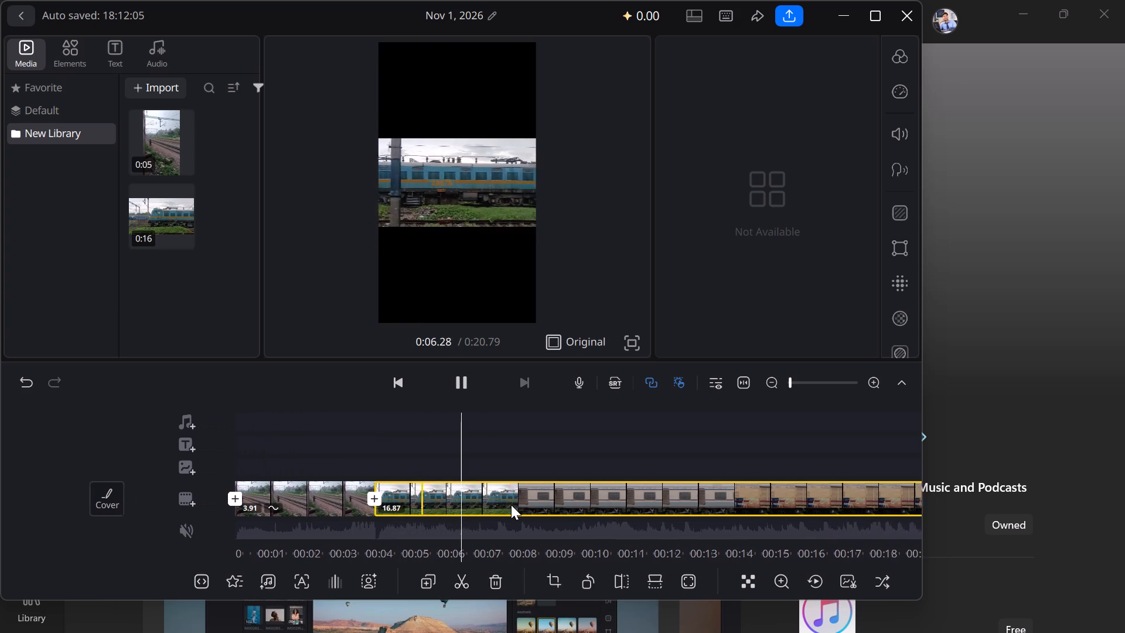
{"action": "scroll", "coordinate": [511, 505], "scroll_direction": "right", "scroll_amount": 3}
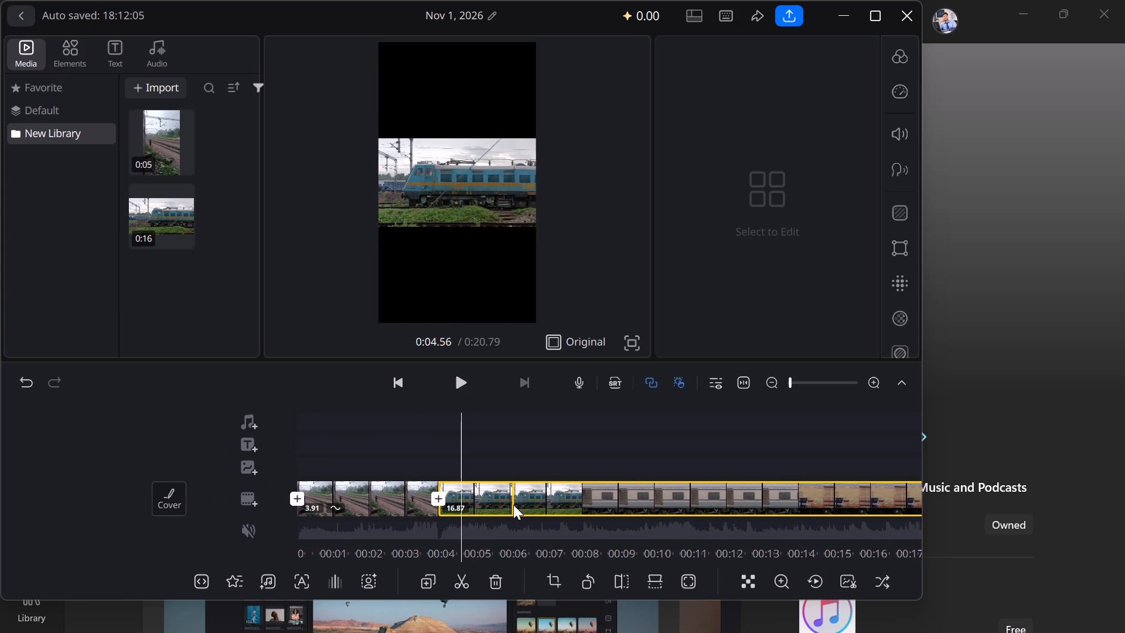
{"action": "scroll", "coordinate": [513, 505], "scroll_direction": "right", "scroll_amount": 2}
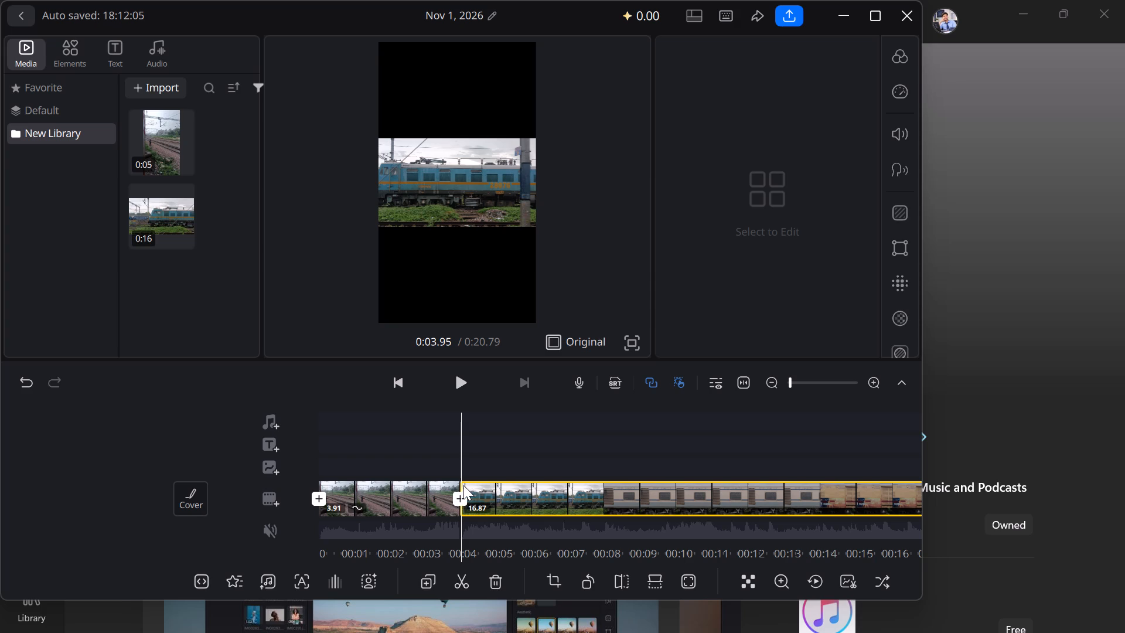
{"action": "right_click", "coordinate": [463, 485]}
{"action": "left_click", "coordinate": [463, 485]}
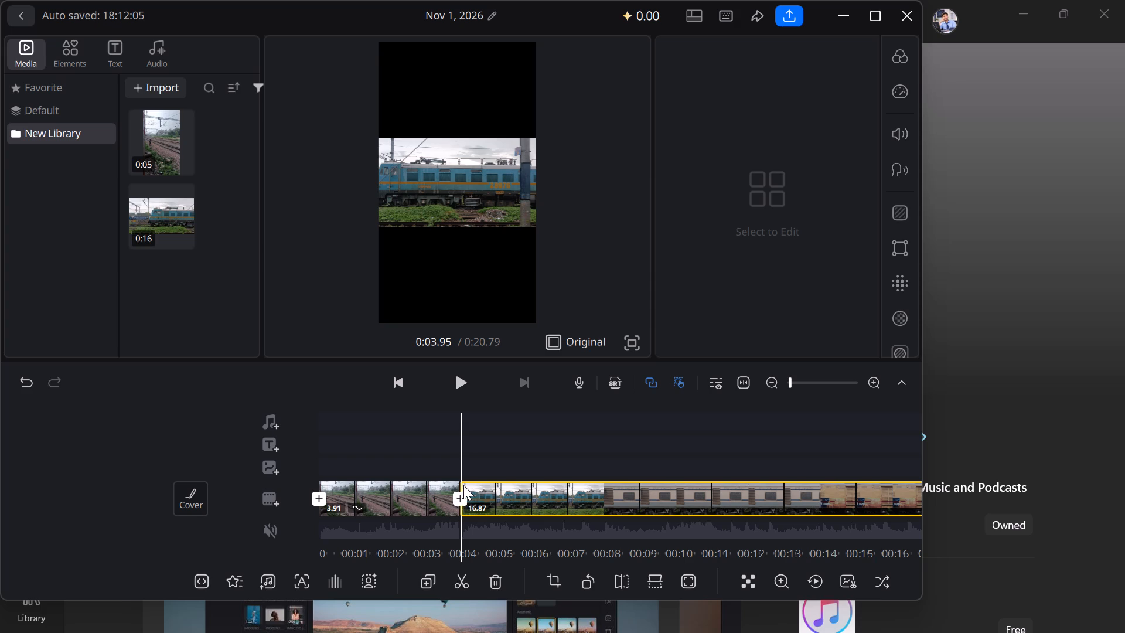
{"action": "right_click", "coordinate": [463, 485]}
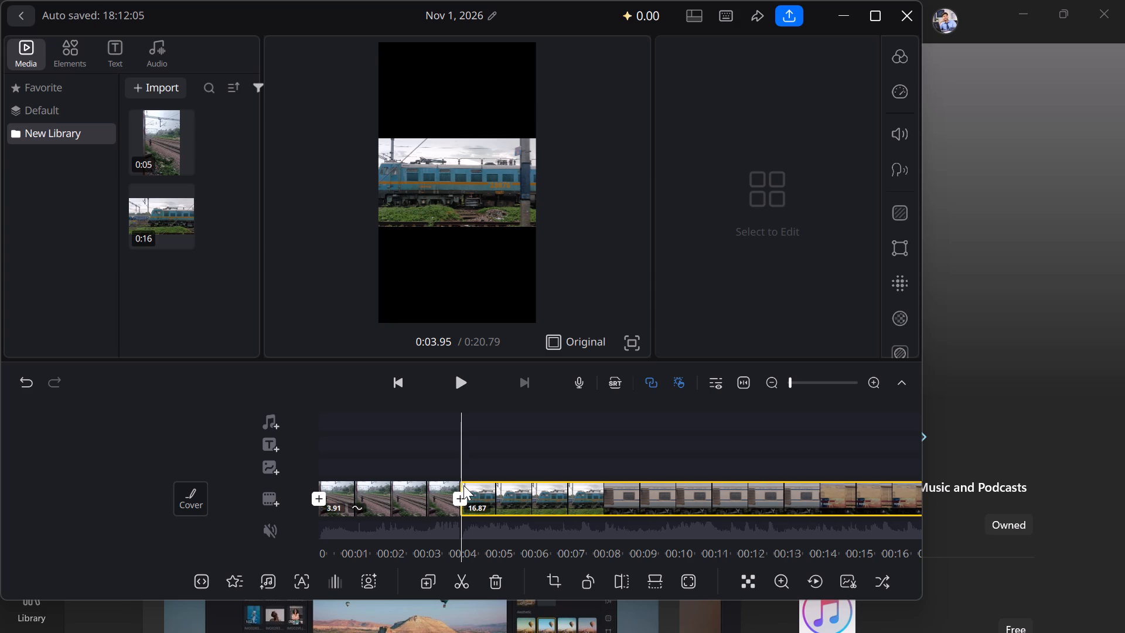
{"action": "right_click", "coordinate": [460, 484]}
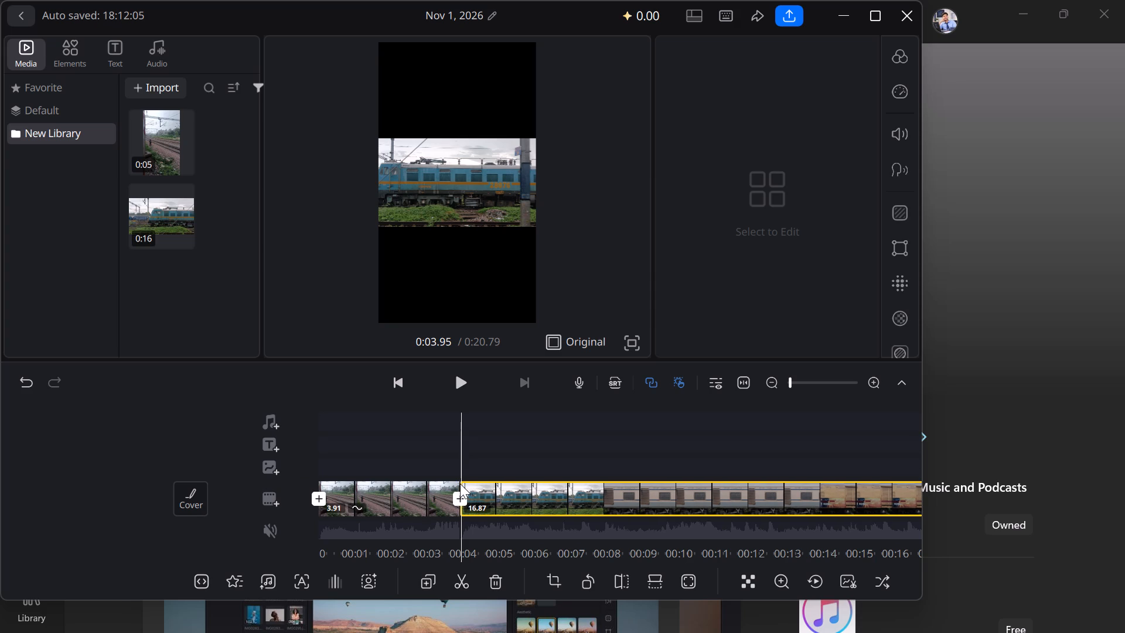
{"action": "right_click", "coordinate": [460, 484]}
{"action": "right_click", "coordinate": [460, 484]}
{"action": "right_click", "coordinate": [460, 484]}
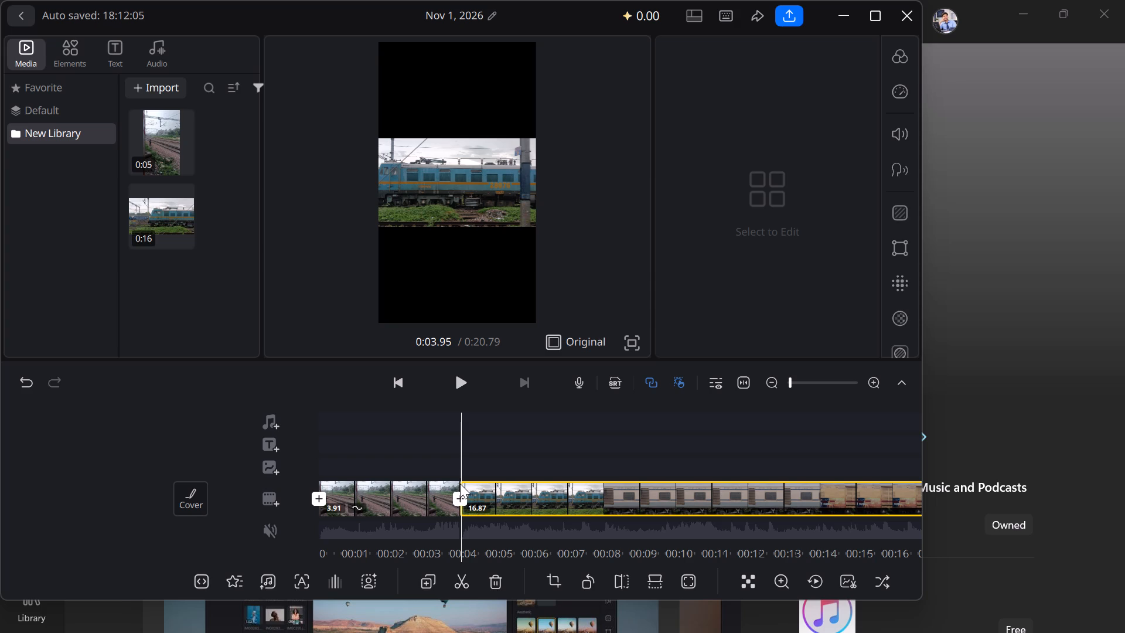
Preview the White, Zoom 1, Dissolve 1 and Zoom 2 transitions at the cut between the two clips.
{"action": "left_click", "coordinate": [459, 495]}
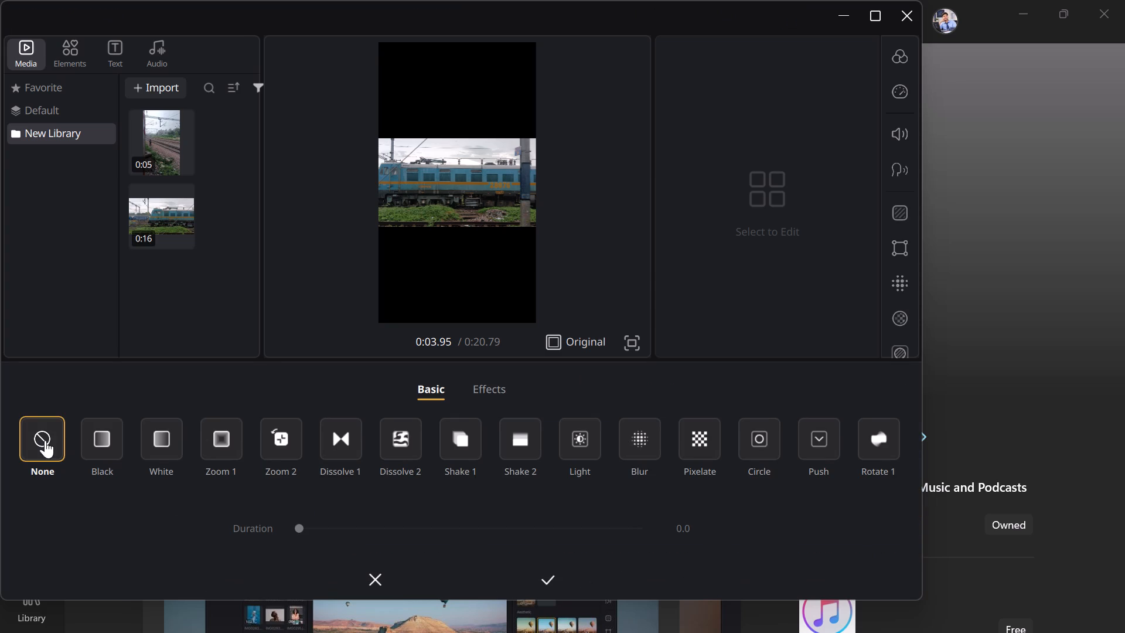
{"action": "left_click", "coordinate": [169, 443]}
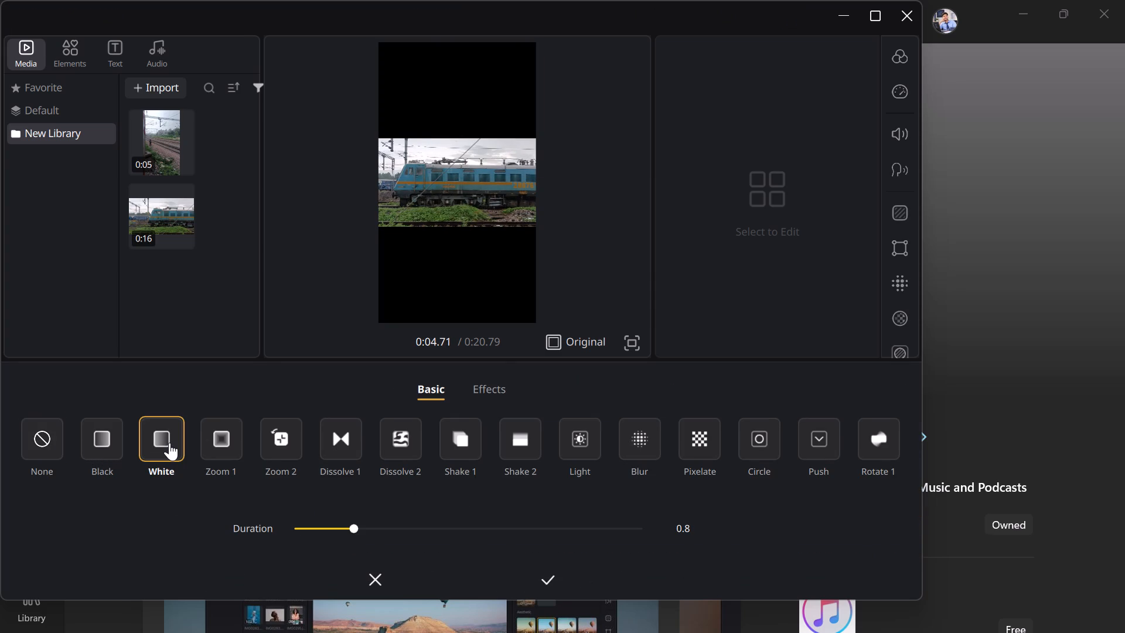
{"action": "left_click", "coordinate": [169, 443]}
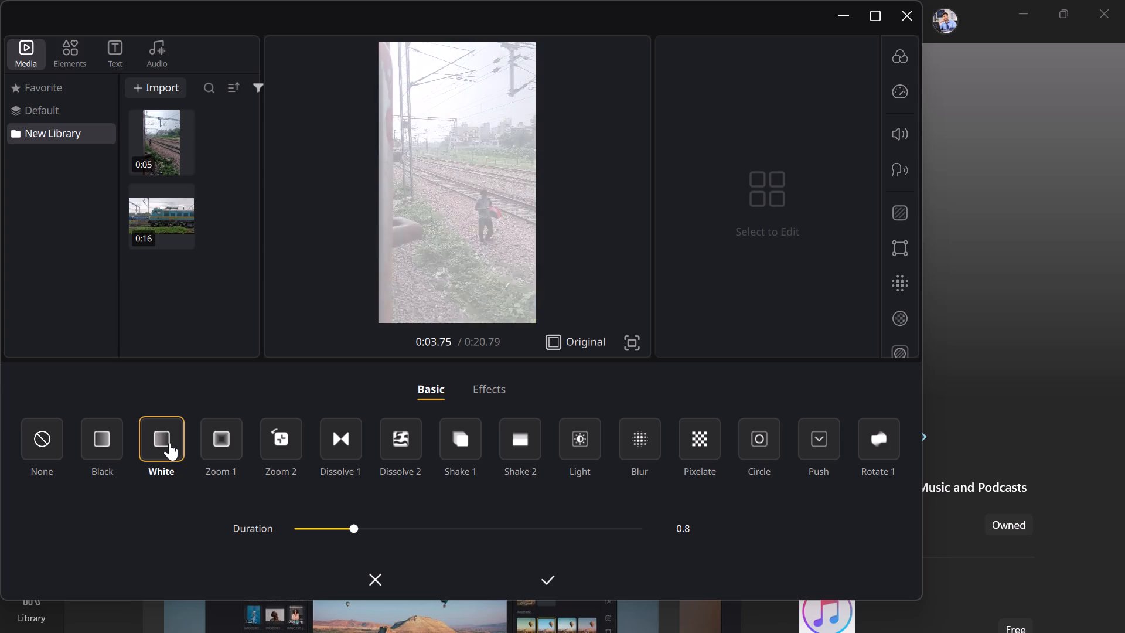
{"action": "left_click", "coordinate": [169, 443]}
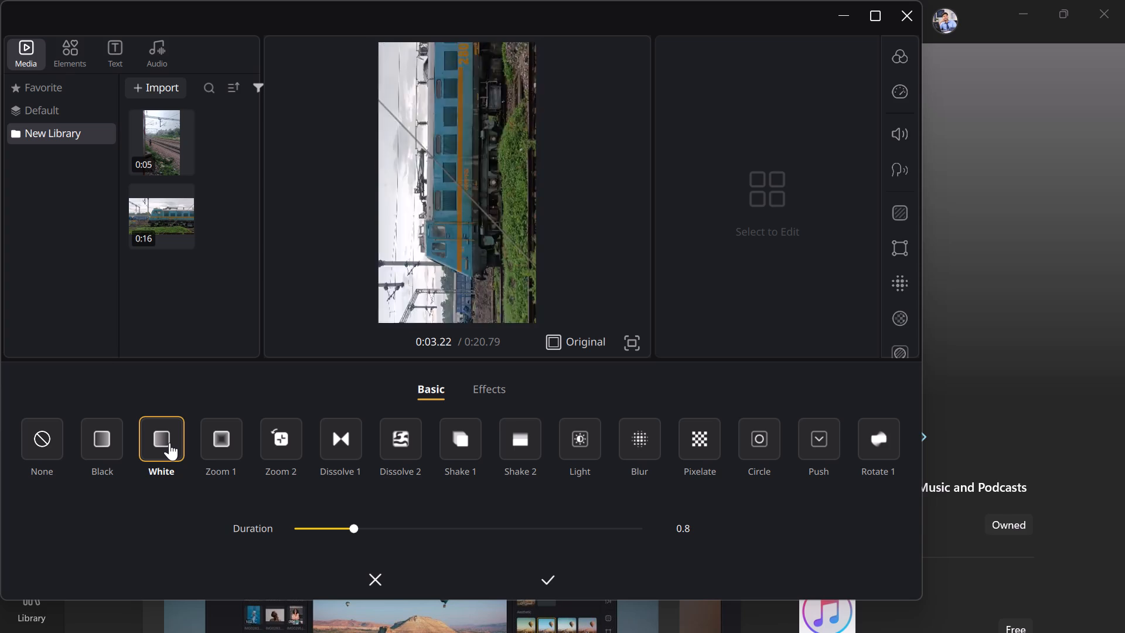
{"action": "left_click", "coordinate": [218, 444]}
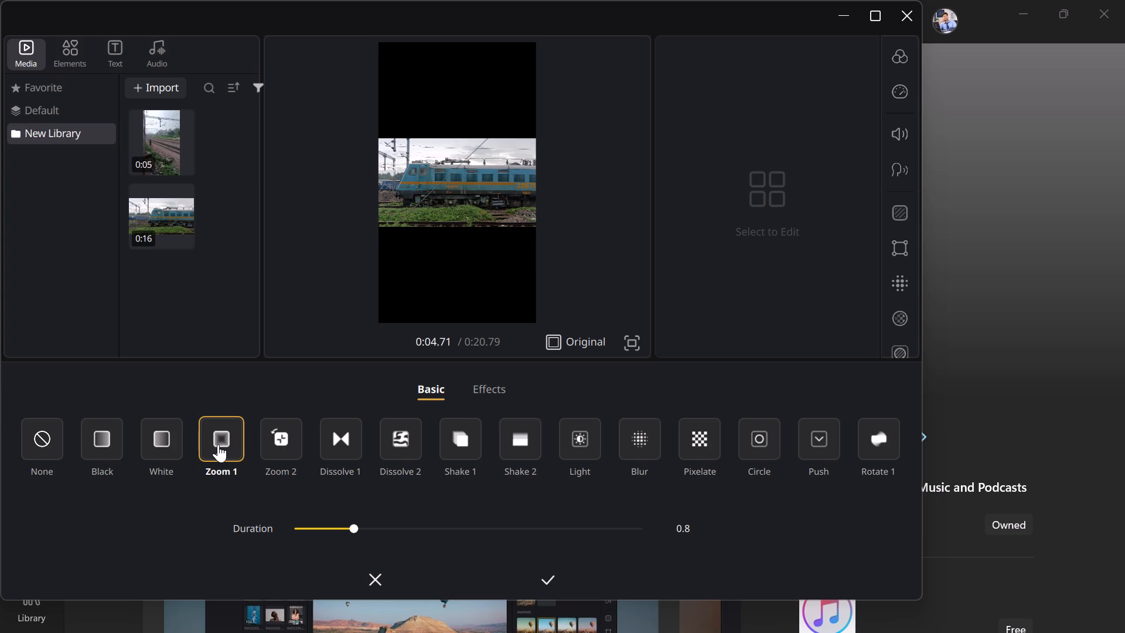
{"action": "left_click", "coordinate": [339, 444]}
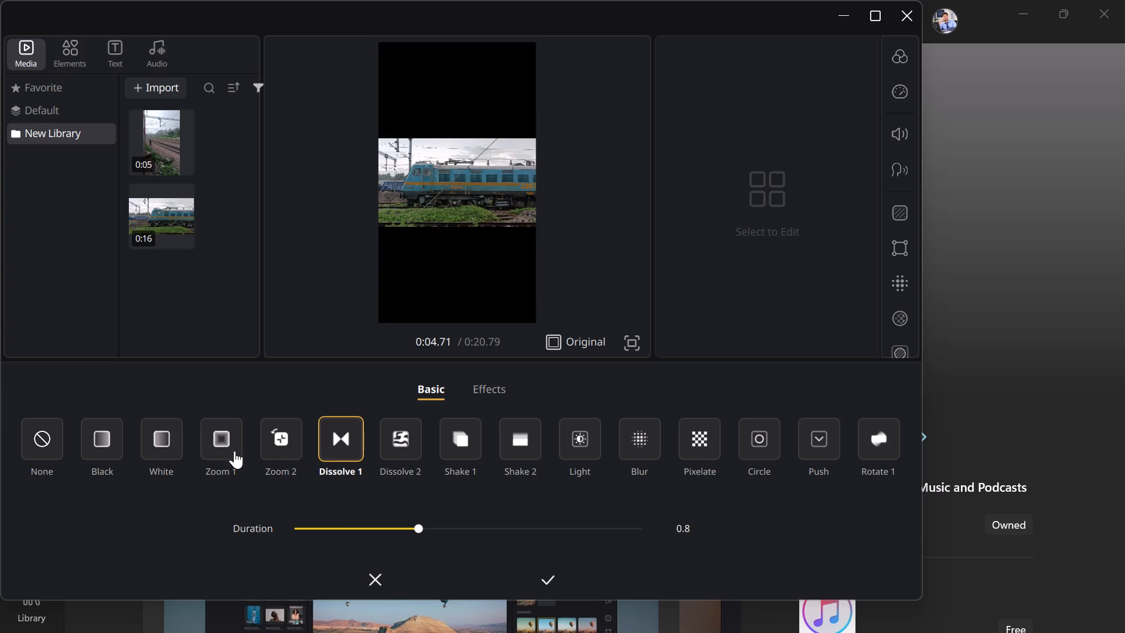
{"action": "left_click", "coordinate": [217, 442]}
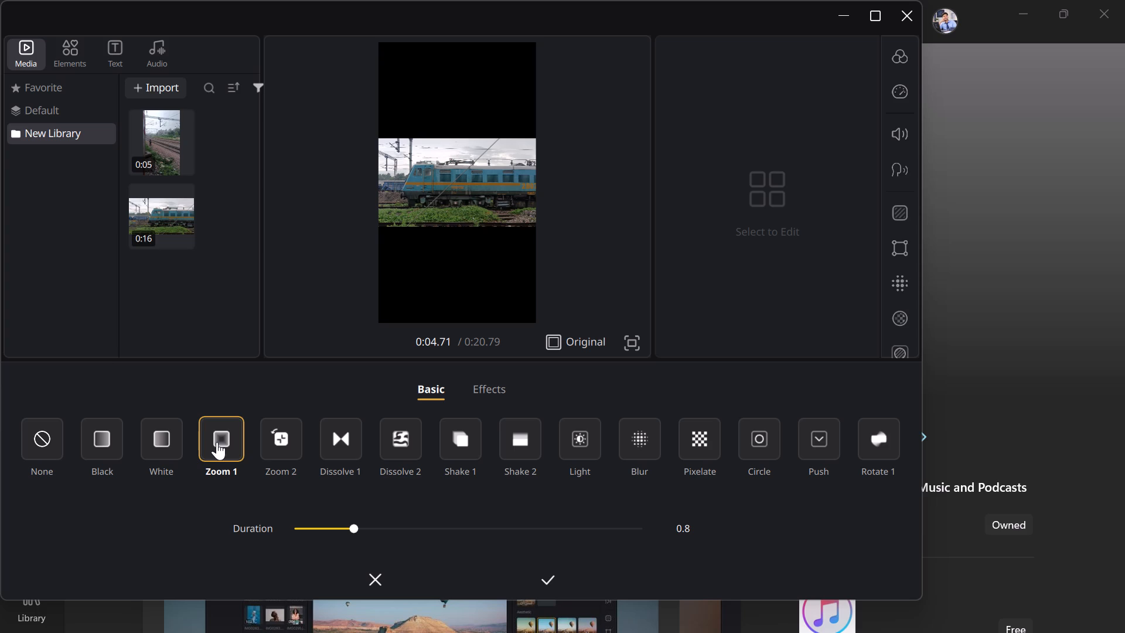
{"action": "left_click", "coordinate": [217, 442]}
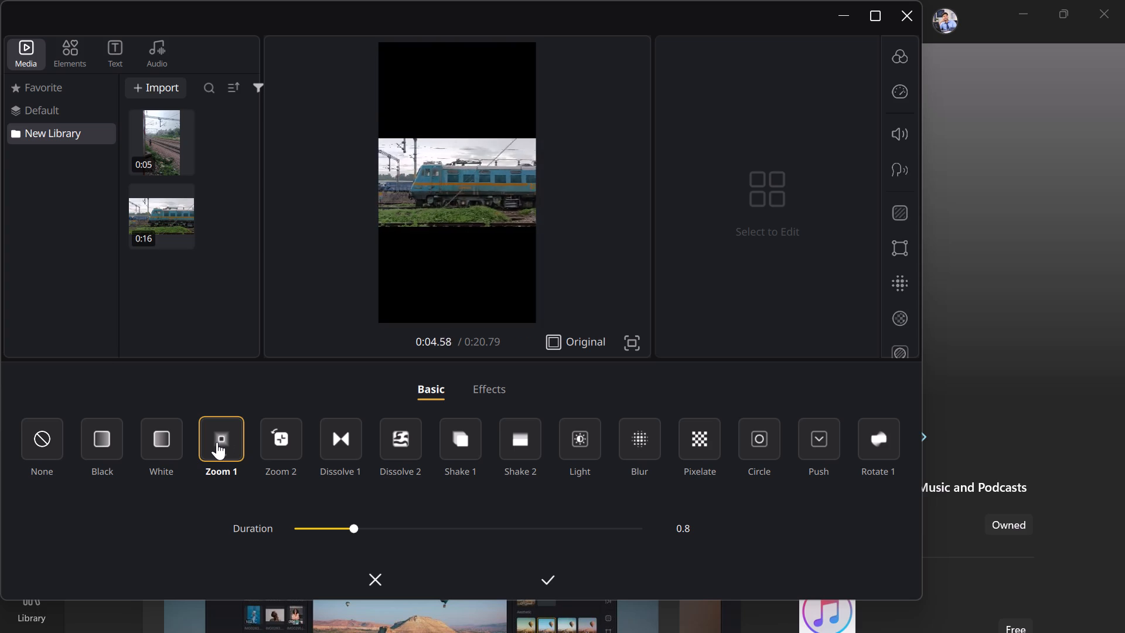
{"action": "left_click", "coordinate": [272, 438]}
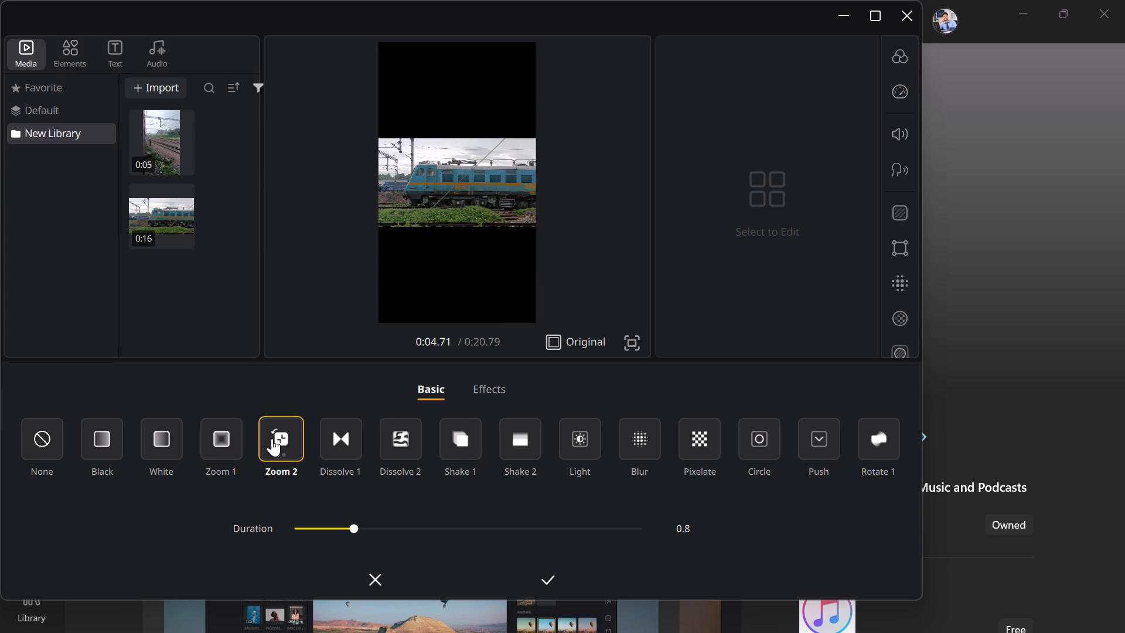
{"action": "left_click", "coordinate": [272, 438]}
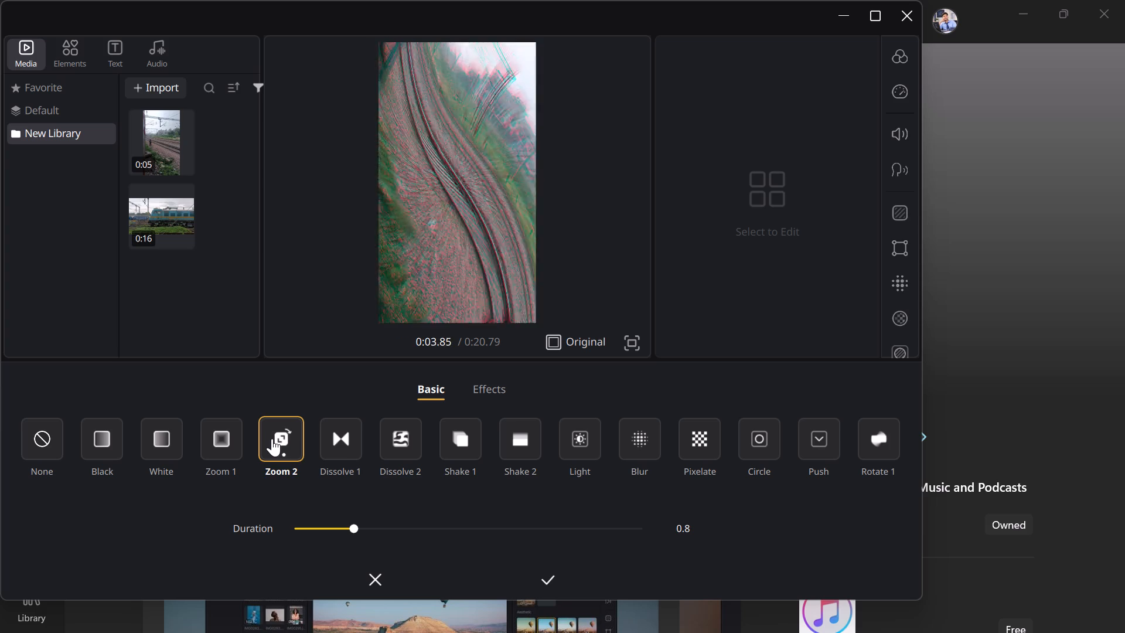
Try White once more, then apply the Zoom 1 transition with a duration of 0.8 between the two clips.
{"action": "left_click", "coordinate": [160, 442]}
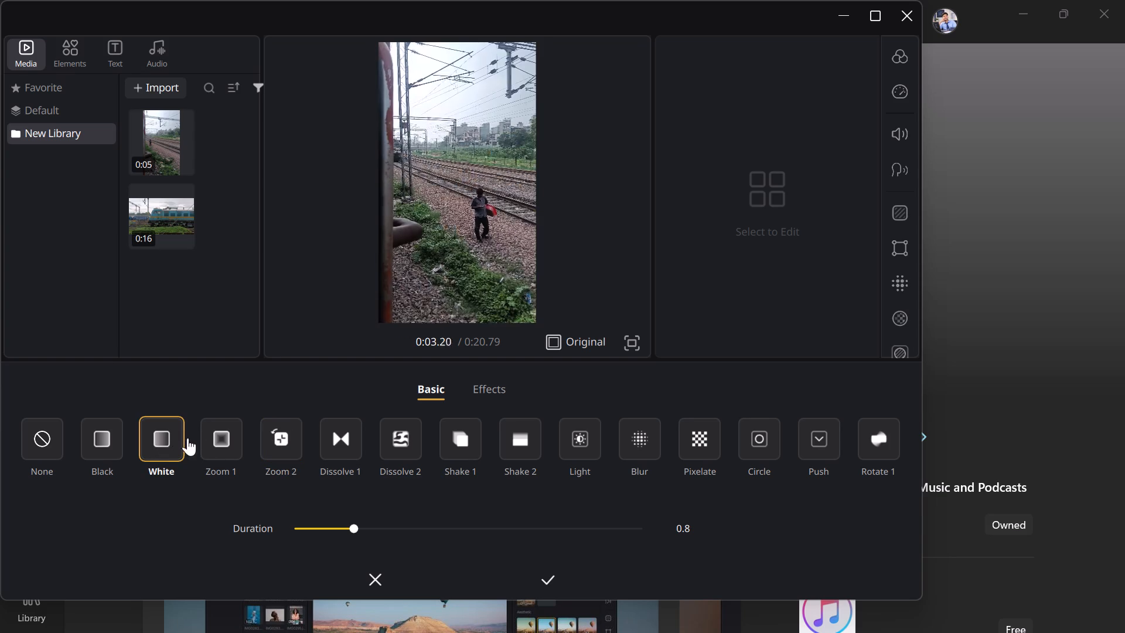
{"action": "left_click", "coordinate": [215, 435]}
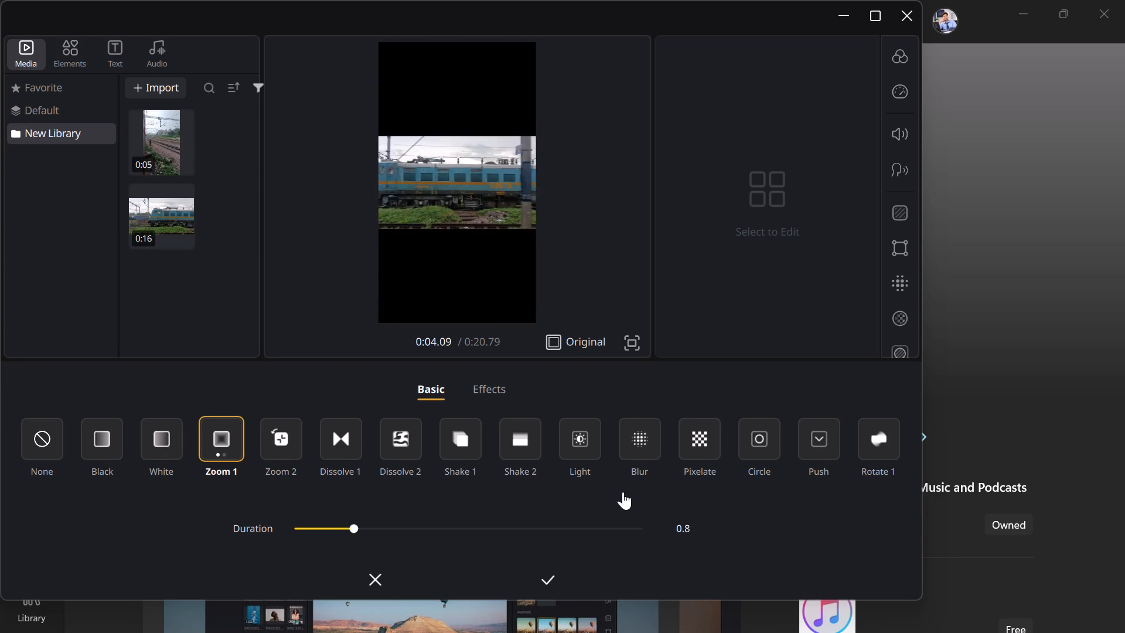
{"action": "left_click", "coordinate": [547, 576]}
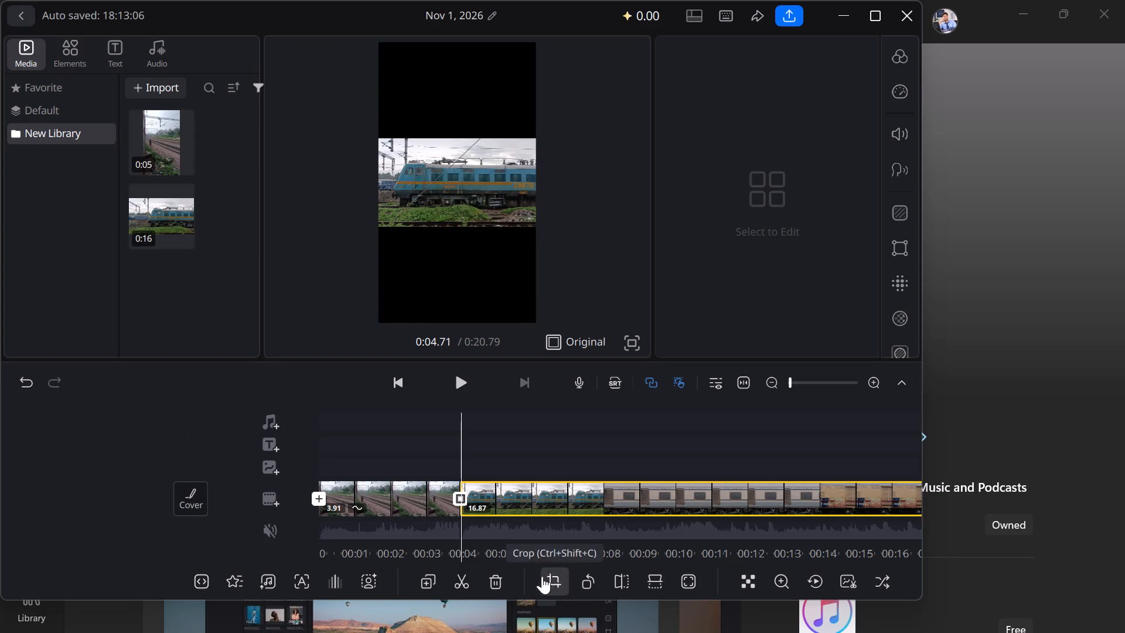
Play the timeline from the start to check the Zoom 1 transition and the second clip.
{"action": "scroll", "coordinate": [332, 501], "scroll_direction": "right", "scroll_amount": 2}
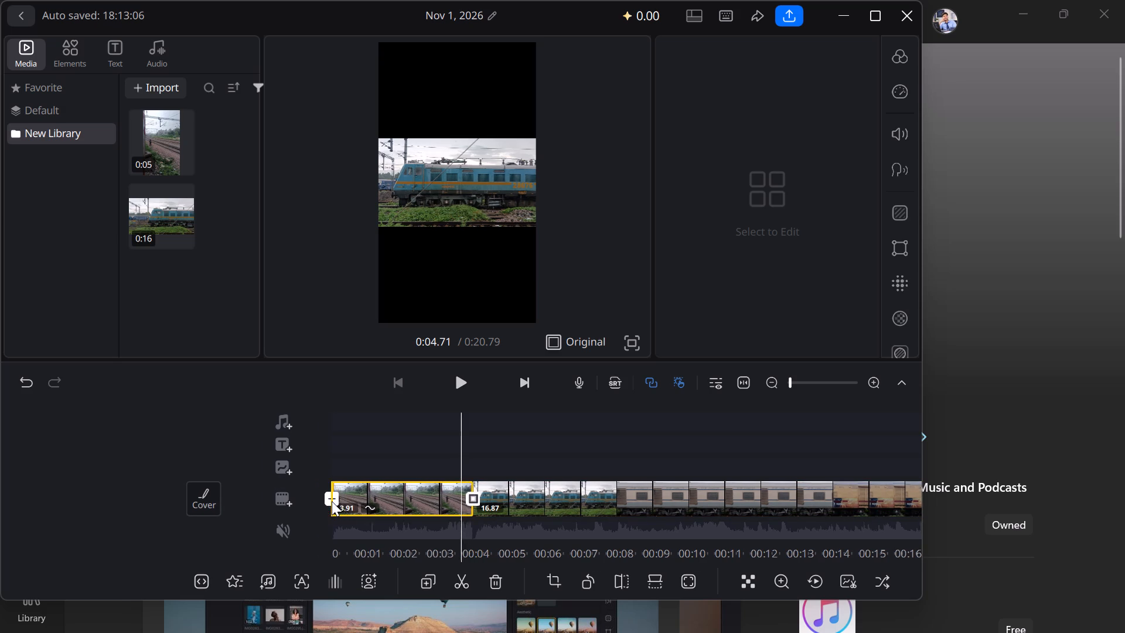
{"action": "scroll", "coordinate": [332, 501], "scroll_direction": "right", "scroll_amount": 10}
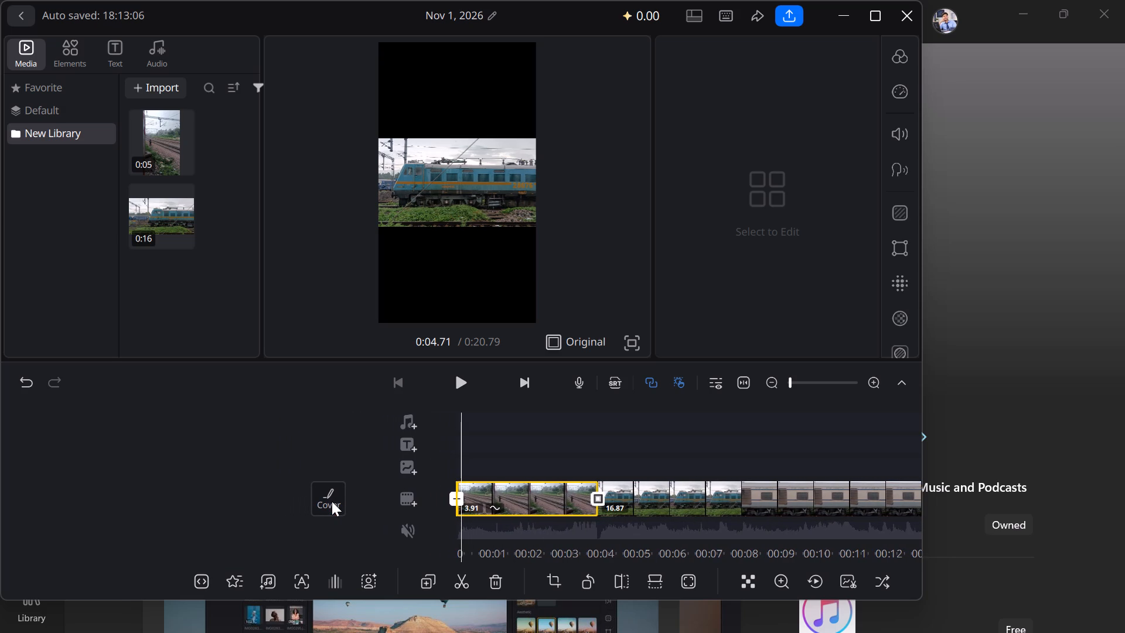
{"action": "left_click", "coordinate": [462, 380]}
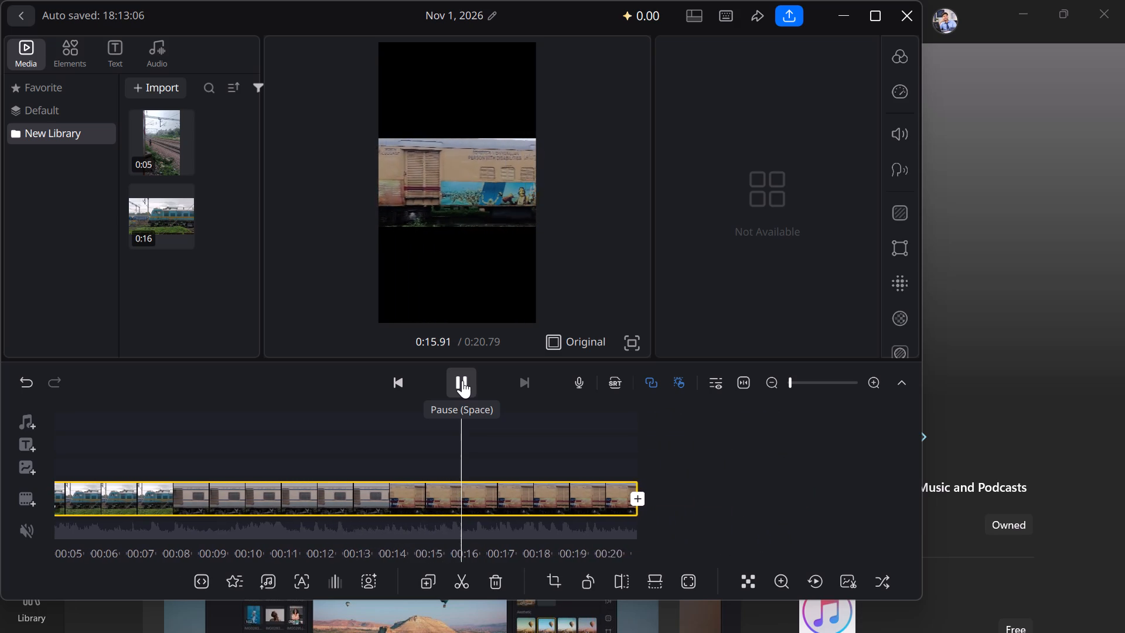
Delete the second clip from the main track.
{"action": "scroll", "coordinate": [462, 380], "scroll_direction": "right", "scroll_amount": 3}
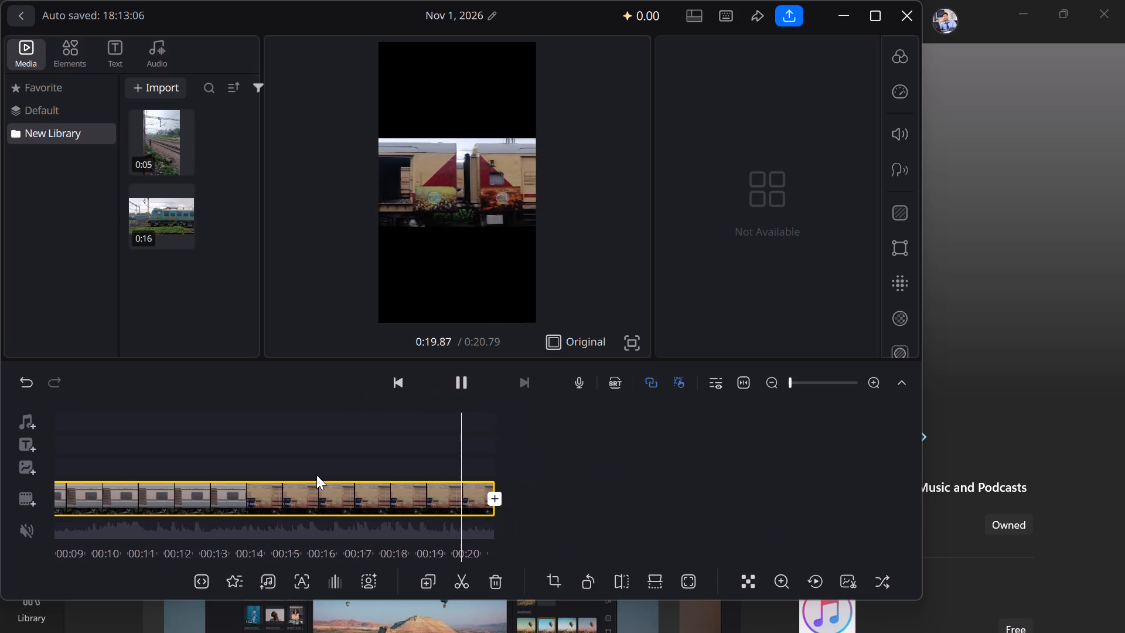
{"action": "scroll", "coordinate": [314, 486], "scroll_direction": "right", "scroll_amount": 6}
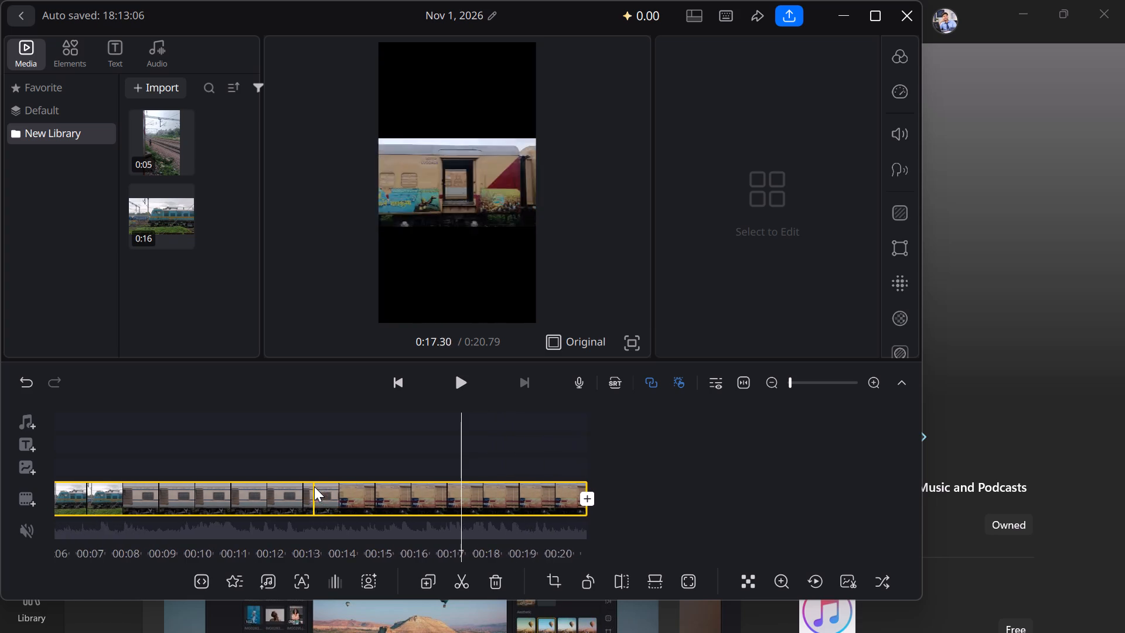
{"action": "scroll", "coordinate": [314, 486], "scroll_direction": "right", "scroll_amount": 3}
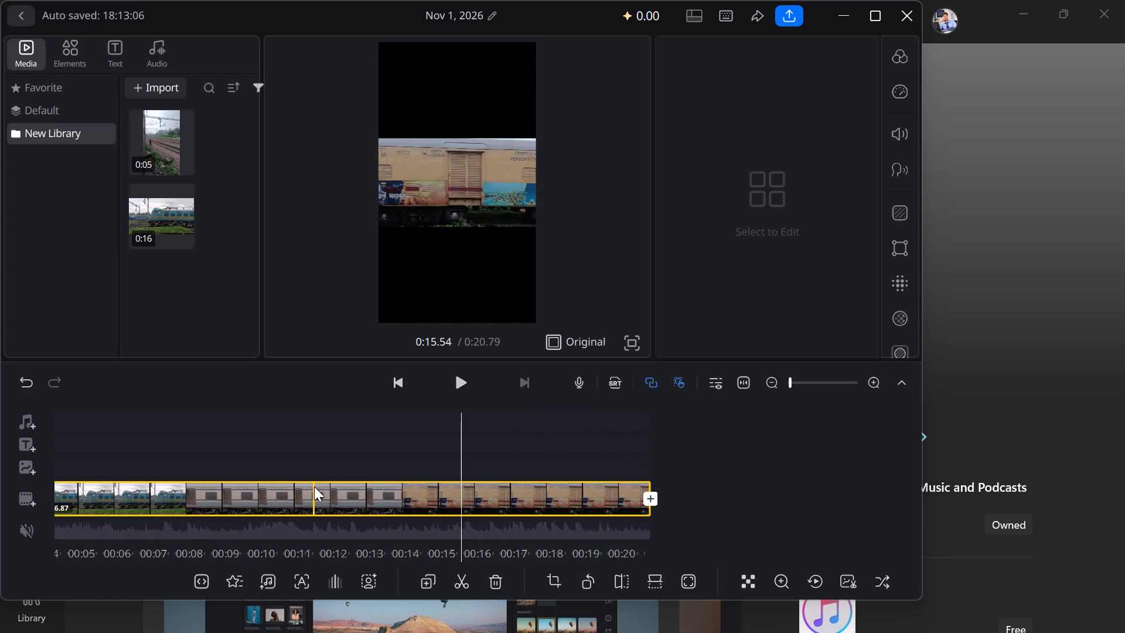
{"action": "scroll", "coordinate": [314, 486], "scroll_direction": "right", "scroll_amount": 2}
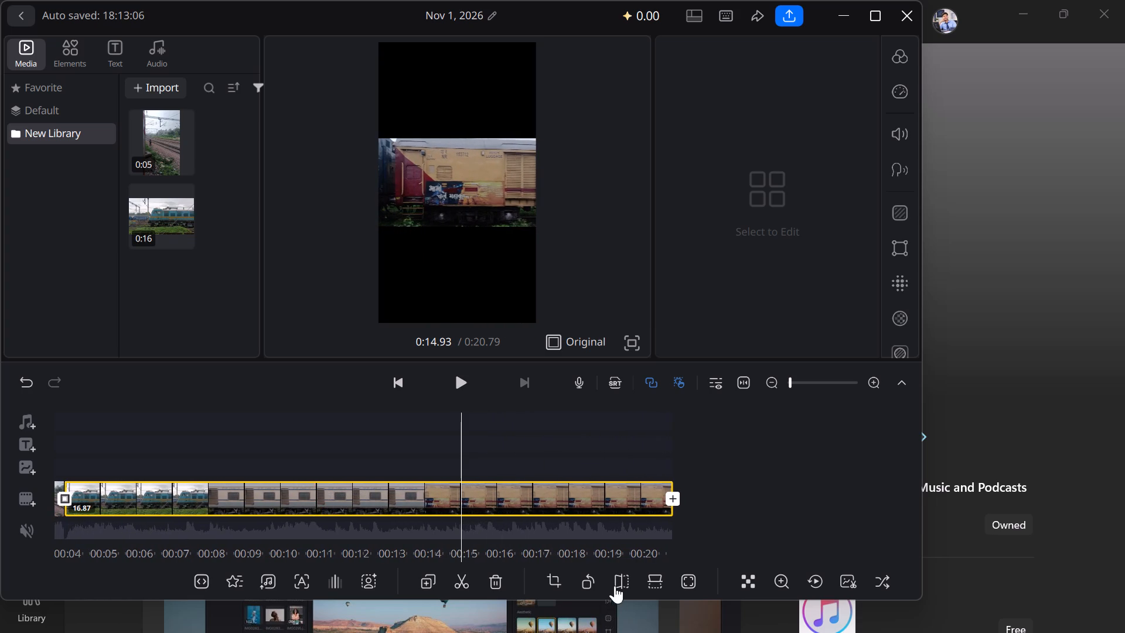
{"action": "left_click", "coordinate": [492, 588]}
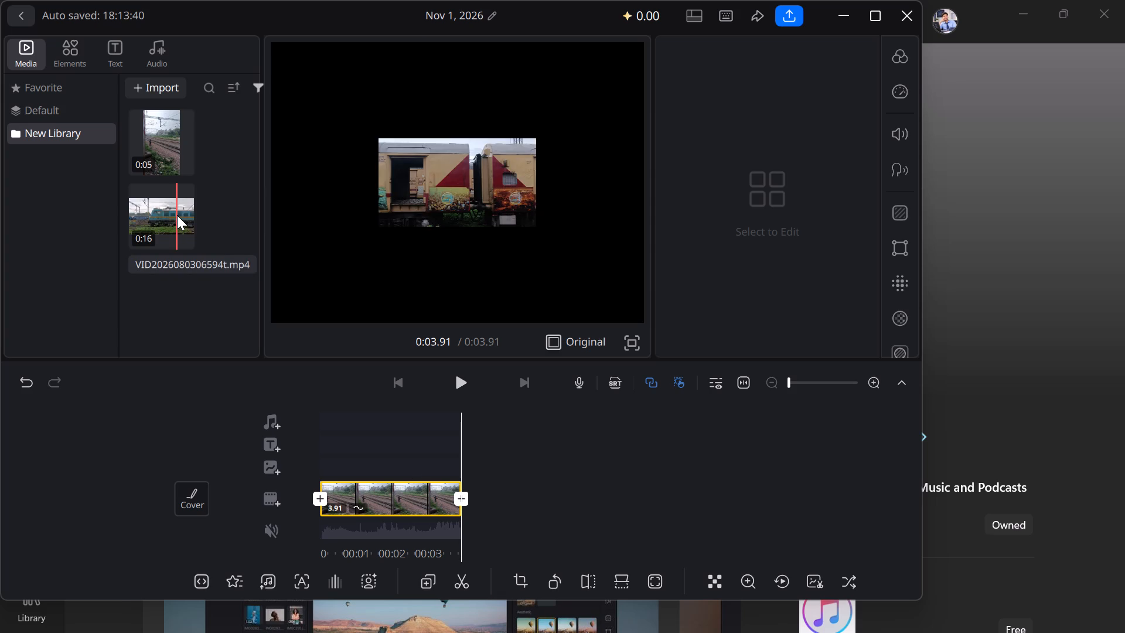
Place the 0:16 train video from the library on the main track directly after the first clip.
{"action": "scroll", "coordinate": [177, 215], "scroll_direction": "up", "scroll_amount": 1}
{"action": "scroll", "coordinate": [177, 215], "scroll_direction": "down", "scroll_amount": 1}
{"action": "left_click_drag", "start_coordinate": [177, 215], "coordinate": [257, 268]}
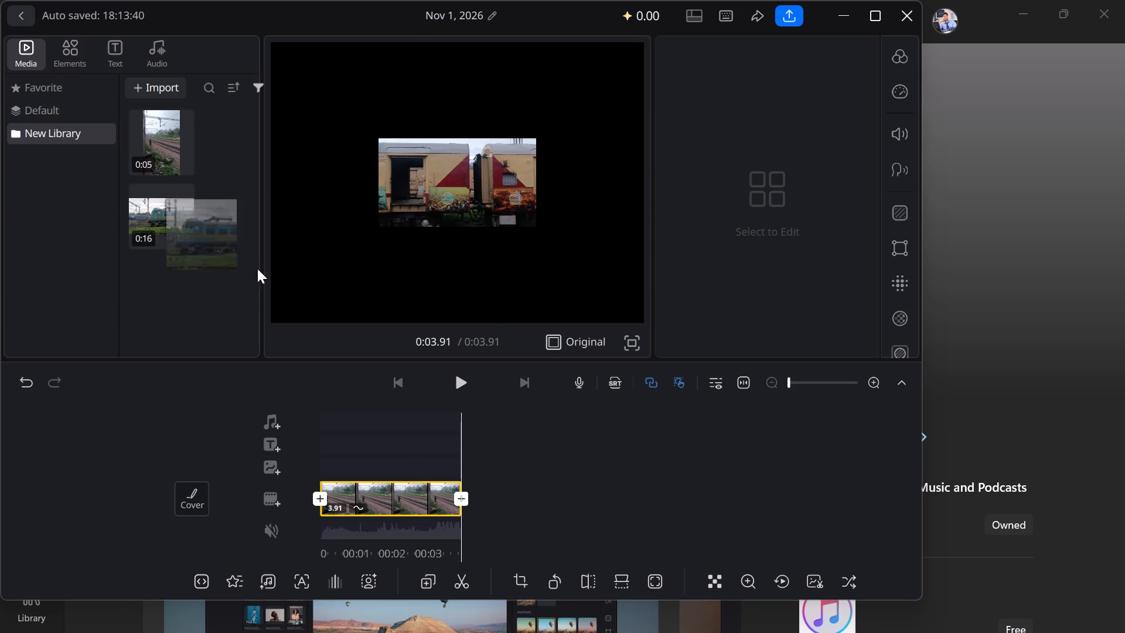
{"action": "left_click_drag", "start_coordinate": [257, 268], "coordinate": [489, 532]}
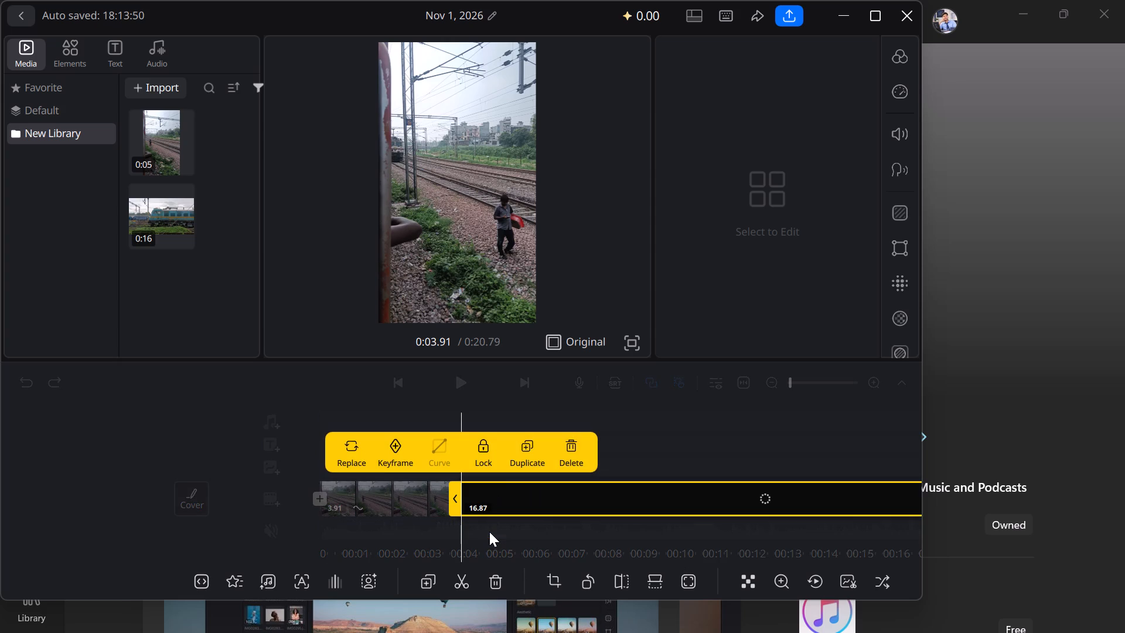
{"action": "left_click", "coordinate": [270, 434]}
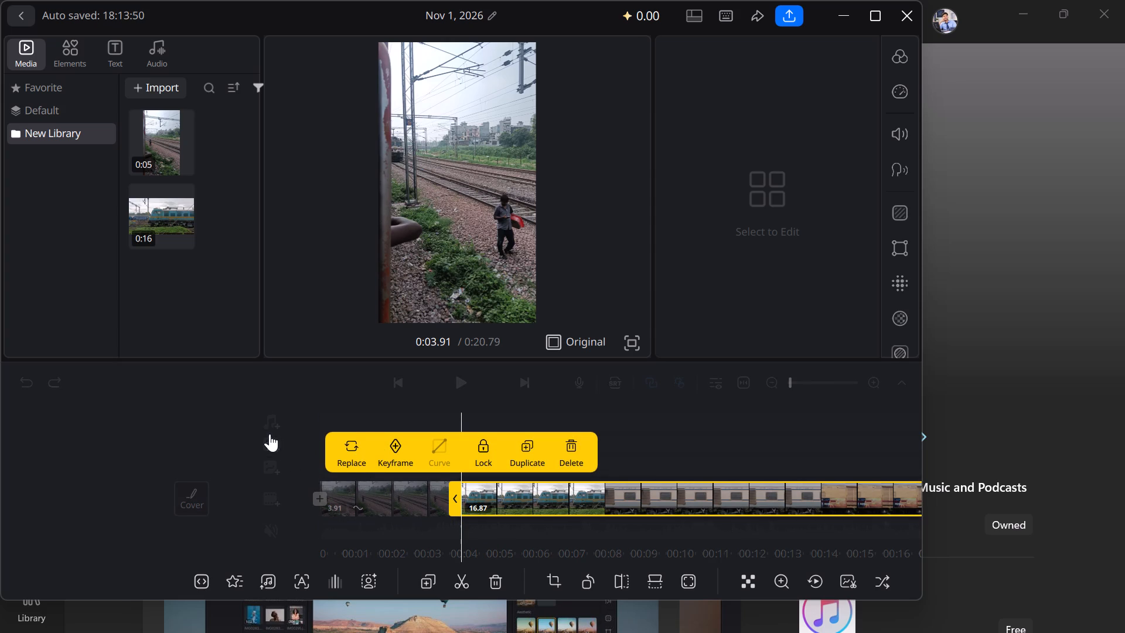
Apply the Zoom 1 transition between the two clips with a duration of 1.2.
{"action": "left_click", "coordinate": [461, 495]}
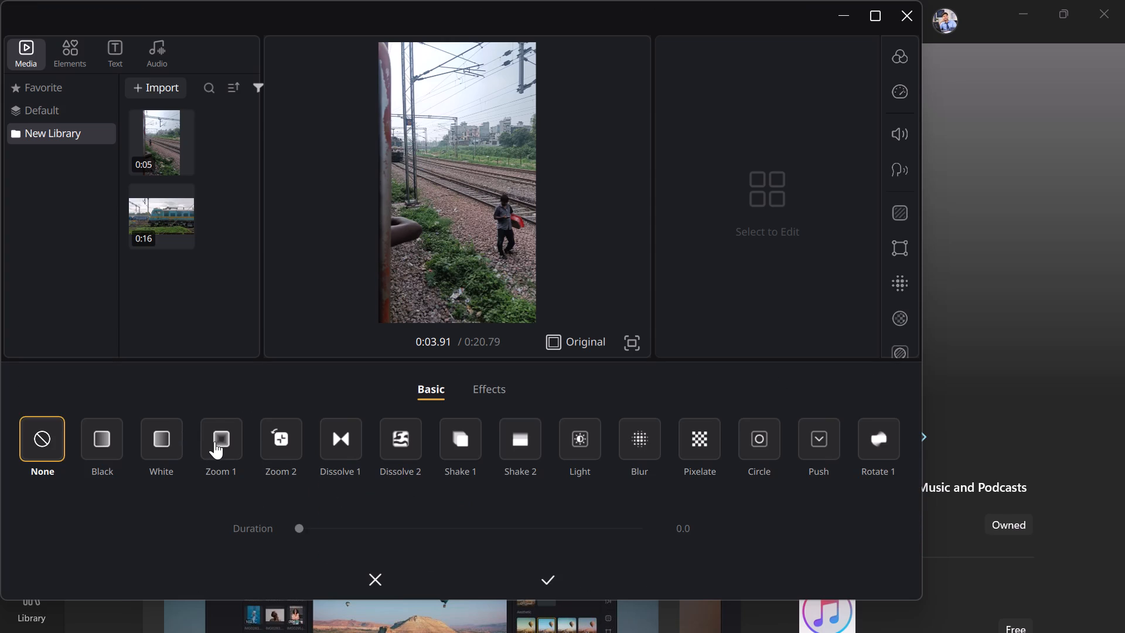
{"action": "left_click", "coordinate": [211, 443]}
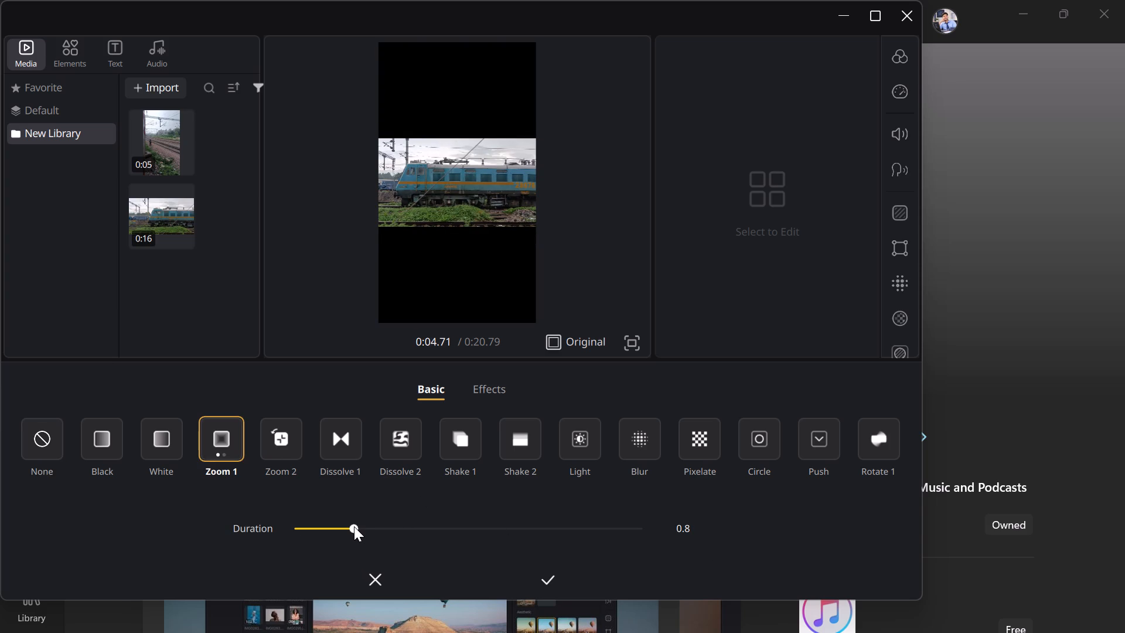
{"action": "left_click_drag", "start_coordinate": [354, 526], "coordinate": [394, 527]}
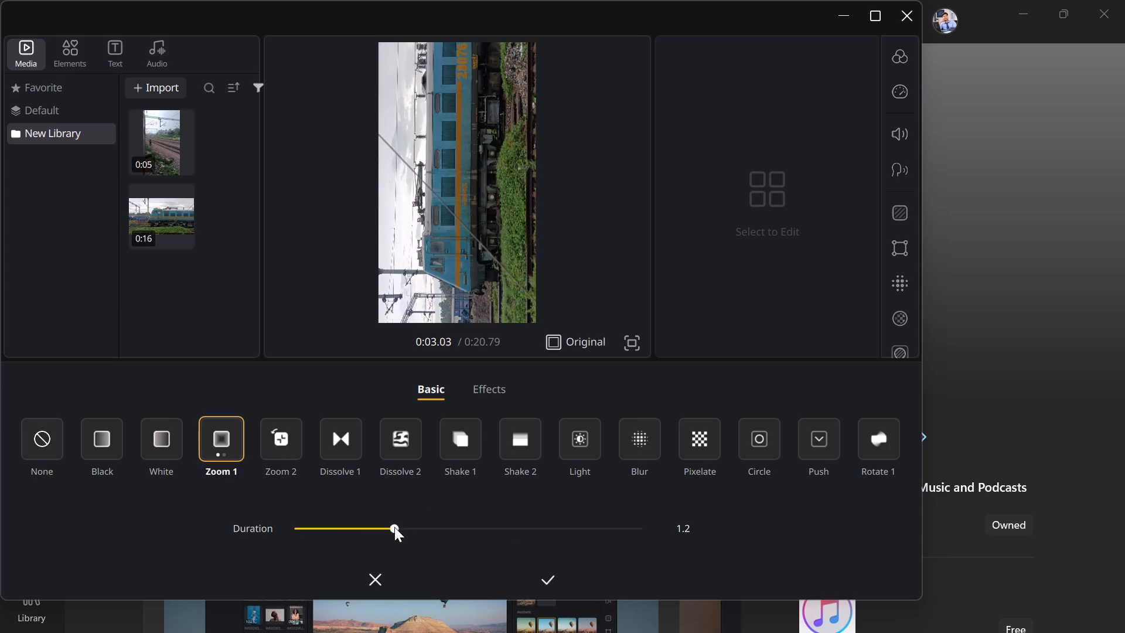
{"action": "left_click", "coordinate": [546, 577]}
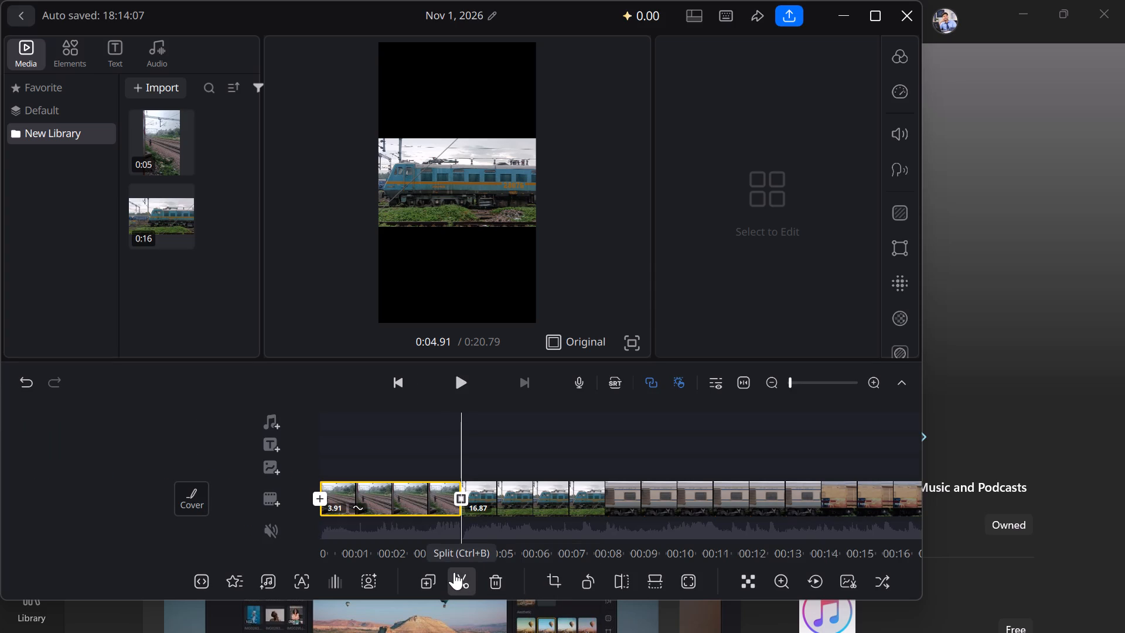
{"action": "left_click", "coordinate": [517, 498]}
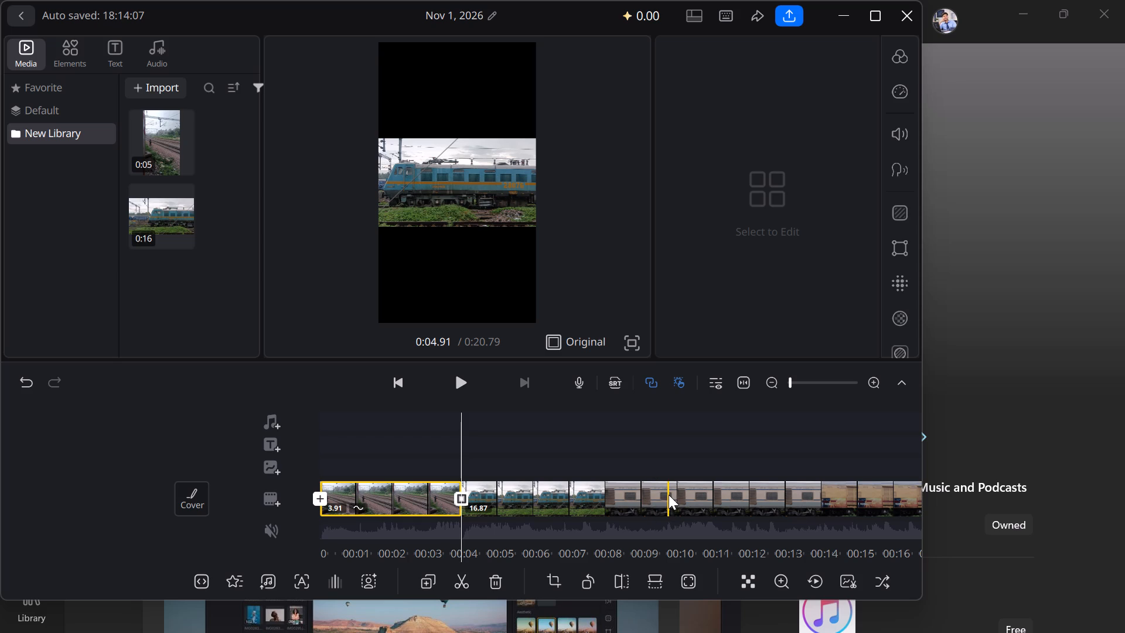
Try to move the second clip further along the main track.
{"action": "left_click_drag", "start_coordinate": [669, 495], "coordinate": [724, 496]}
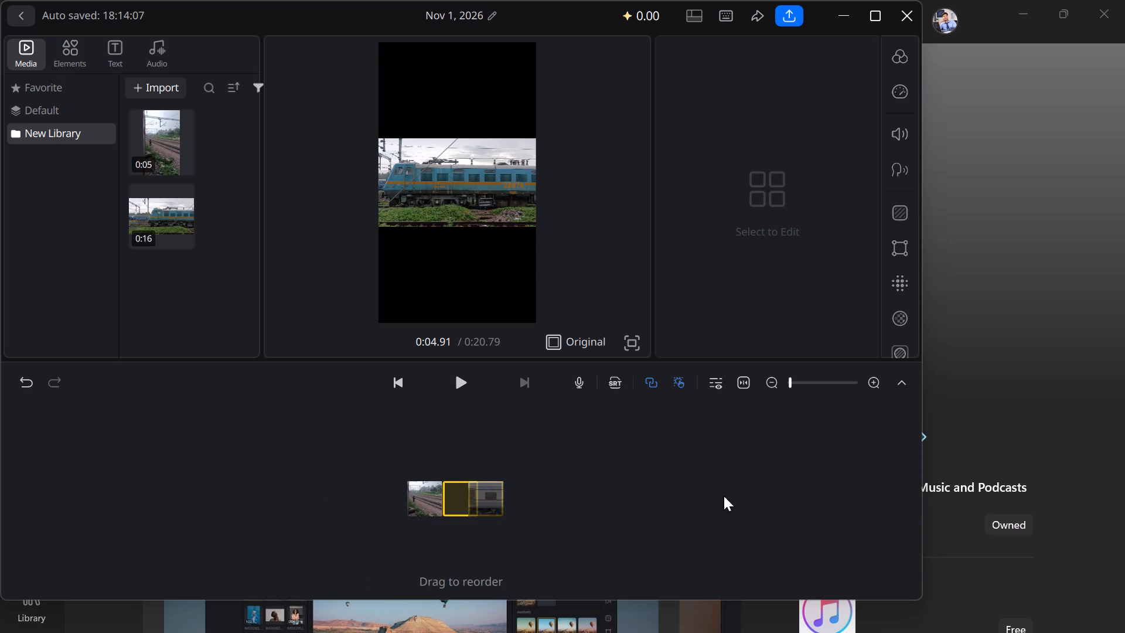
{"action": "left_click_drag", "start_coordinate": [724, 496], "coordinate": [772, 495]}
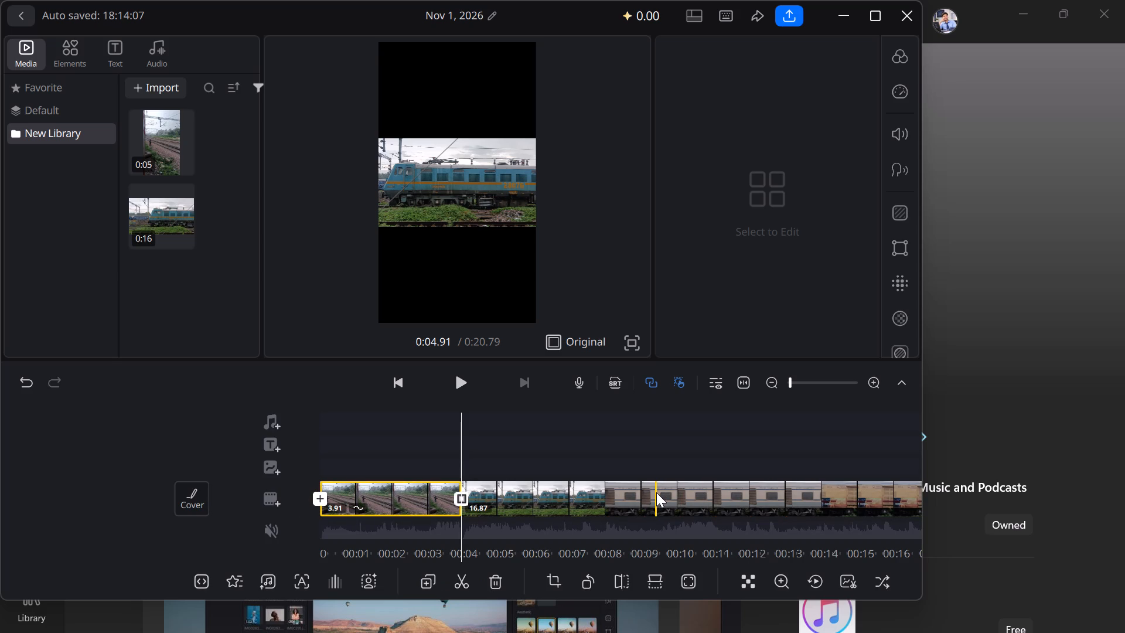
Split the main track at the playhead at 0:03.91, on the junction between the two train clips.
{"action": "scroll", "coordinate": [656, 492], "scroll_direction": "left", "scroll_amount": 1}
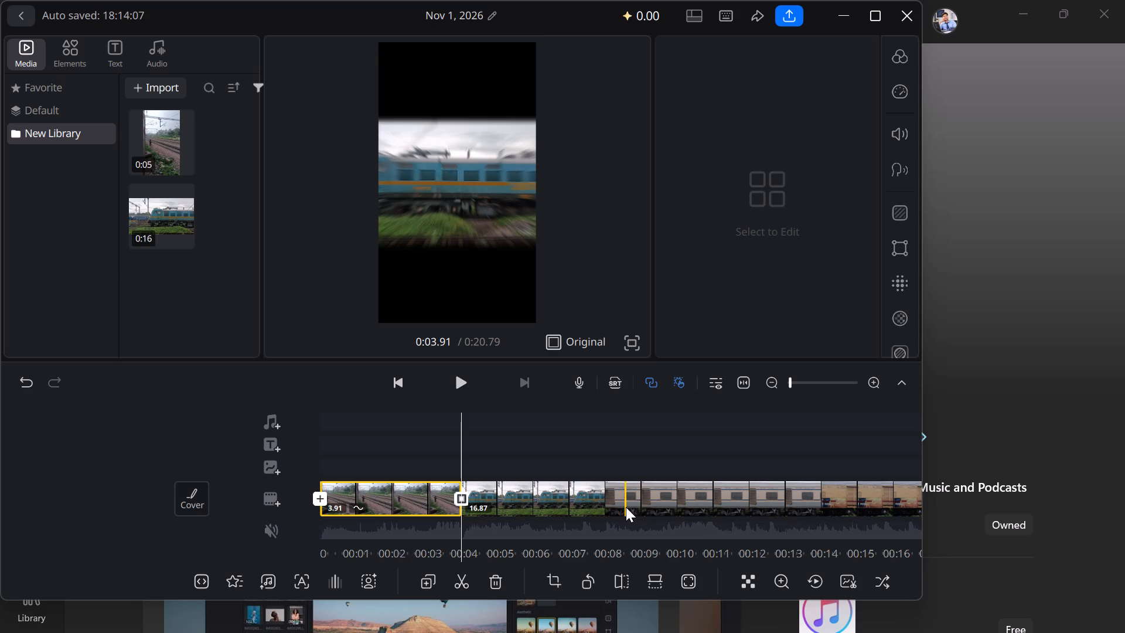
{"action": "left_click", "coordinate": [867, 490]}
{"action": "left_click", "coordinate": [867, 490]}
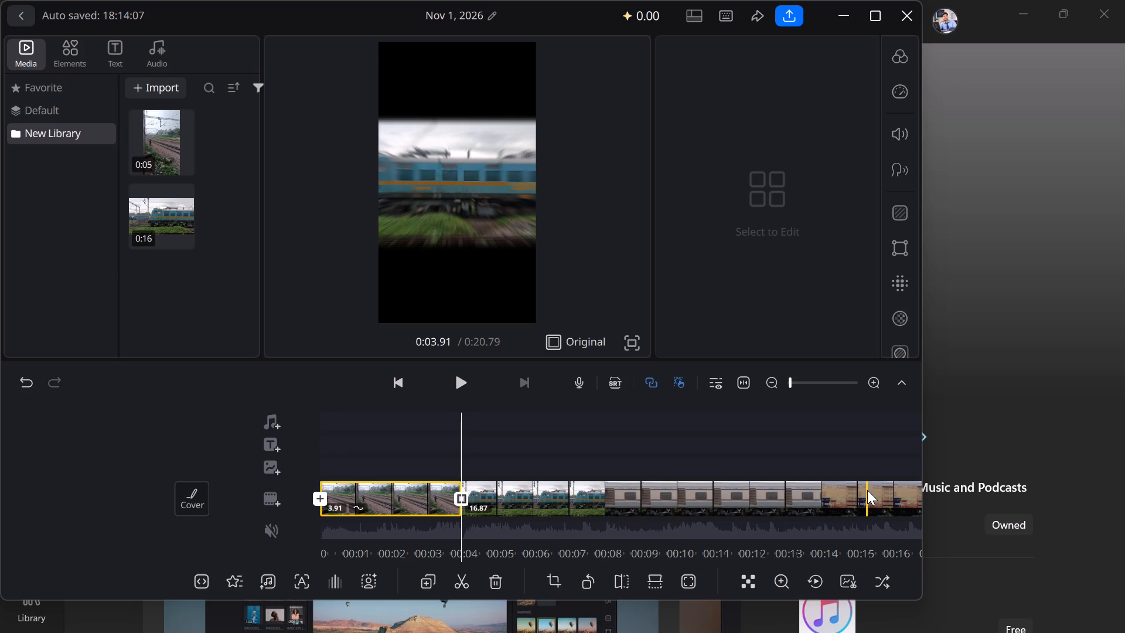
{"action": "right_click", "coordinate": [867, 490]}
{"action": "left_click", "coordinate": [454, 583]}
{"action": "left_click", "coordinate": [454, 583]}
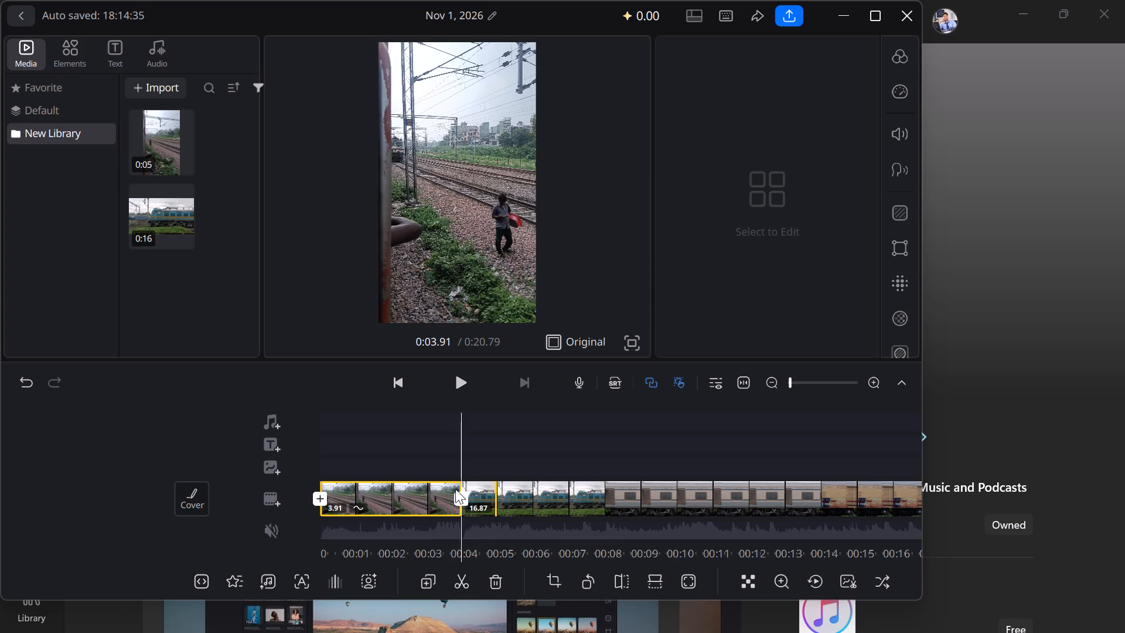
Play the timeline from the junction and scrub back through the second clip to review its footage.
{"action": "left_click", "coordinate": [453, 375]}
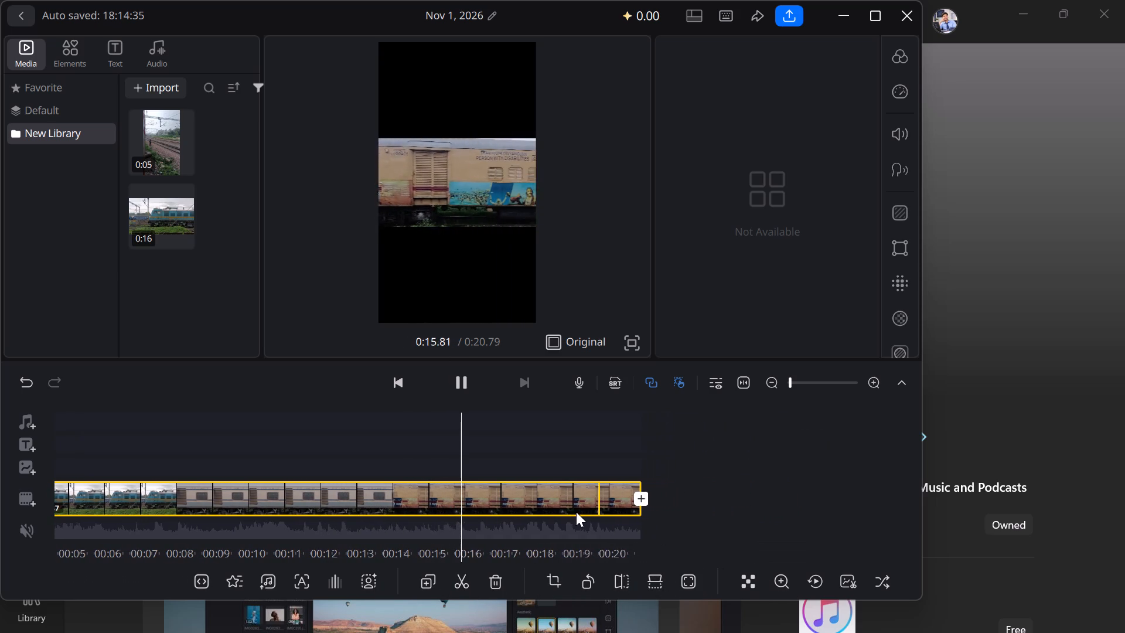
{"action": "scroll", "coordinate": [379, 477], "scroll_direction": "right", "scroll_amount": 3}
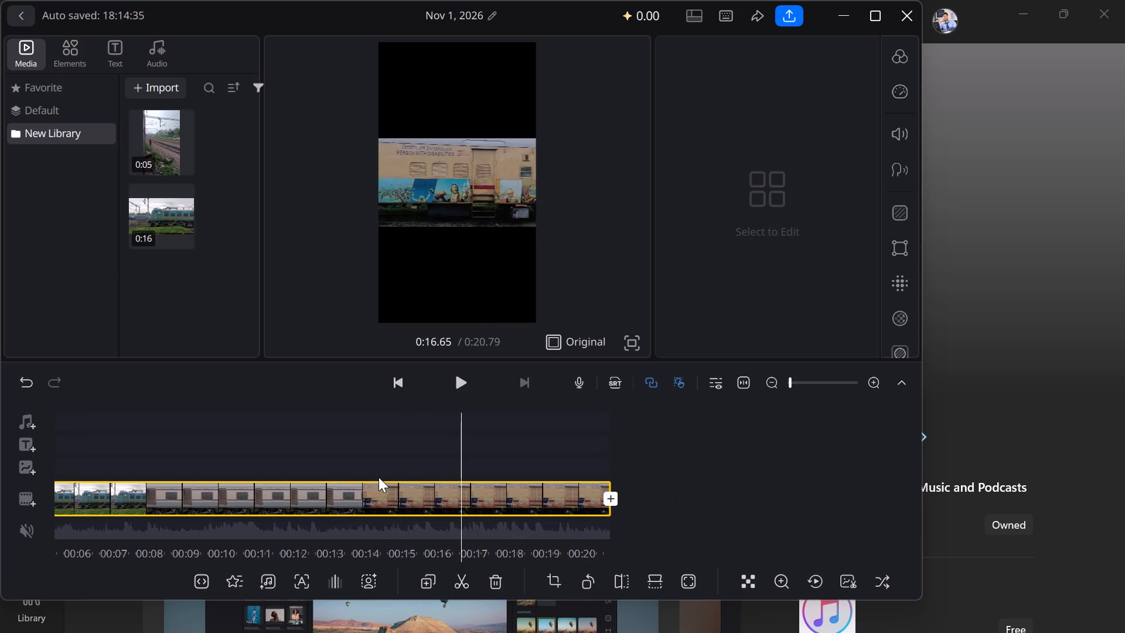
{"action": "scroll", "coordinate": [379, 477], "scroll_direction": "right", "scroll_amount": 9}
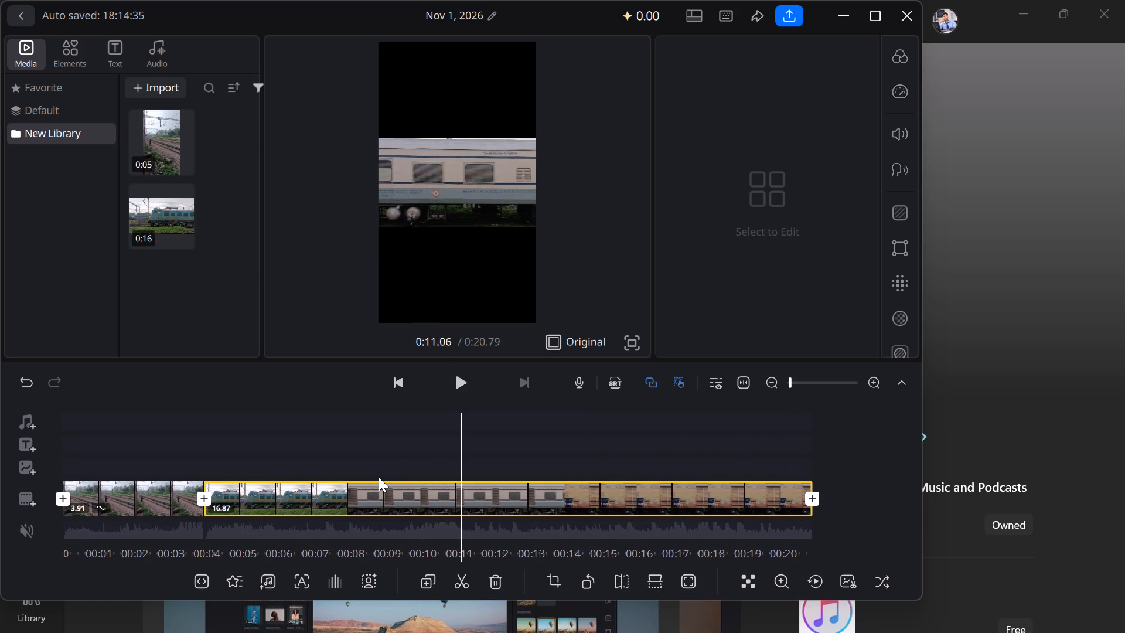
{"action": "scroll", "coordinate": [379, 477], "scroll_direction": "right", "scroll_amount": 3}
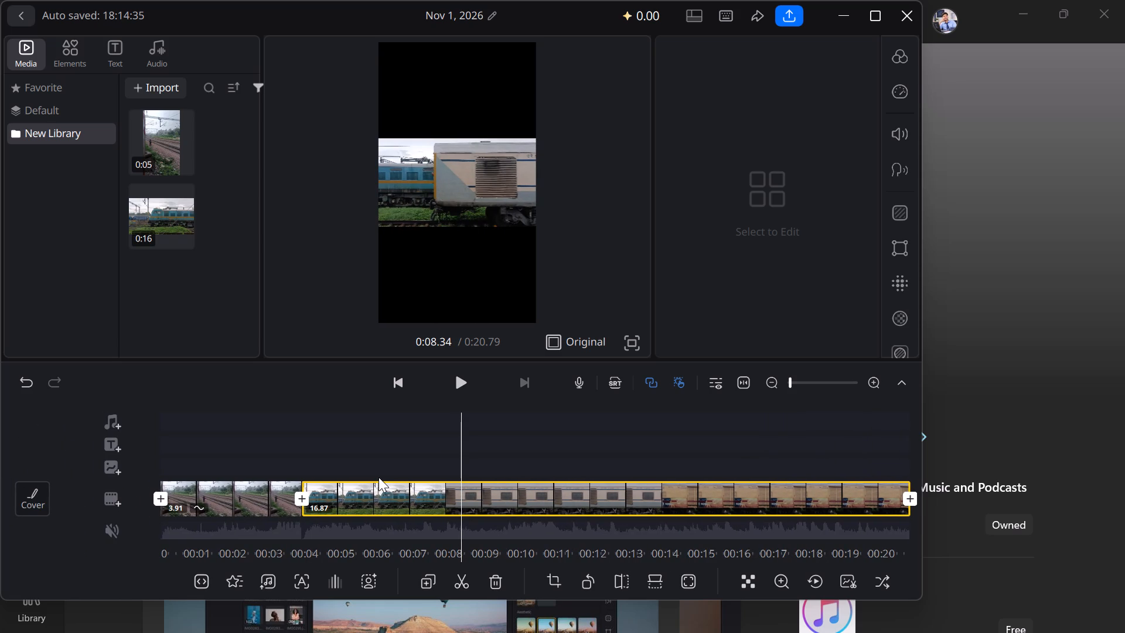
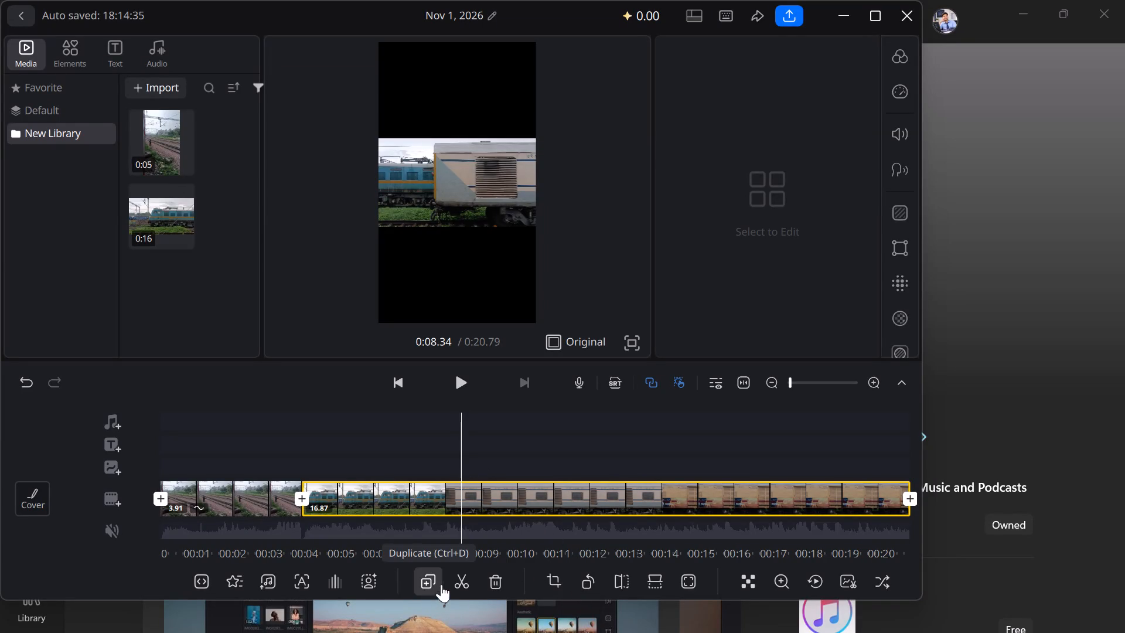
Open the second train clip on the main track in the trim view and review its footage to the end.
{"action": "left_click", "coordinate": [202, 576]}
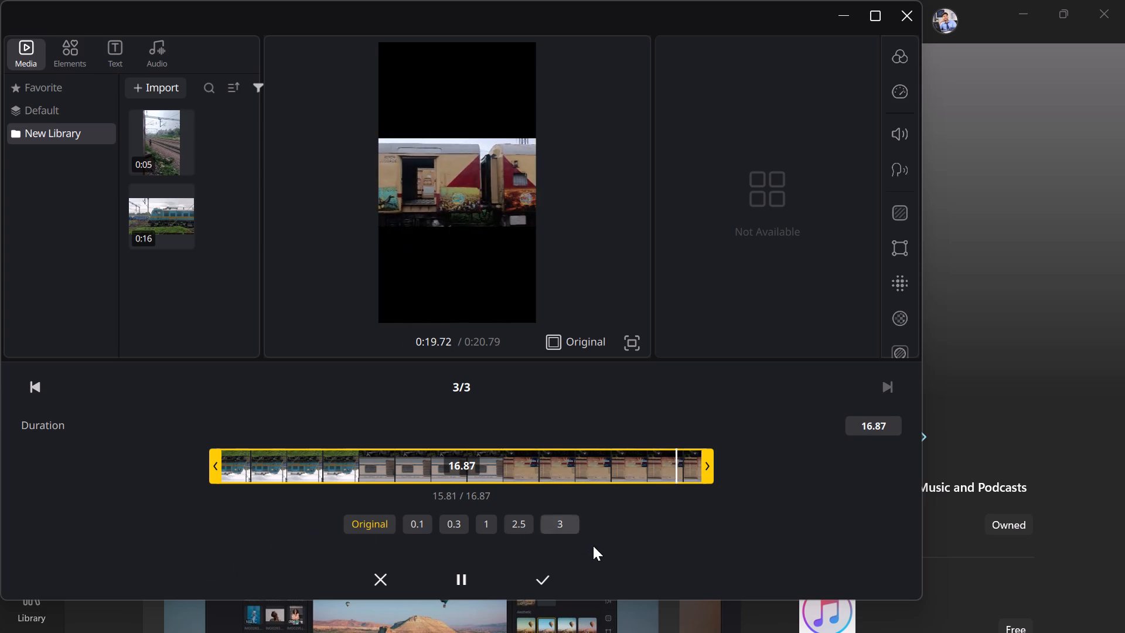
{"action": "left_click", "coordinate": [538, 578]}
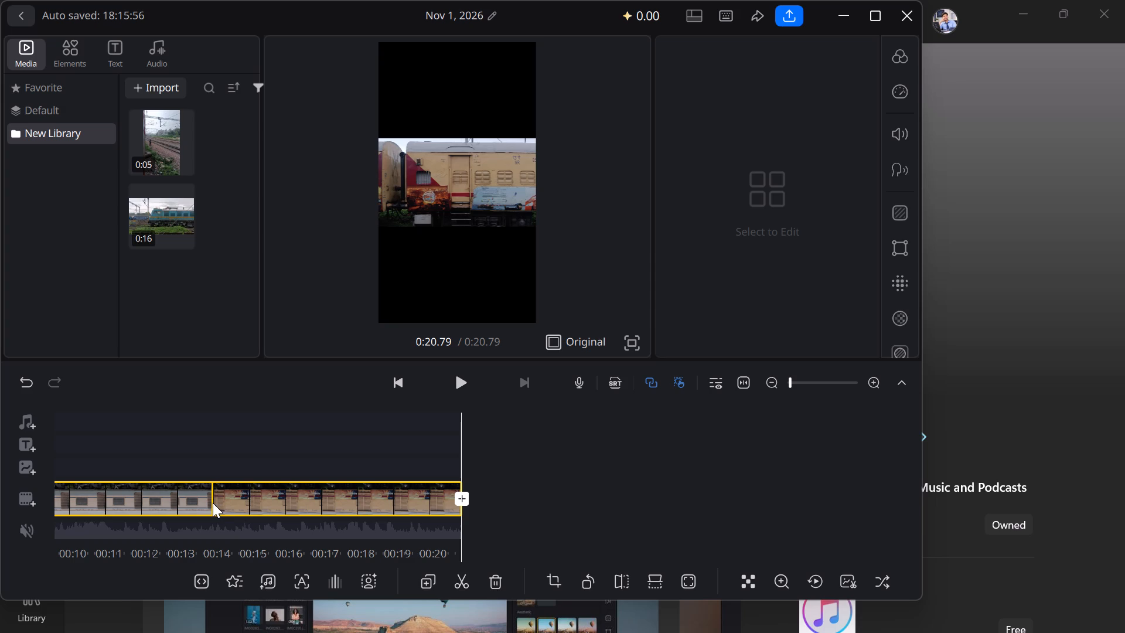
Delete the second train clip from the main track and add the 0:16 train clip from the library again after the first clip.
{"action": "left_click", "coordinate": [496, 586]}
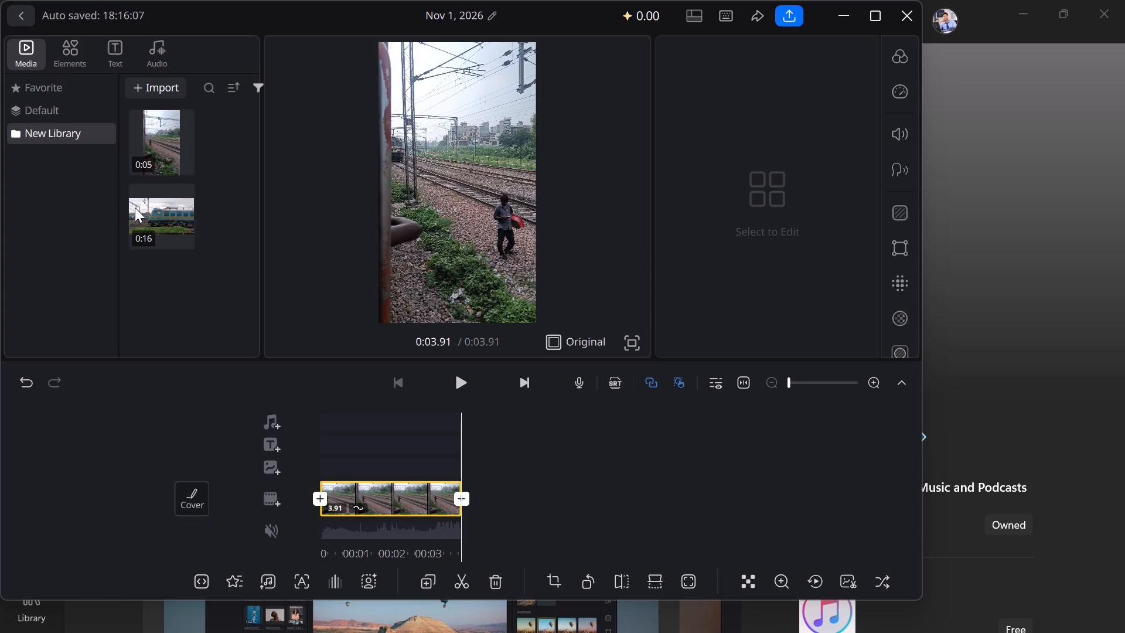
{"action": "left_click_drag", "start_coordinate": [144, 211], "coordinate": [489, 463]}
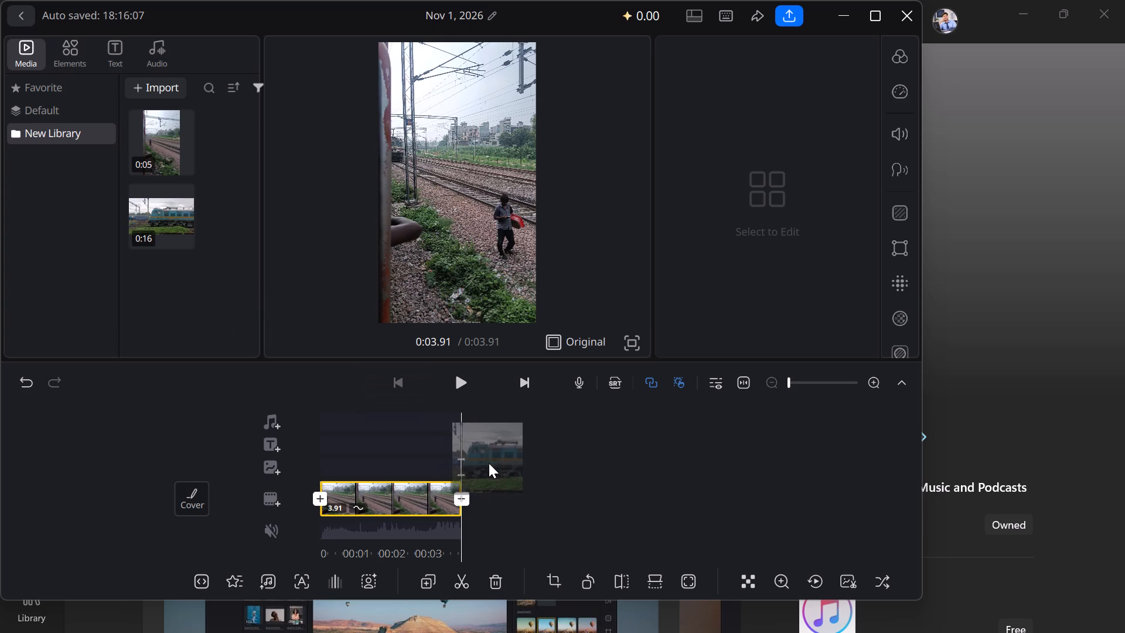
{"action": "left_click_drag", "start_coordinate": [489, 463], "coordinate": [516, 493]}
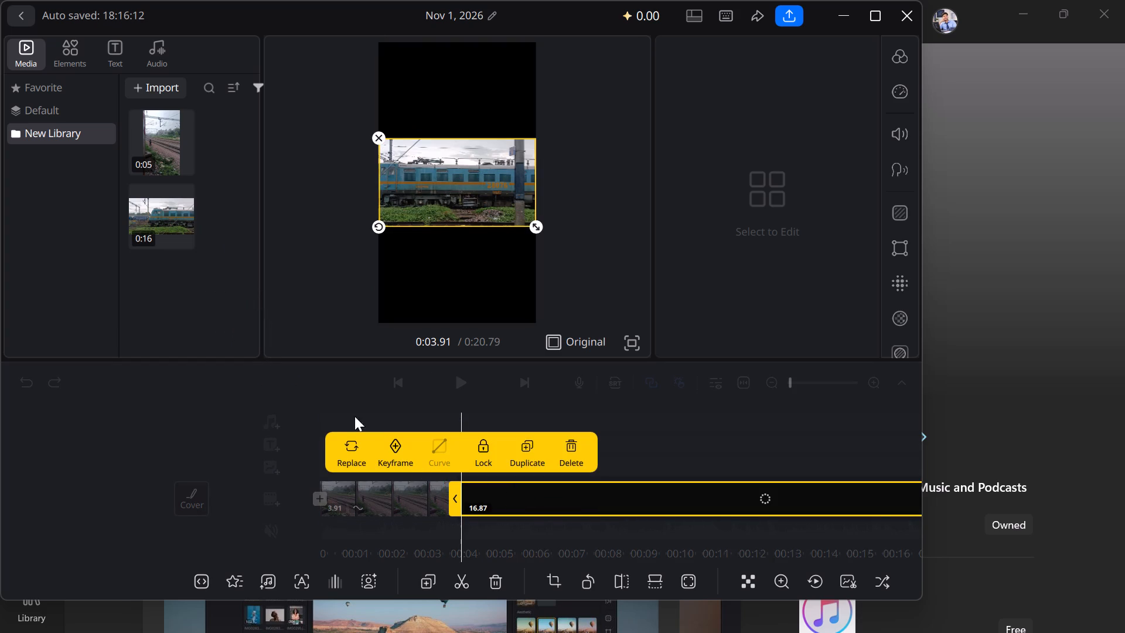
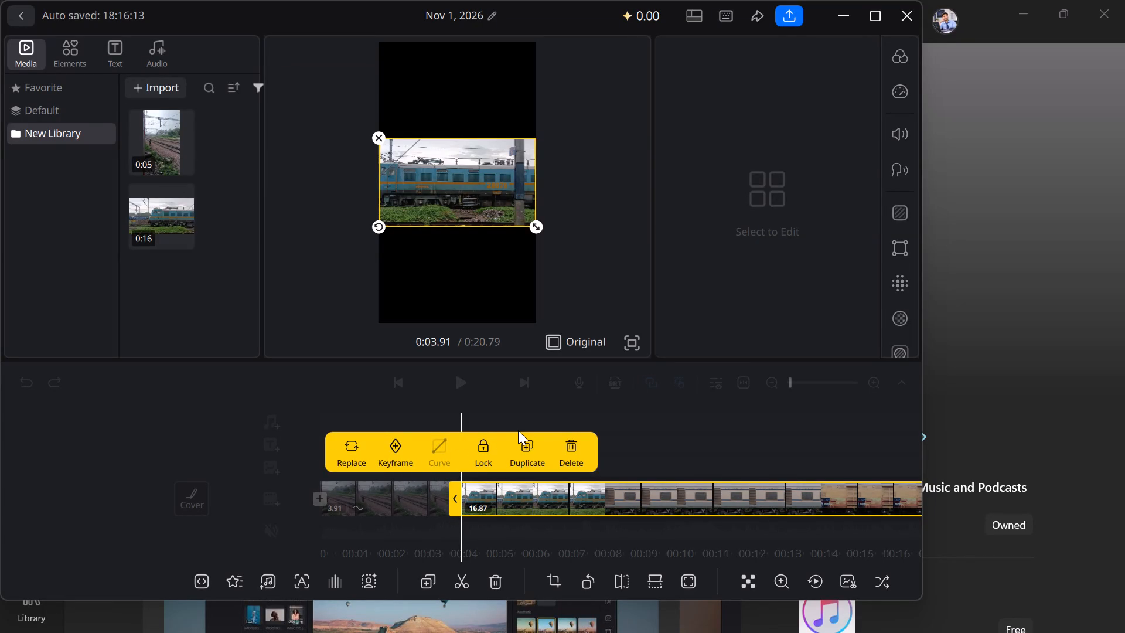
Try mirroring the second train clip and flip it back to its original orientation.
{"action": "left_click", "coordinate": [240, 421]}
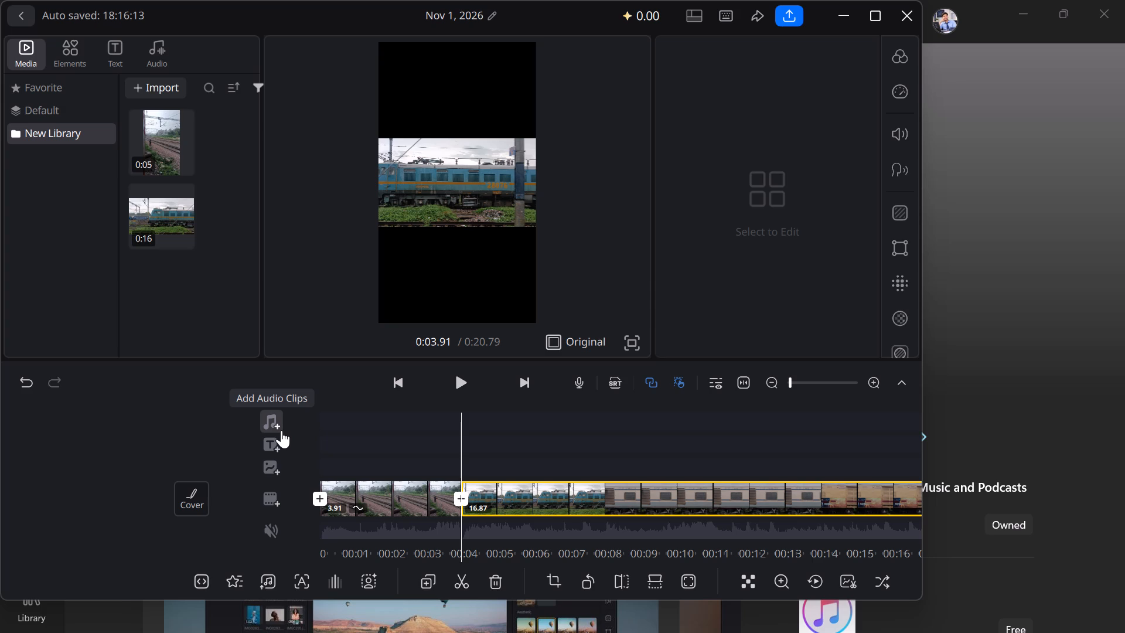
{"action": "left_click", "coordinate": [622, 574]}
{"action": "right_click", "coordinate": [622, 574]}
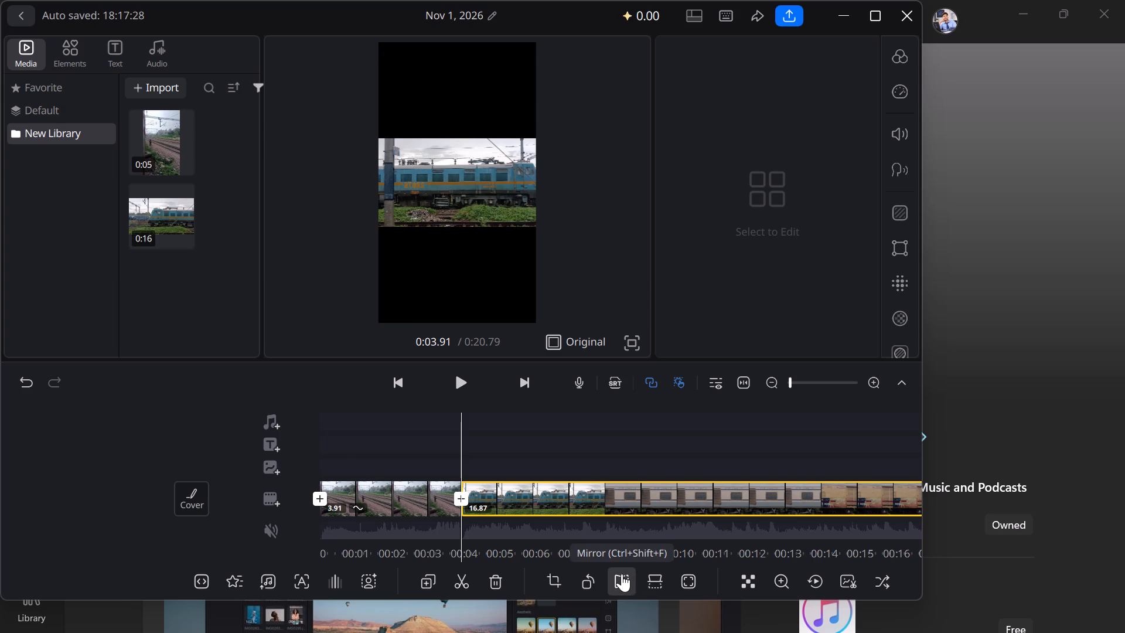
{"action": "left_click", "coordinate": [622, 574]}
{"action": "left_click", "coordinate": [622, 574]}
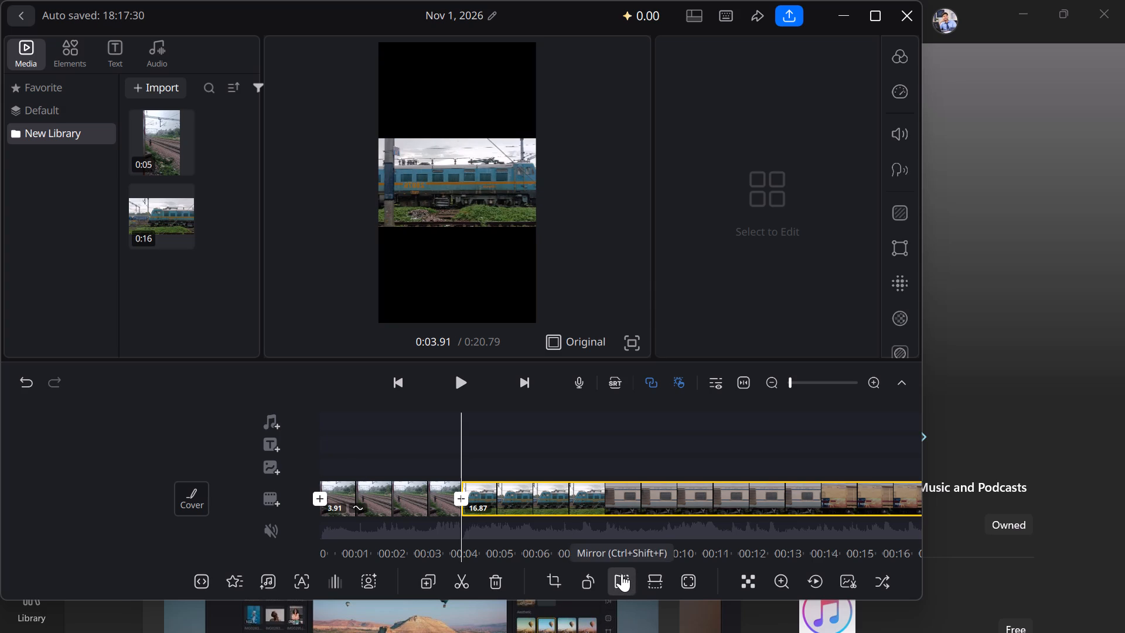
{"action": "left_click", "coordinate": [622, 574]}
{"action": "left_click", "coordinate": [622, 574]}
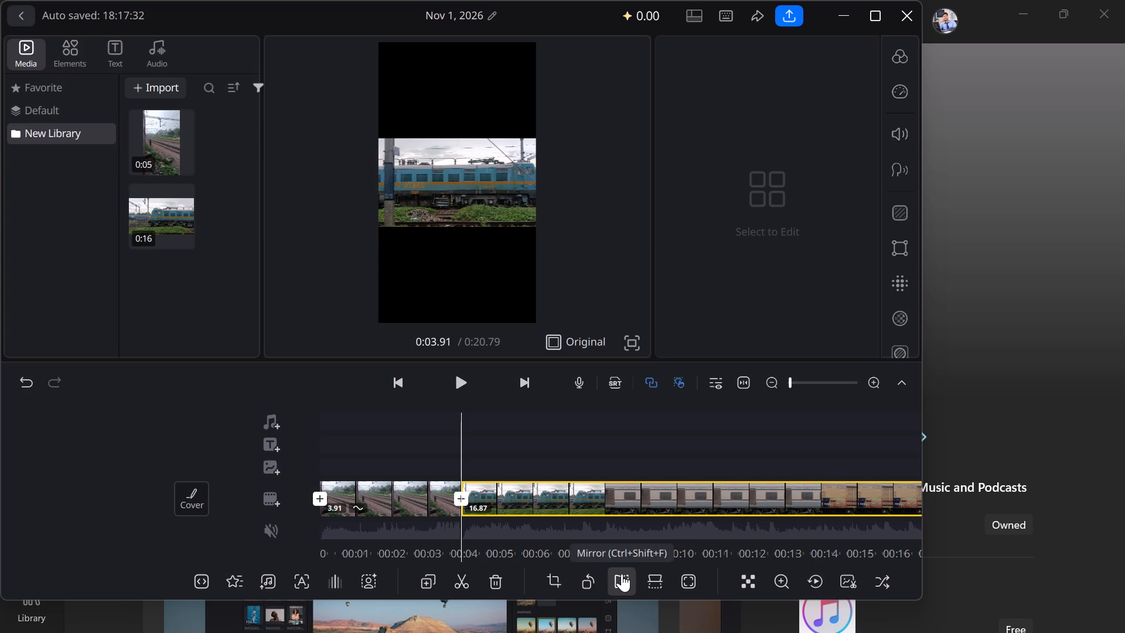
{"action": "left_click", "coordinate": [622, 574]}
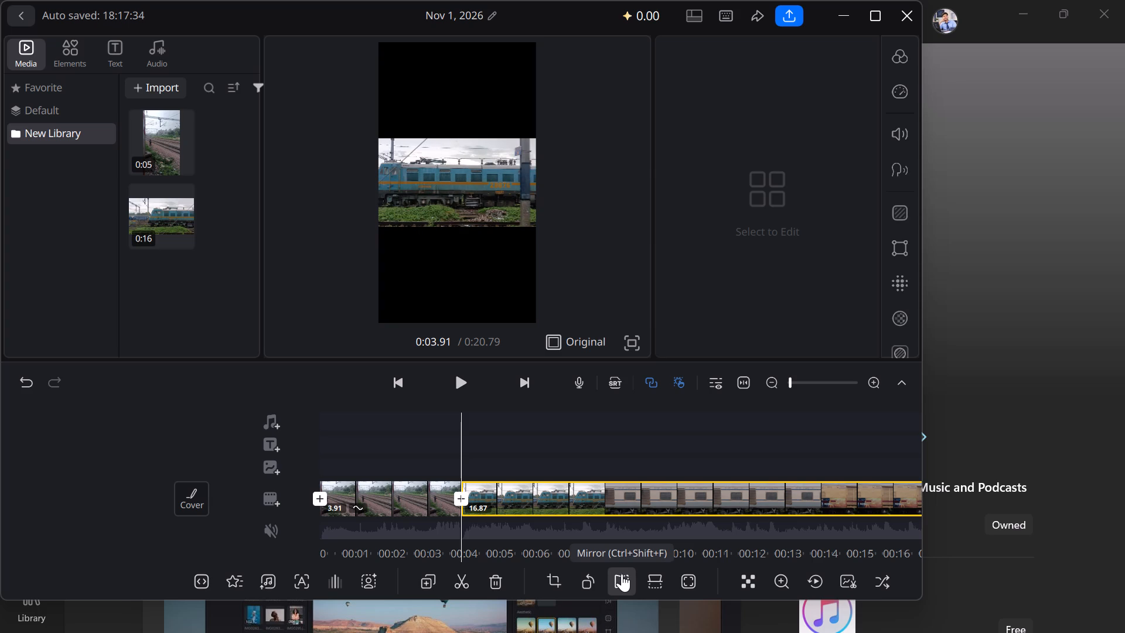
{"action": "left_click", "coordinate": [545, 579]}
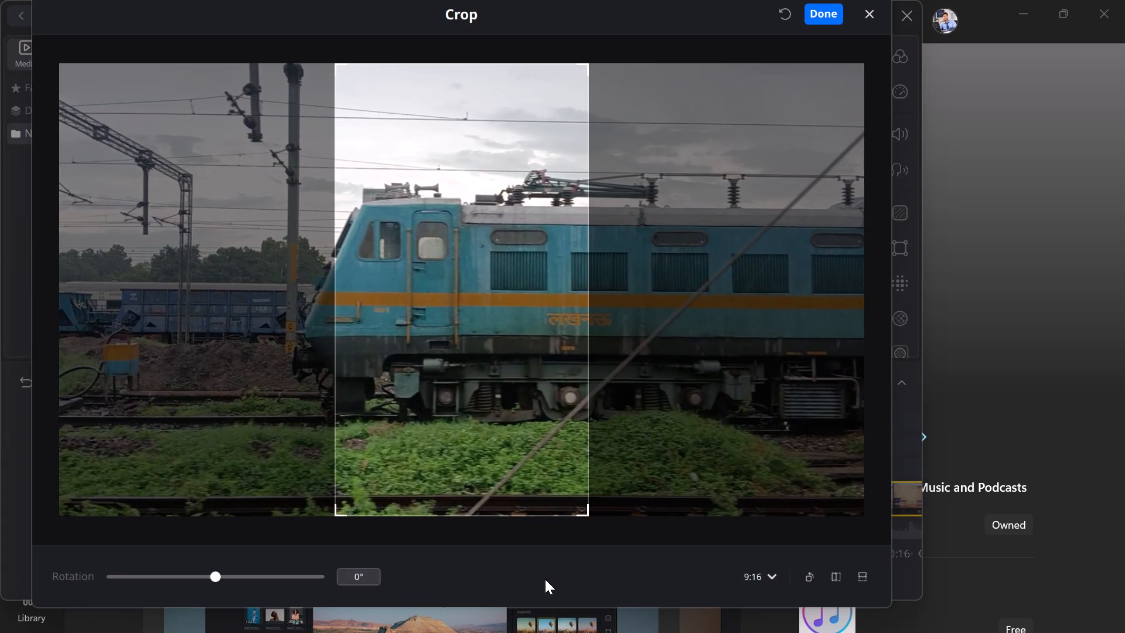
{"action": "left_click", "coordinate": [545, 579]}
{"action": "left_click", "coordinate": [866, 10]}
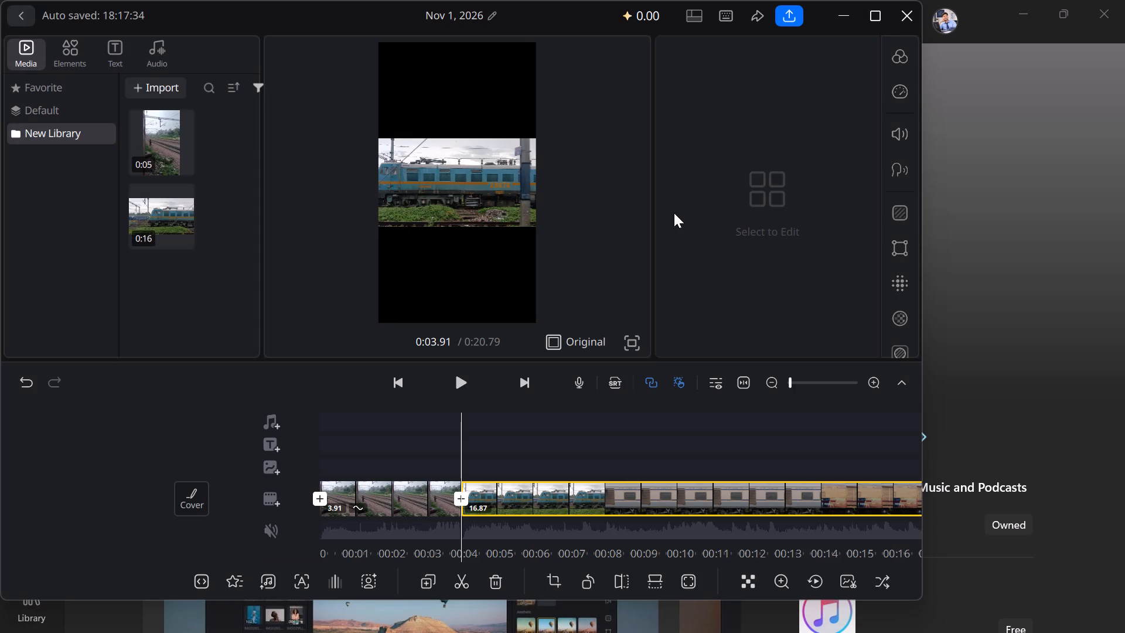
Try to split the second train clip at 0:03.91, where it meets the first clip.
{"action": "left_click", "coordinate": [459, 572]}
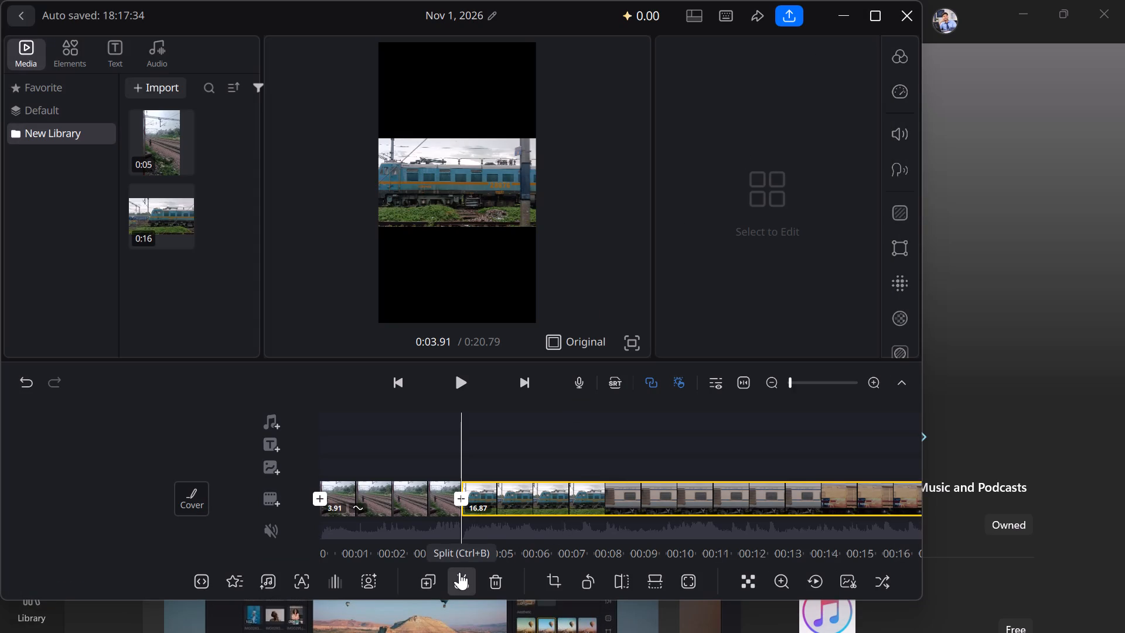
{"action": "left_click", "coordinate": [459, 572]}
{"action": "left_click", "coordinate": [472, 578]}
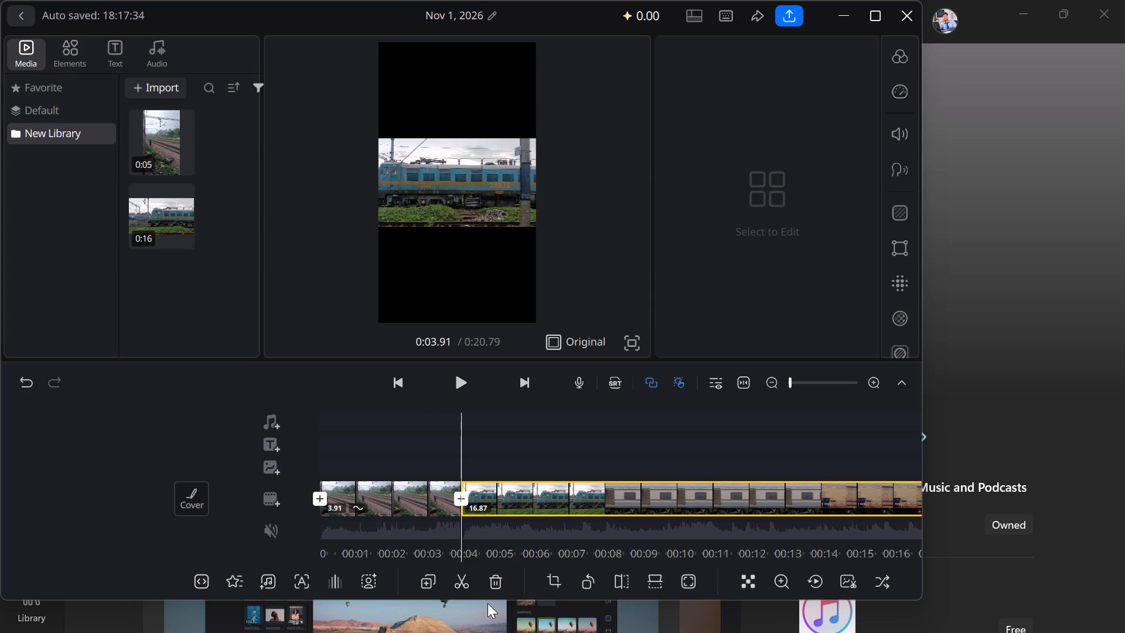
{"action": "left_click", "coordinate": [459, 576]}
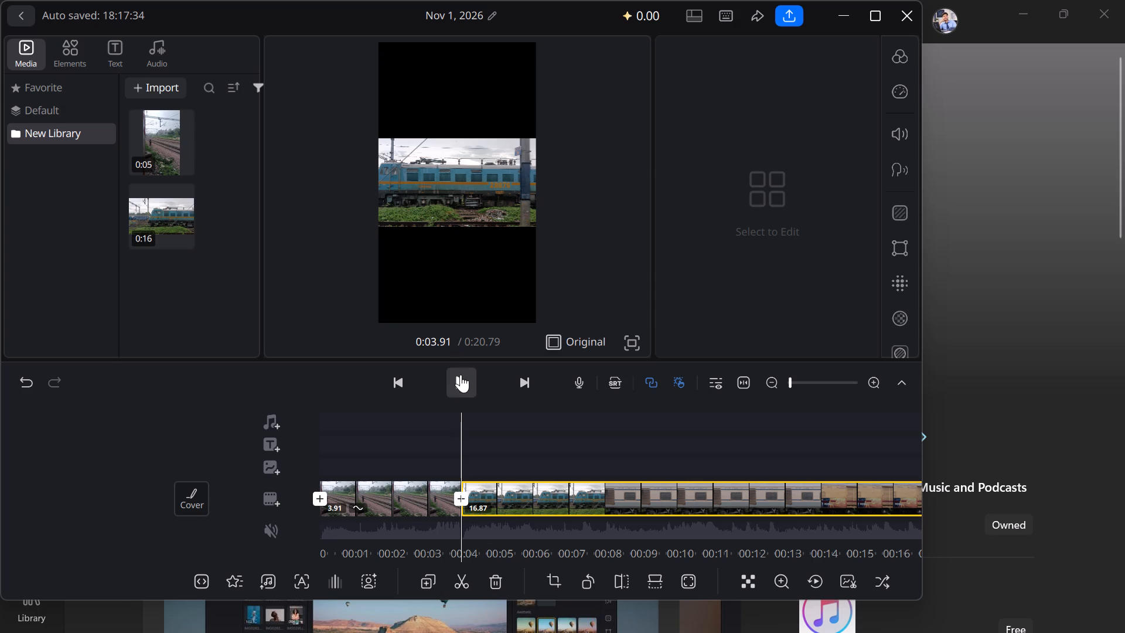
Split the first train clip near its beginning, at about 0:00.27.
{"action": "left_click", "coordinate": [461, 375]}
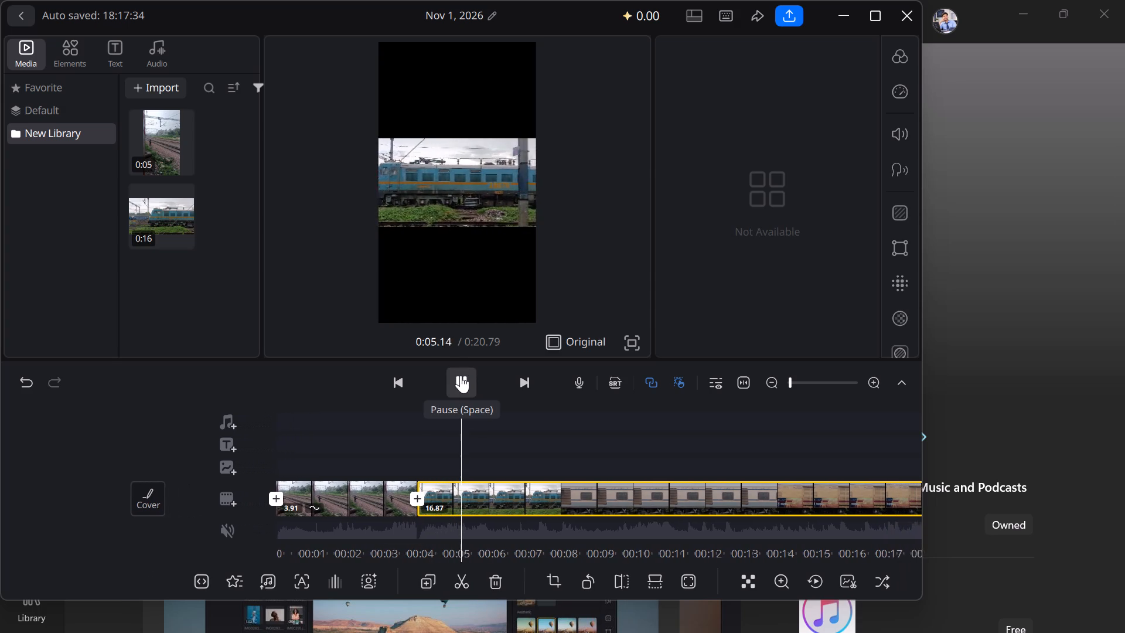
{"action": "left_click", "coordinate": [461, 375]}
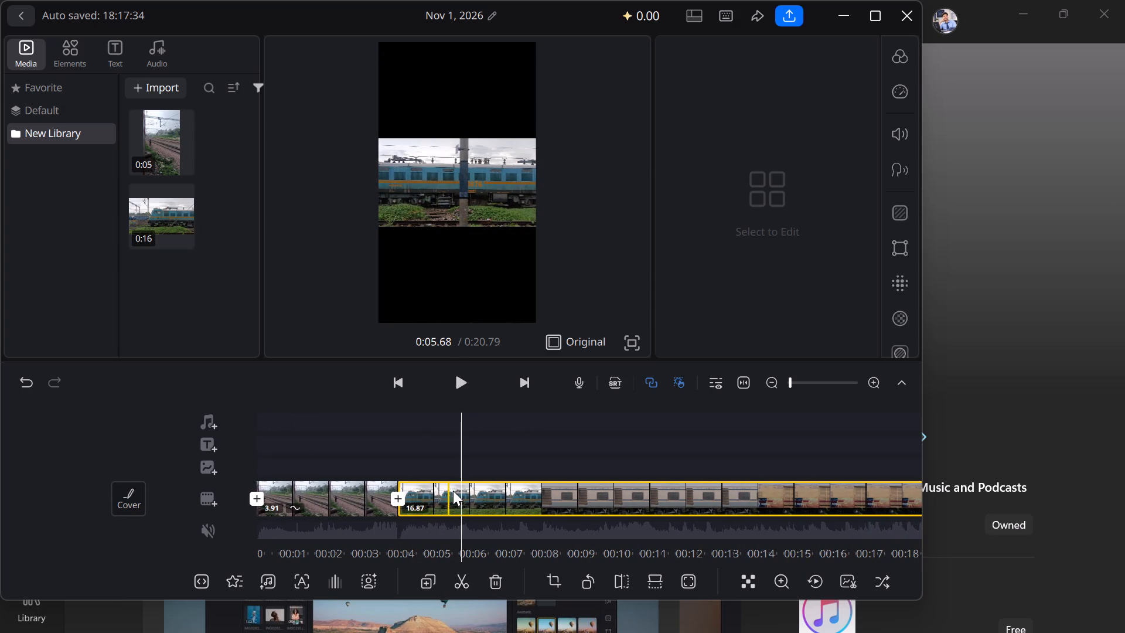
{"action": "right_click", "coordinate": [453, 491]}
{"action": "scroll", "coordinate": [453, 491], "scroll_direction": "up", "scroll_amount": 2, "text": "ctrl"}
{"action": "scroll", "coordinate": [453, 491], "scroll_direction": "down", "scroll_amount": 5, "text": "ctrl"}
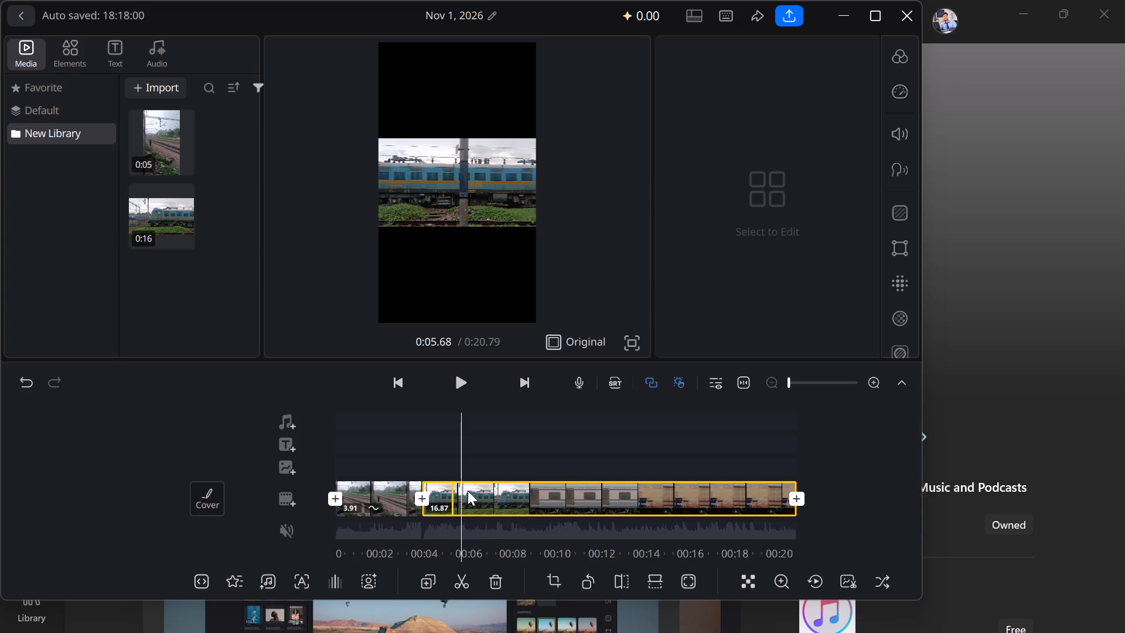
{"action": "right_click", "coordinate": [680, 493]}
{"action": "scroll", "coordinate": [394, 499], "scroll_direction": "right", "scroll_amount": 1}
{"action": "scroll", "coordinate": [510, 506], "scroll_direction": "right", "scroll_amount": 4}
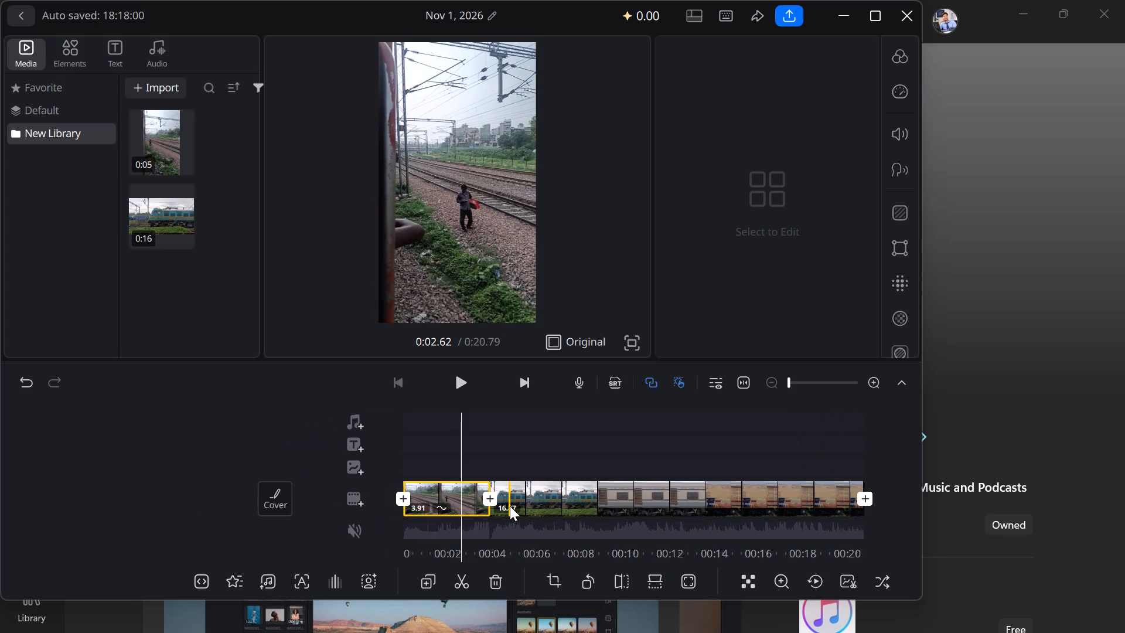
{"action": "scroll", "coordinate": [510, 506], "scroll_direction": "right", "scroll_amount": 2}
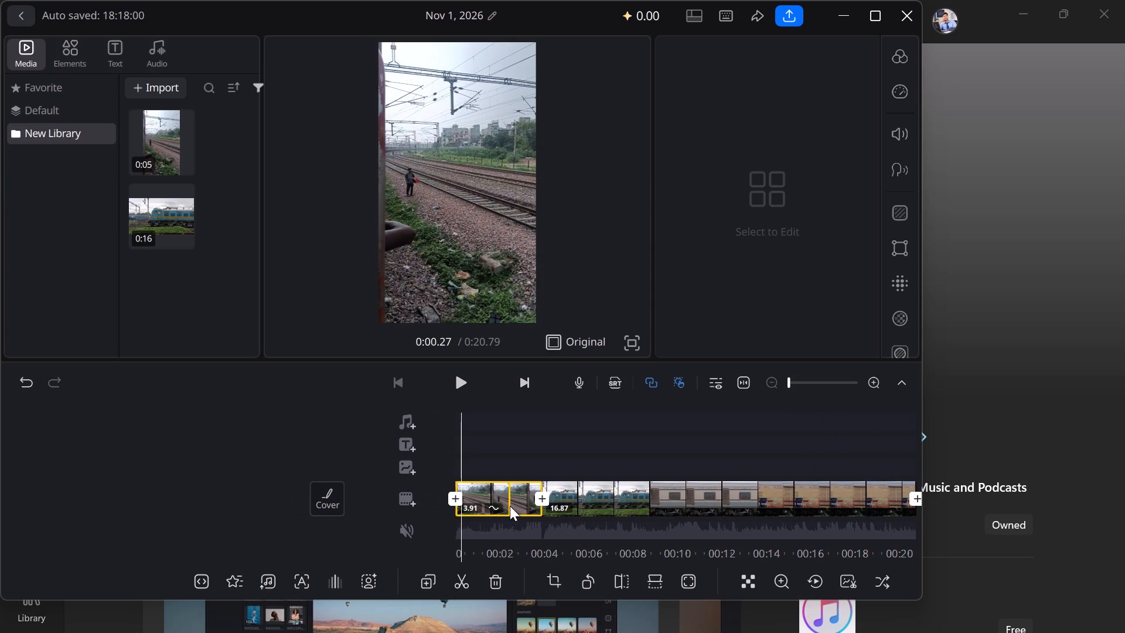
{"action": "left_click", "coordinate": [538, 493]}
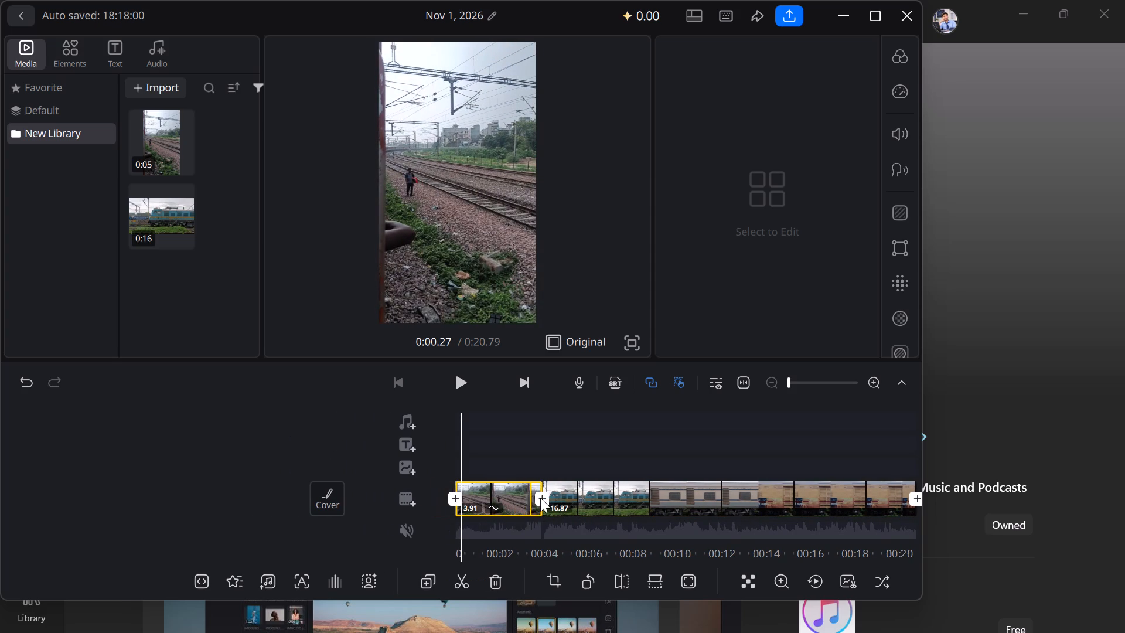
{"action": "left_click", "coordinate": [537, 497]}
{"action": "left_click", "coordinate": [450, 587]}
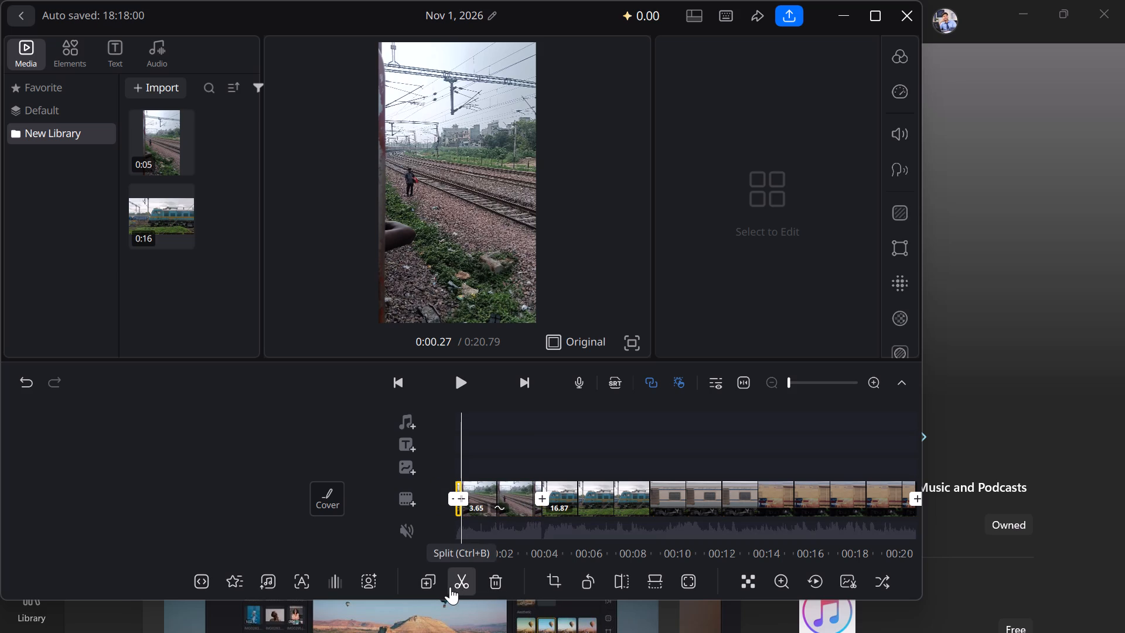
Add the Zoom 1 transition with a duration of 0.8 between the trackside clip and the blue locomotive clip.
{"action": "left_click", "coordinate": [540, 492]}
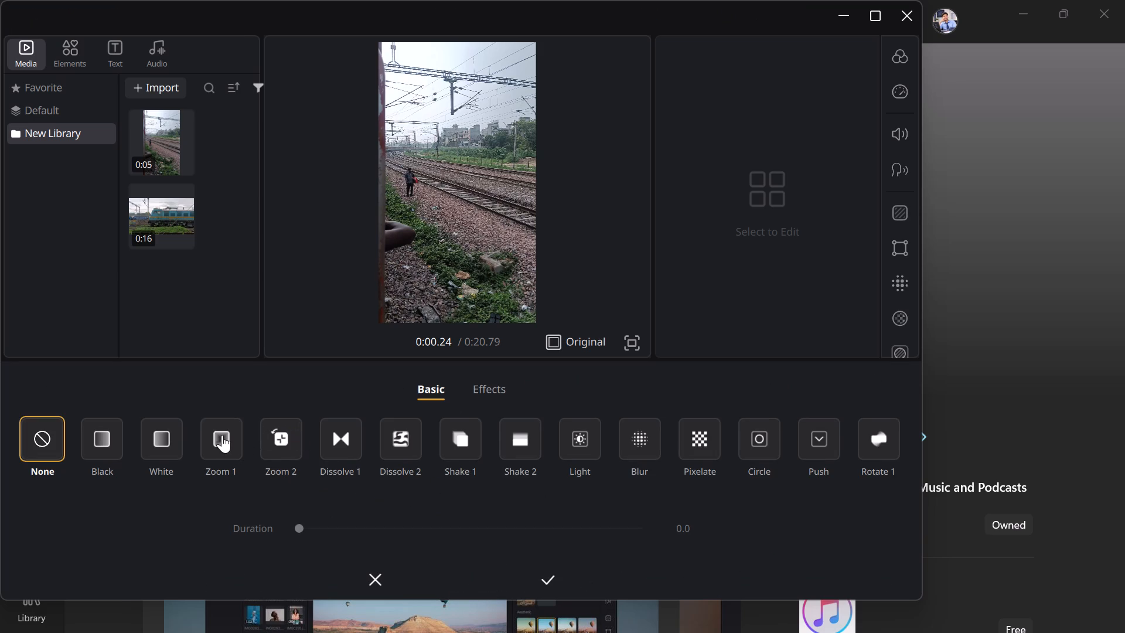
{"action": "left_click", "coordinate": [278, 437]}
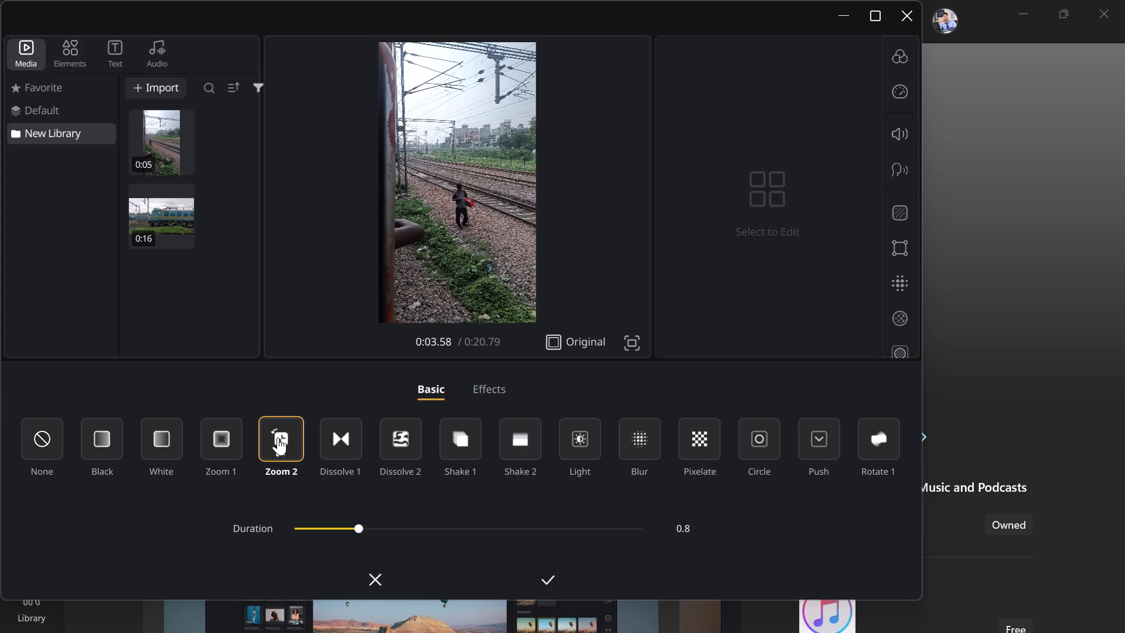
{"action": "left_click", "coordinate": [224, 440]}
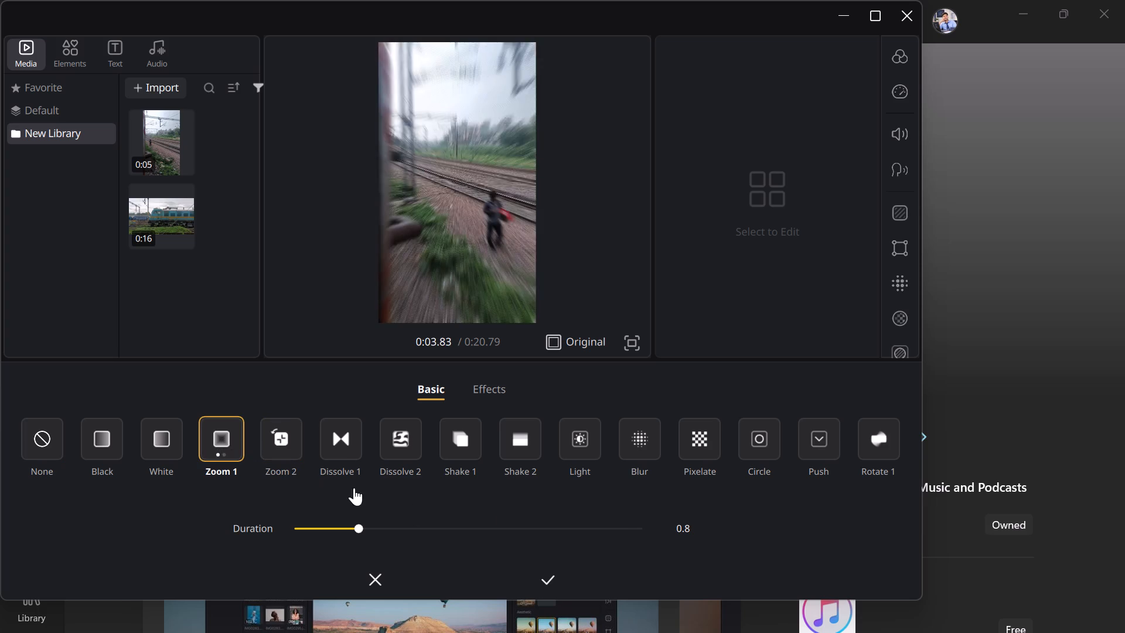
{"action": "left_click", "coordinate": [546, 571]}
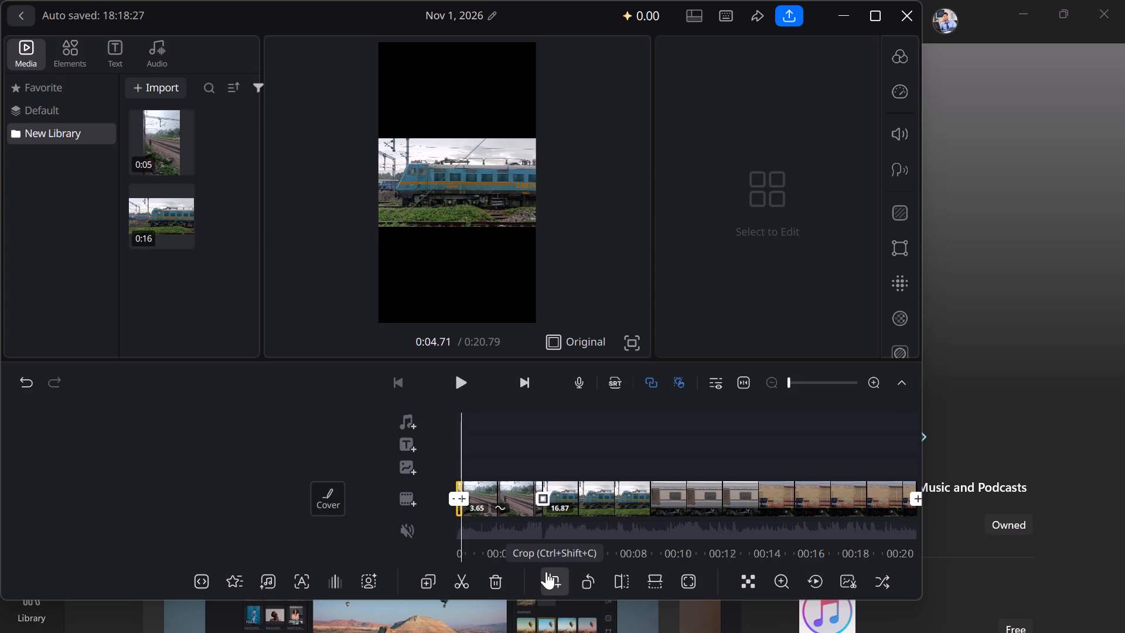
Play through the zoom transition and split the second train clip at 0:08.94, on the grey coach.
{"action": "scroll", "coordinate": [546, 571], "scroll_direction": "left", "scroll_amount": 1}
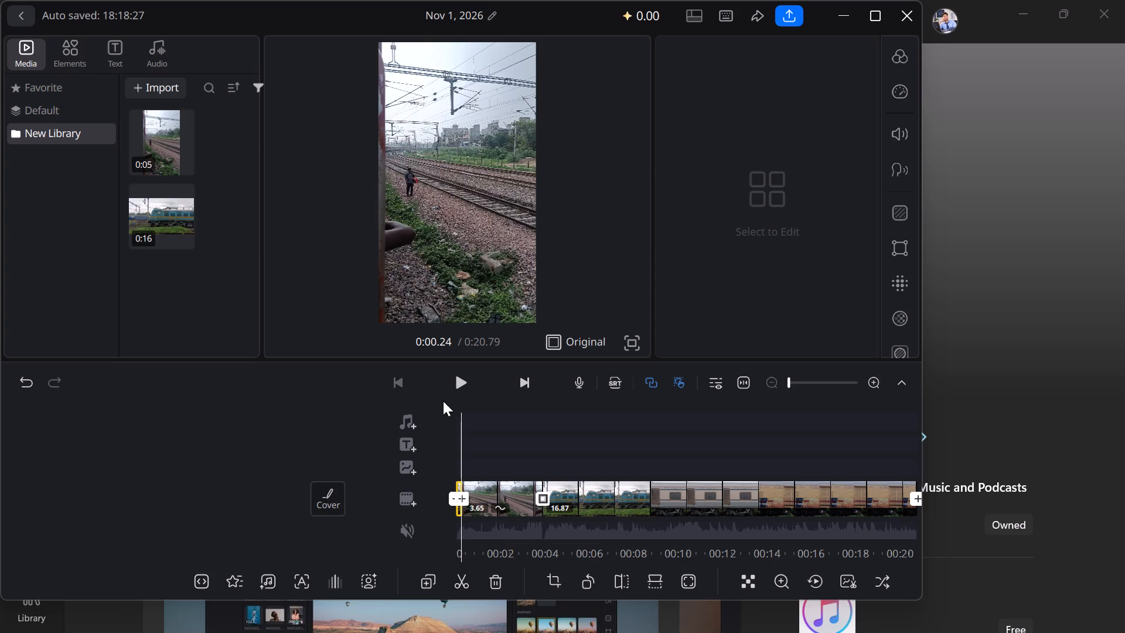
{"action": "left_click", "coordinate": [455, 378]}
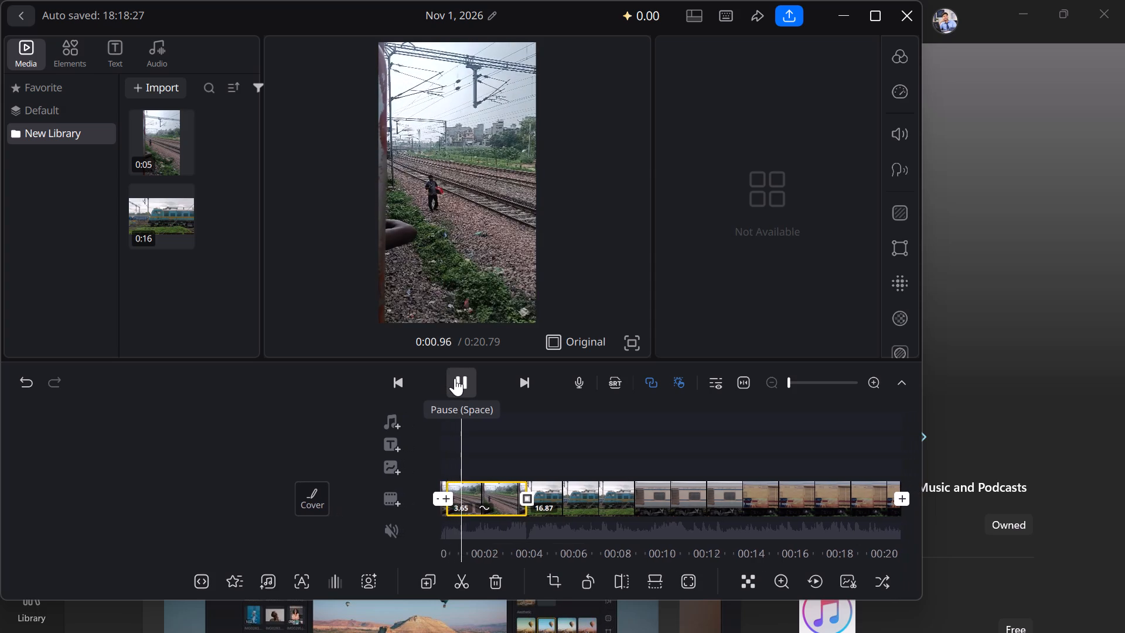
{"action": "left_click_drag", "start_coordinate": [455, 378], "coordinate": [583, 495]}
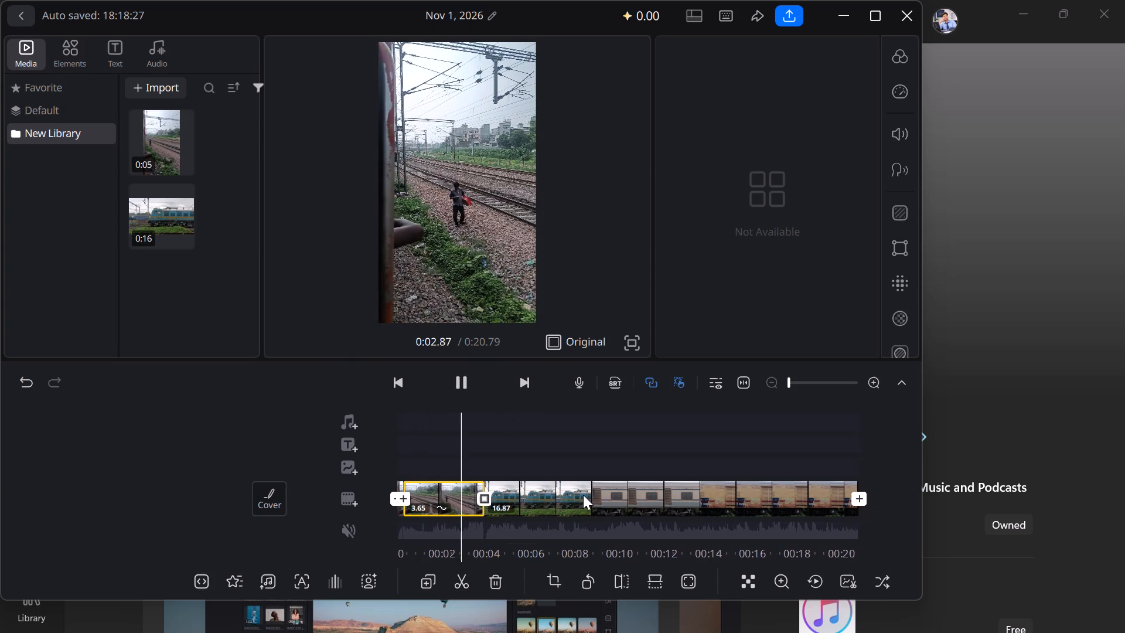
{"action": "left_click_drag", "start_coordinate": [583, 495], "coordinate": [583, 492]}
{"action": "left_click", "coordinate": [583, 492]}
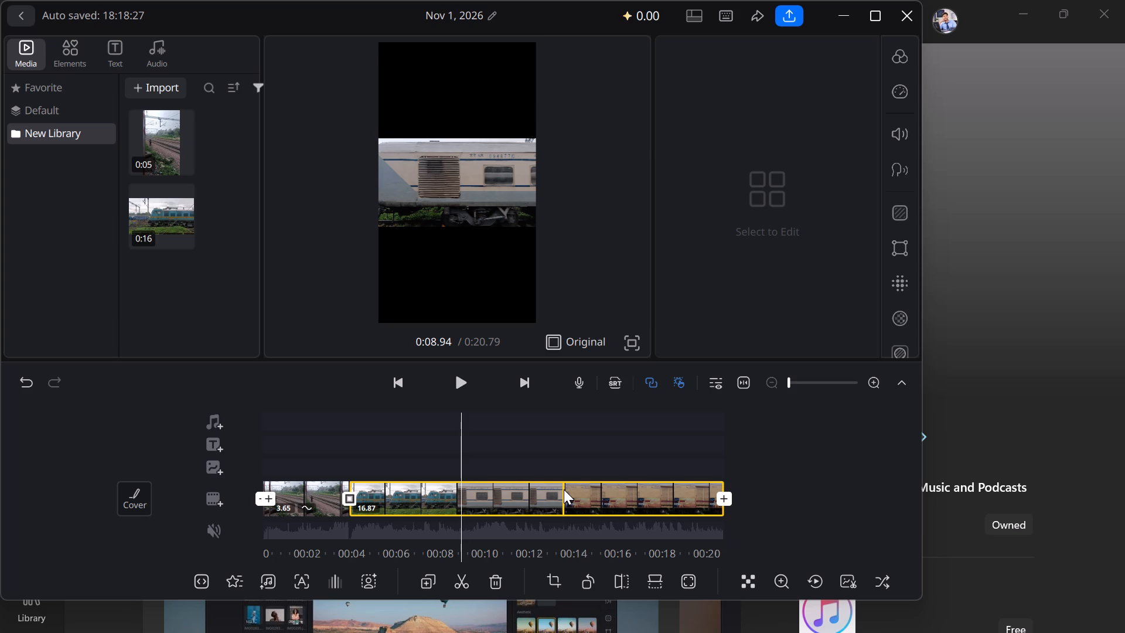
{"action": "right_click", "coordinate": [564, 489]}
{"action": "right_click", "coordinate": [564, 489]}
{"action": "left_click", "coordinate": [454, 581]}
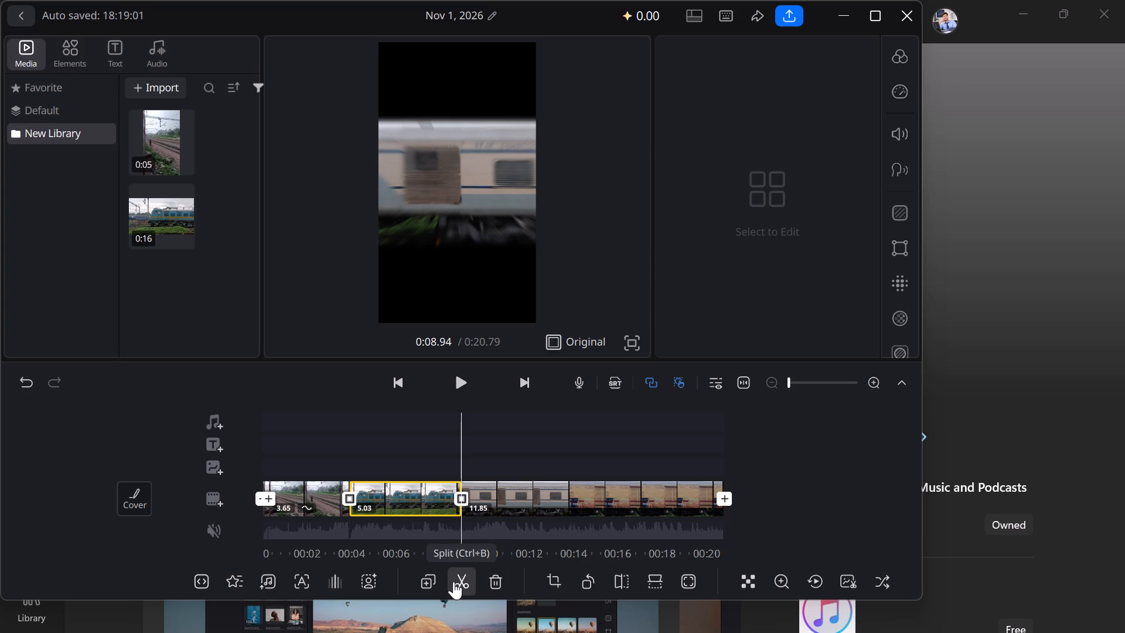
Play past the cut at 0:08.94 and split the blue train piece before it at 0:06.44.
{"action": "left_click", "coordinate": [459, 495]}
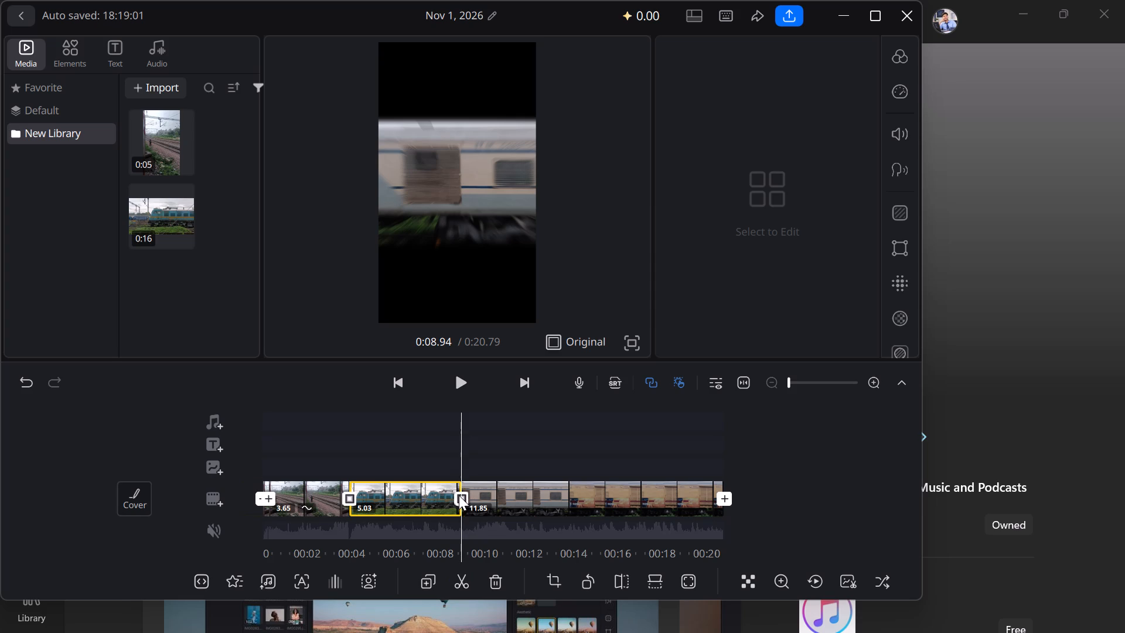
{"action": "left_click_drag", "start_coordinate": [465, 496], "coordinate": [485, 498]}
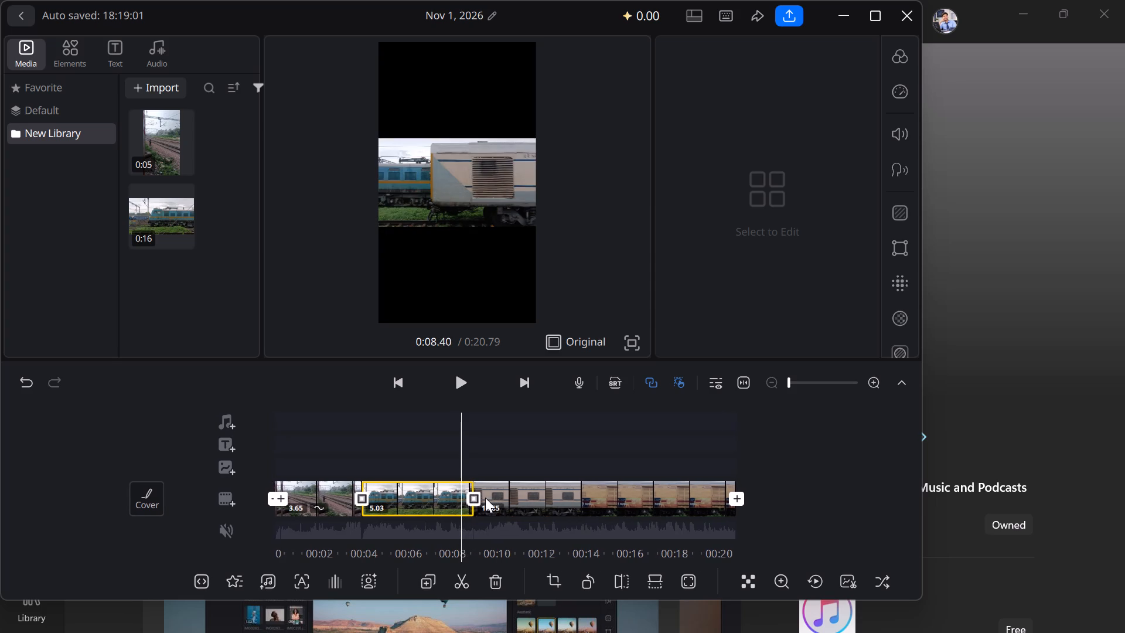
{"action": "left_click_drag", "start_coordinate": [485, 498], "coordinate": [478, 497]}
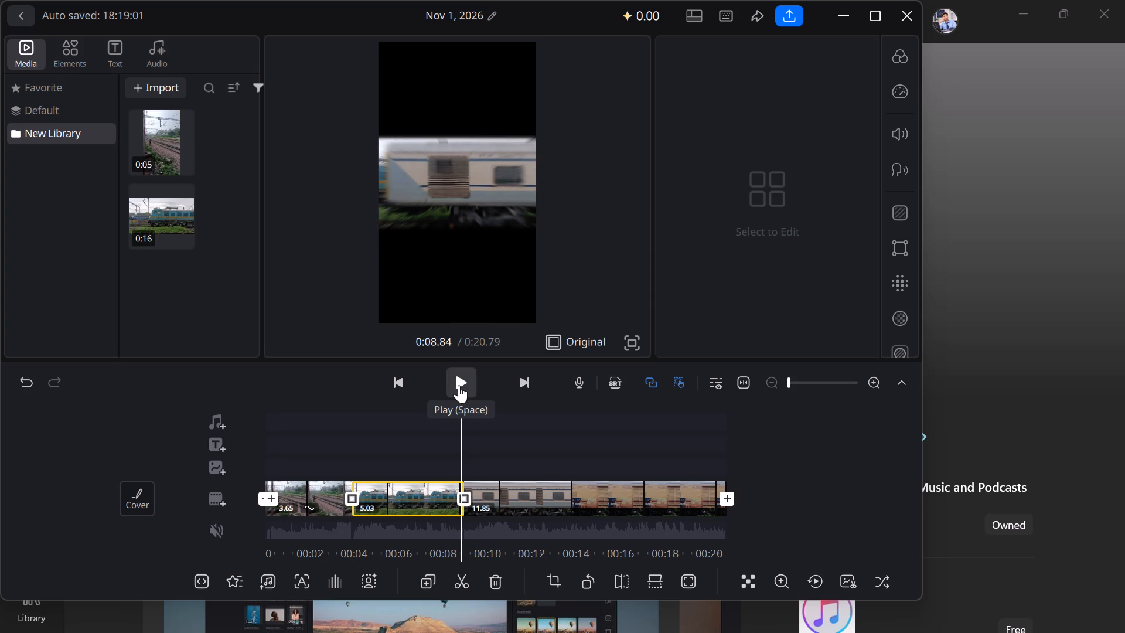
{"action": "left_click", "coordinate": [459, 385]}
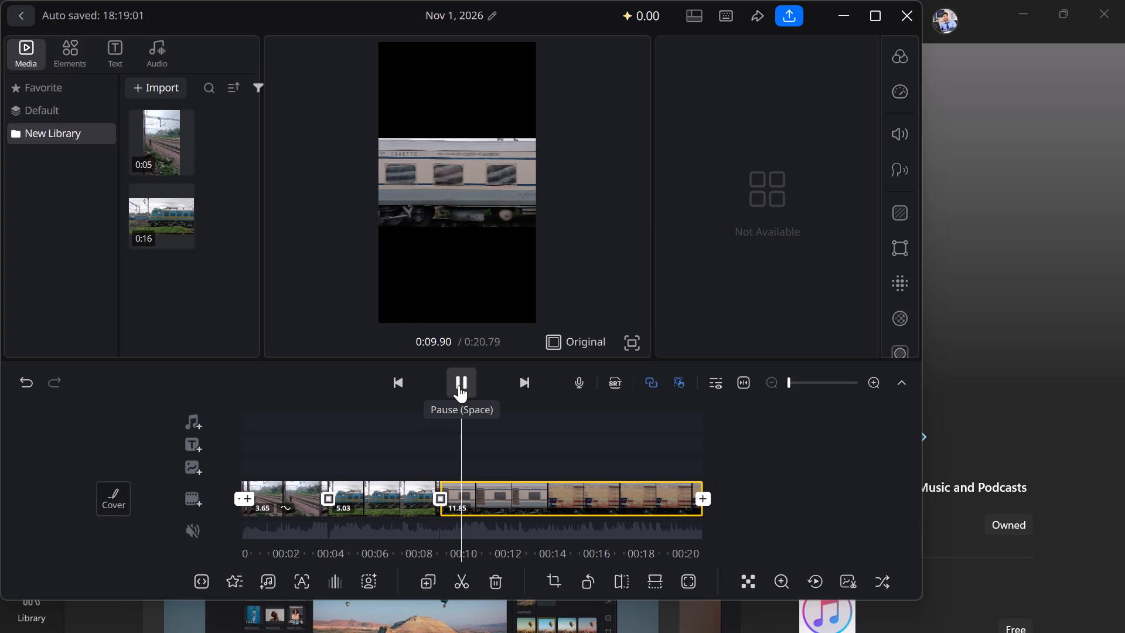
{"action": "left_click", "coordinate": [434, 444]}
{"action": "left_click", "coordinate": [434, 444]}
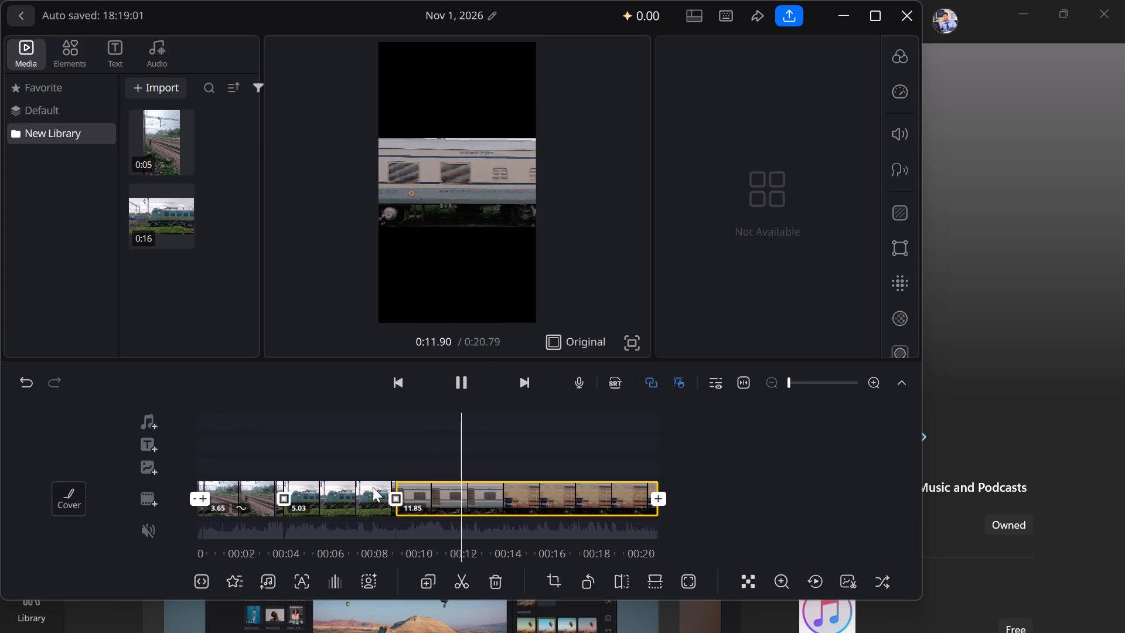
{"action": "left_click", "coordinate": [322, 503]}
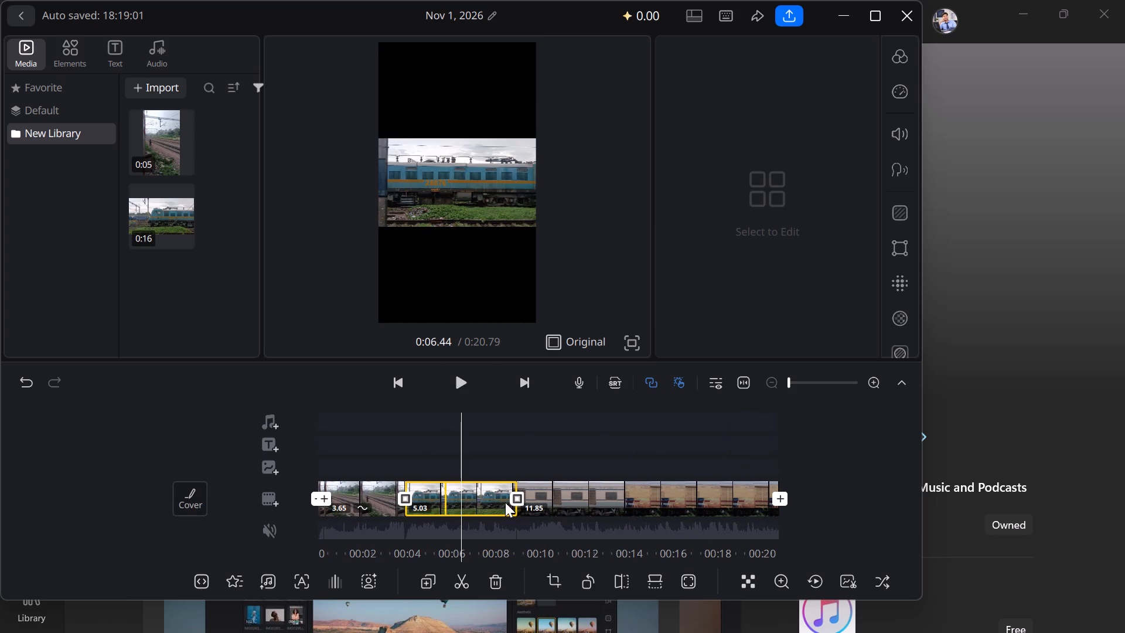
{"action": "left_click", "coordinate": [623, 486]}
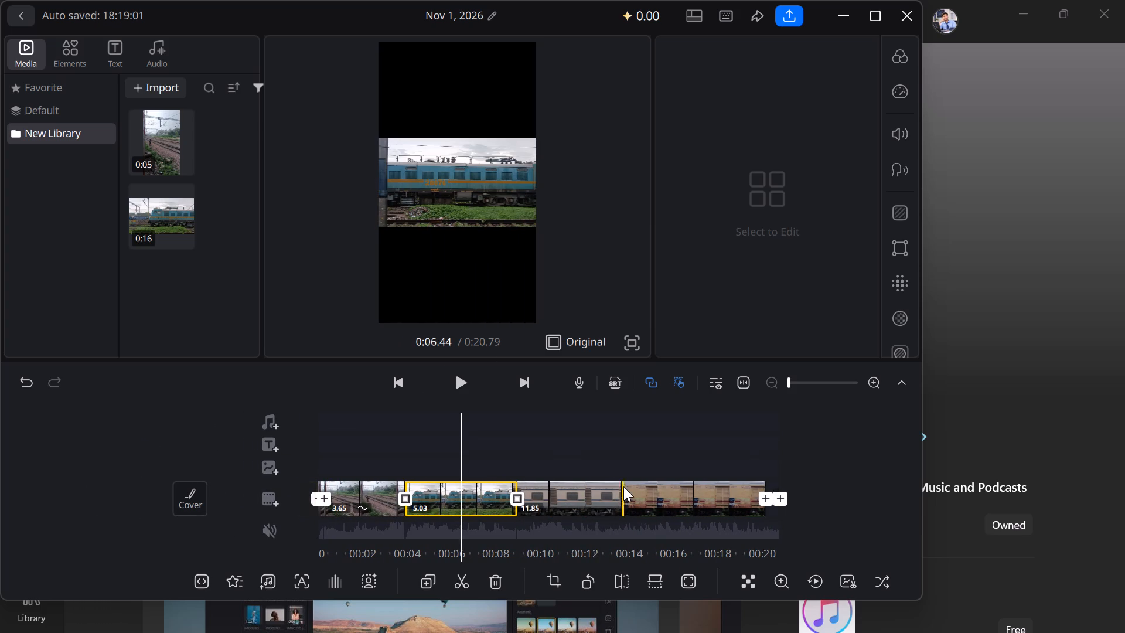
{"action": "left_click", "coordinate": [462, 574]}
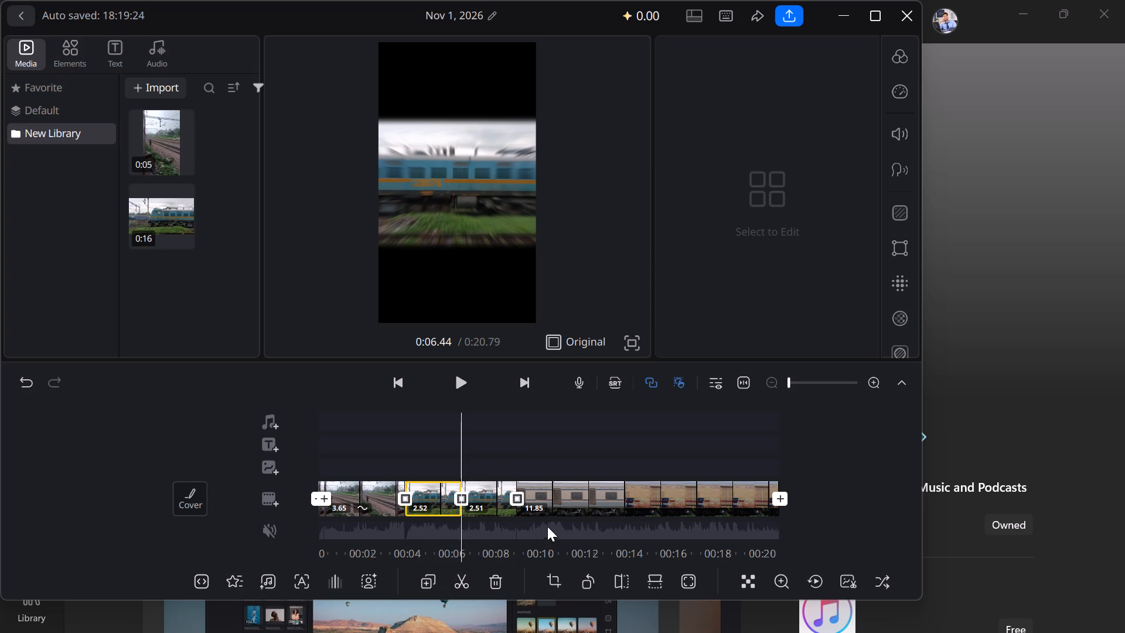
Split the long grey coach piece at 0:13.67, where the door at the coach's end is in view.
{"action": "scroll", "coordinate": [516, 481], "scroll_direction": "left", "scroll_amount": 1}
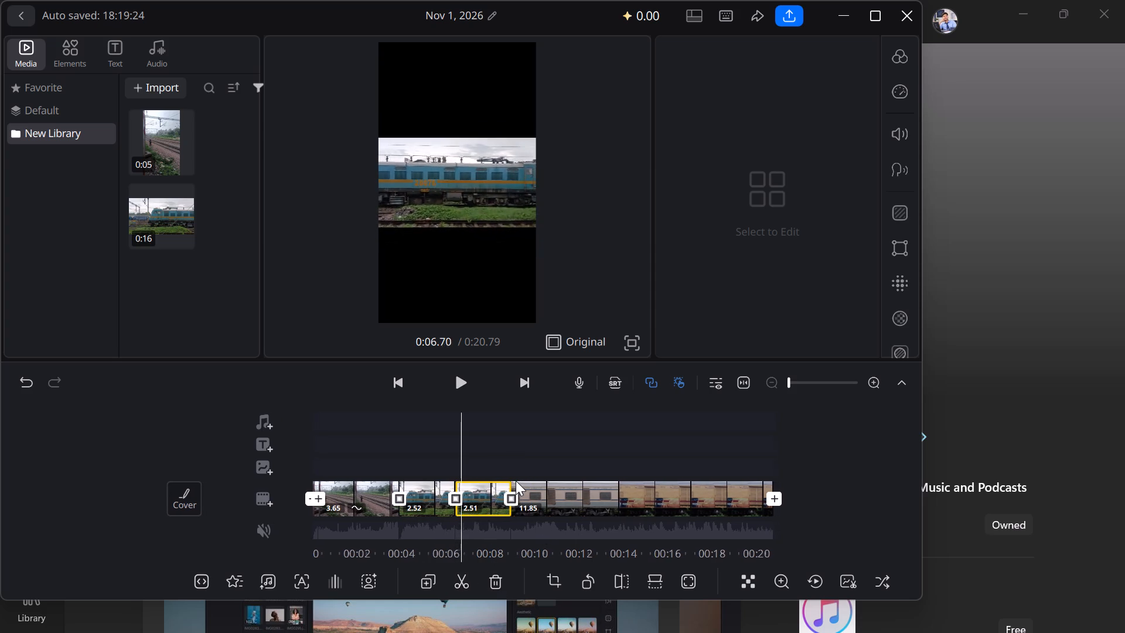
{"action": "scroll", "coordinate": [516, 481], "scroll_direction": "left", "scroll_amount": 4}
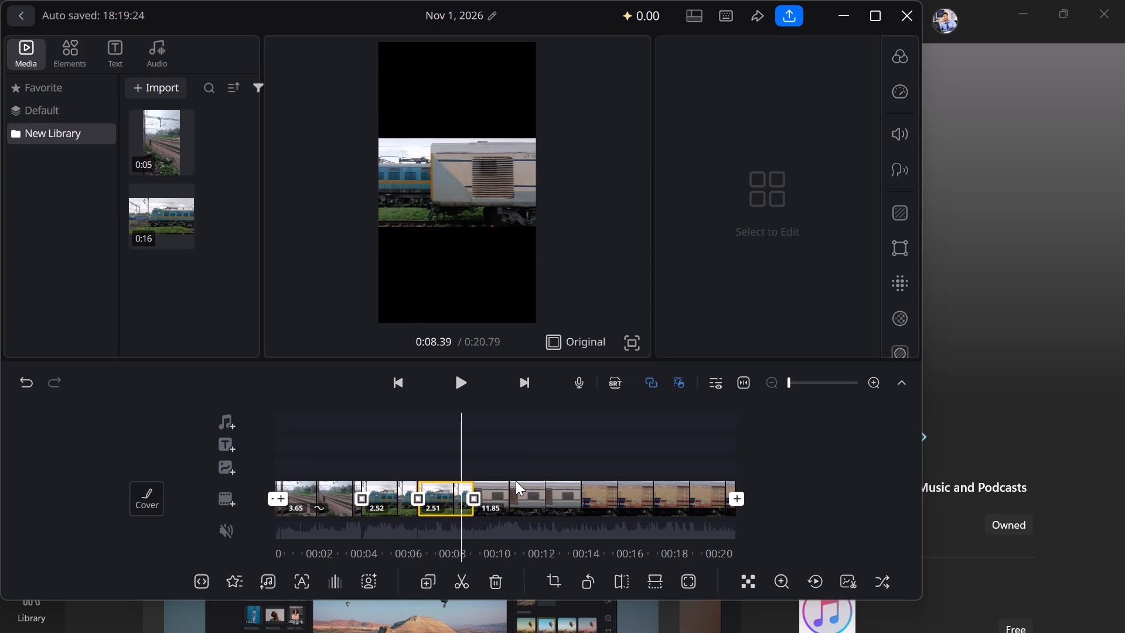
{"action": "scroll", "coordinate": [516, 481], "scroll_direction": "left", "scroll_amount": 2}
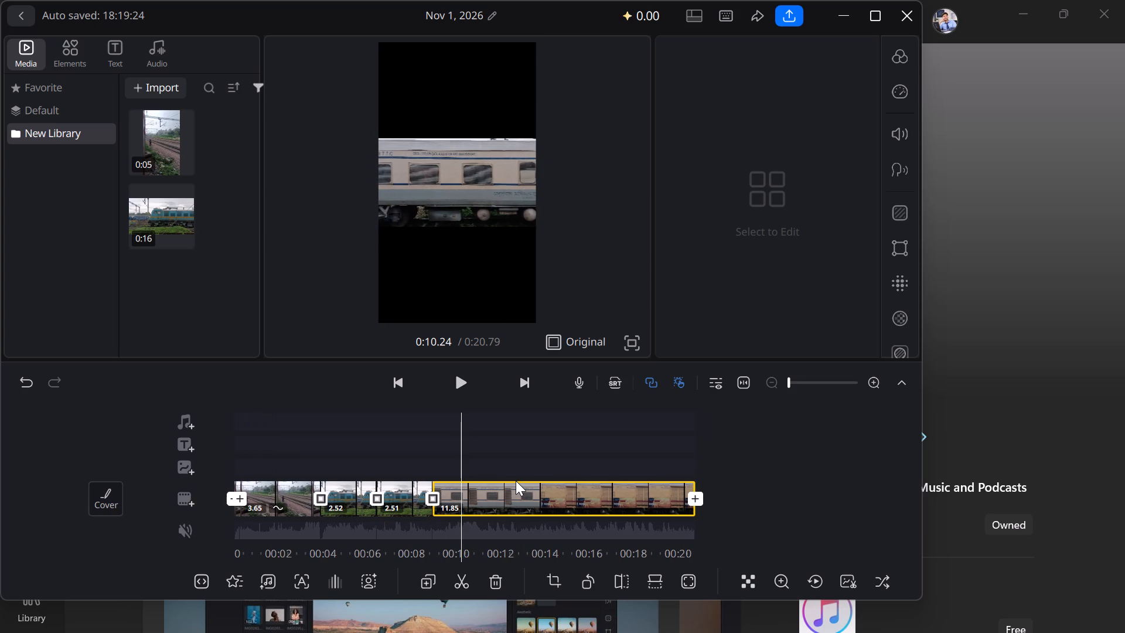
{"action": "scroll", "coordinate": [516, 481], "scroll_direction": "left", "scroll_amount": 3}
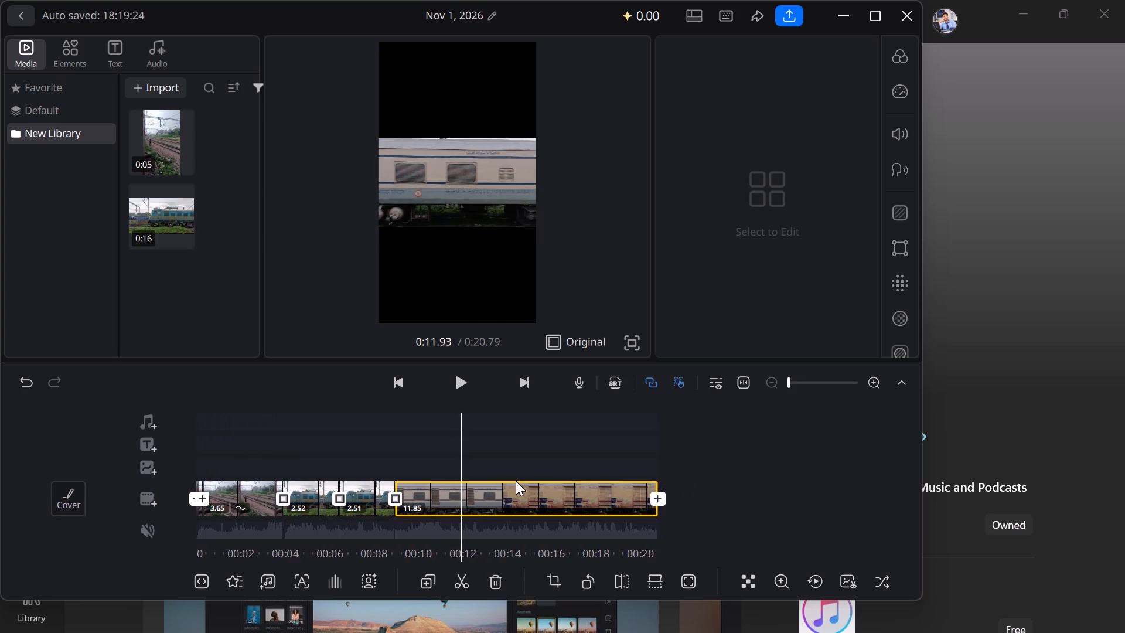
{"action": "scroll", "coordinate": [516, 481], "scroll_direction": "left", "scroll_amount": 1}
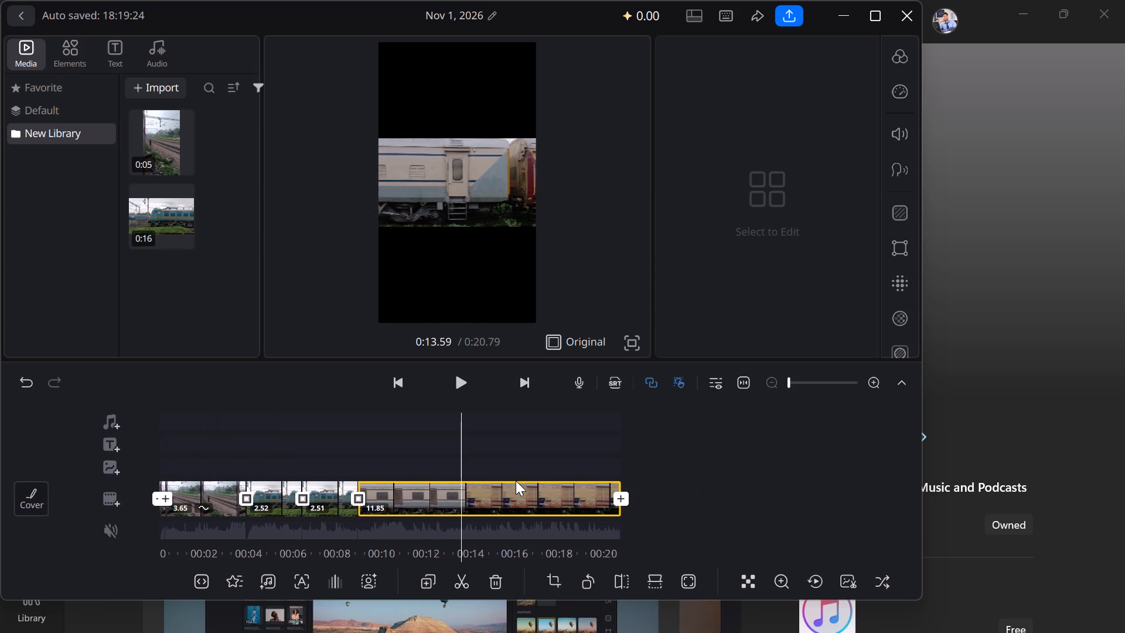
{"action": "scroll", "coordinate": [516, 481], "scroll_direction": "left", "scroll_amount": 1}
{"action": "left_click", "coordinate": [462, 581]}
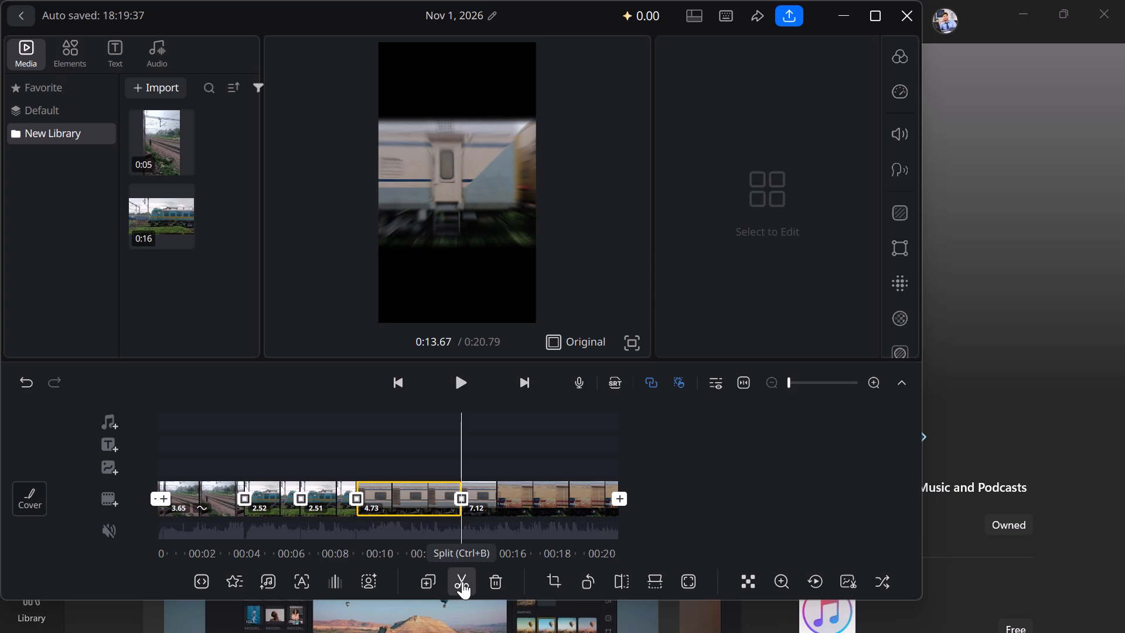
Delete the last piece of the main track, from 0:13.67 to the end.
{"action": "left_click", "coordinate": [507, 495]}
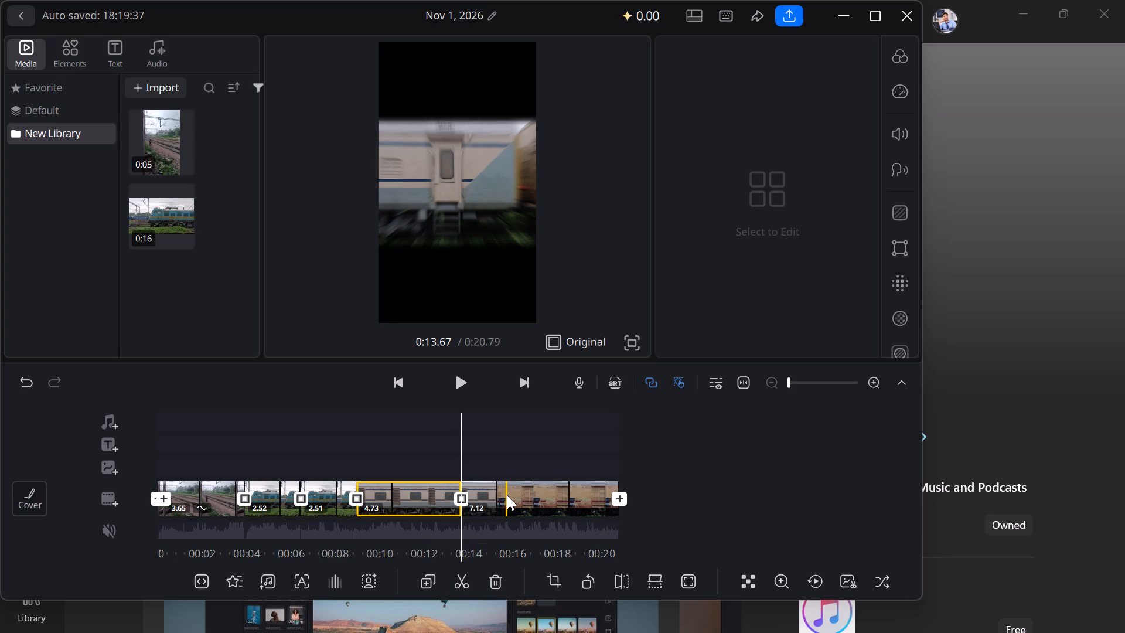
{"action": "left_click", "coordinate": [507, 495]}
{"action": "left_click", "coordinate": [507, 495]}
{"action": "left_click", "coordinate": [421, 489]}
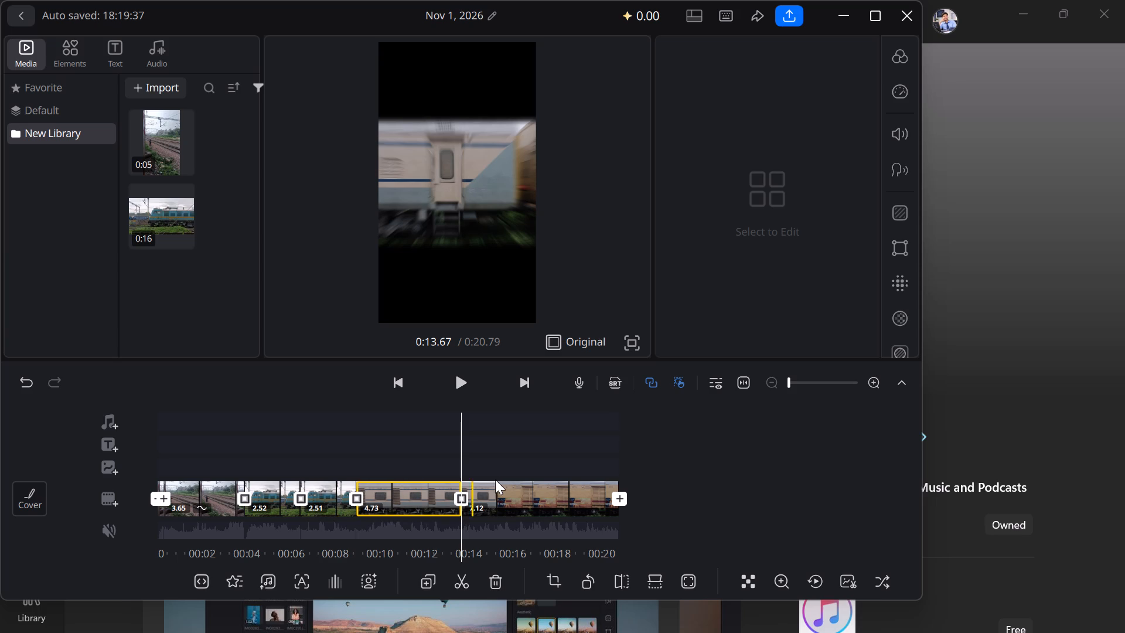
{"action": "left_click", "coordinate": [500, 479]}
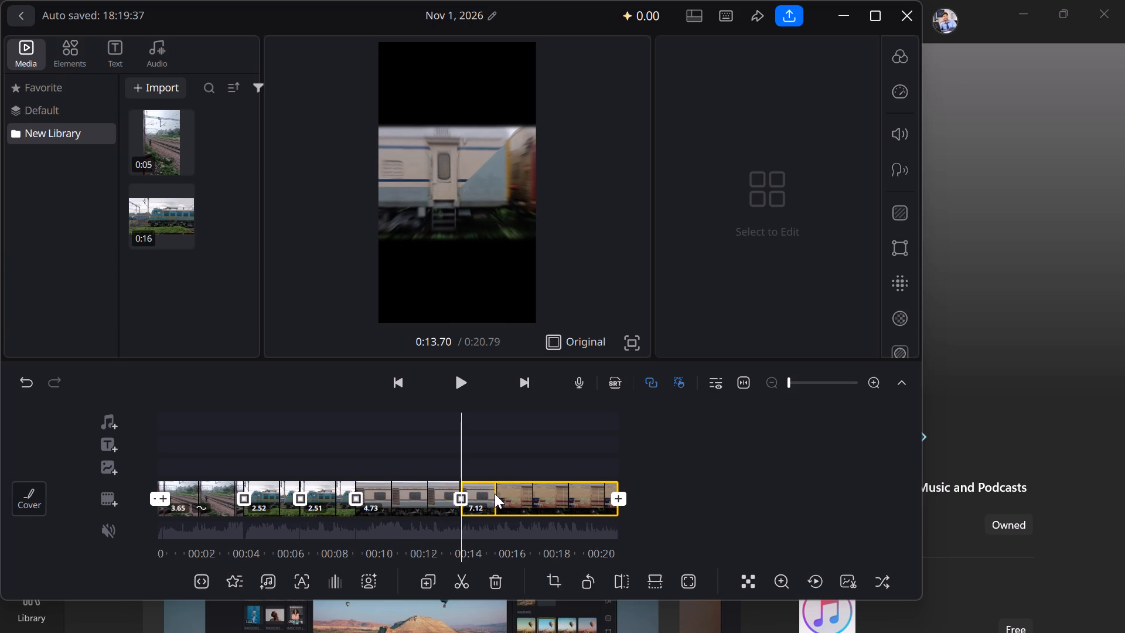
{"action": "left_click", "coordinate": [489, 580]}
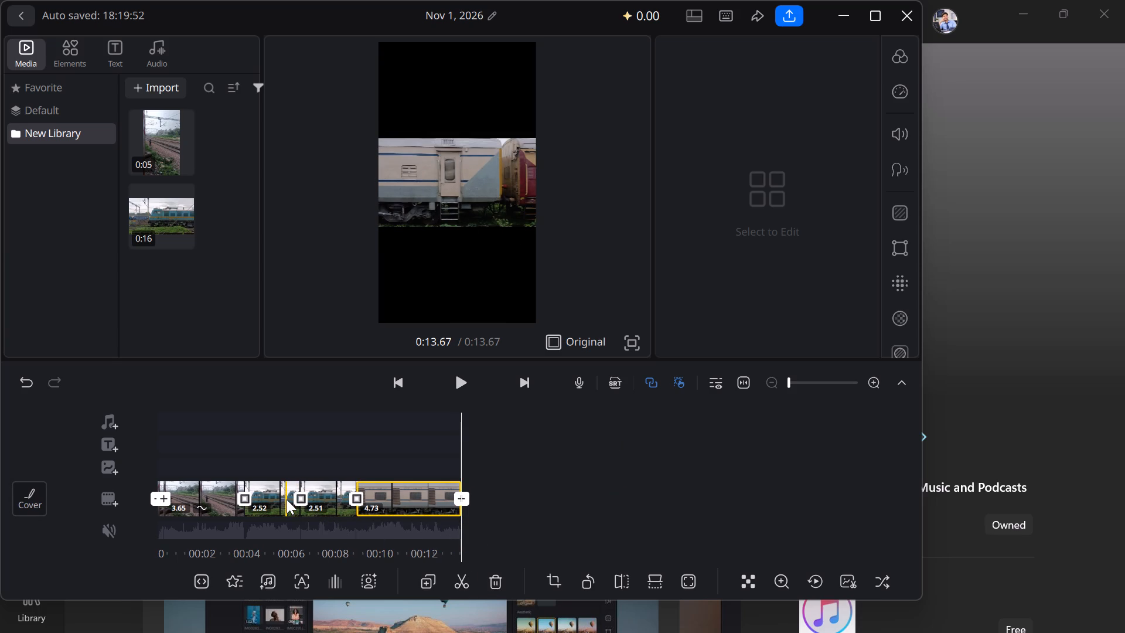
Play the shortened video from near its beginning to check the cuts and transitions between the pieces.
{"action": "scroll", "coordinate": [287, 499], "scroll_direction": "right", "scroll_amount": 8}
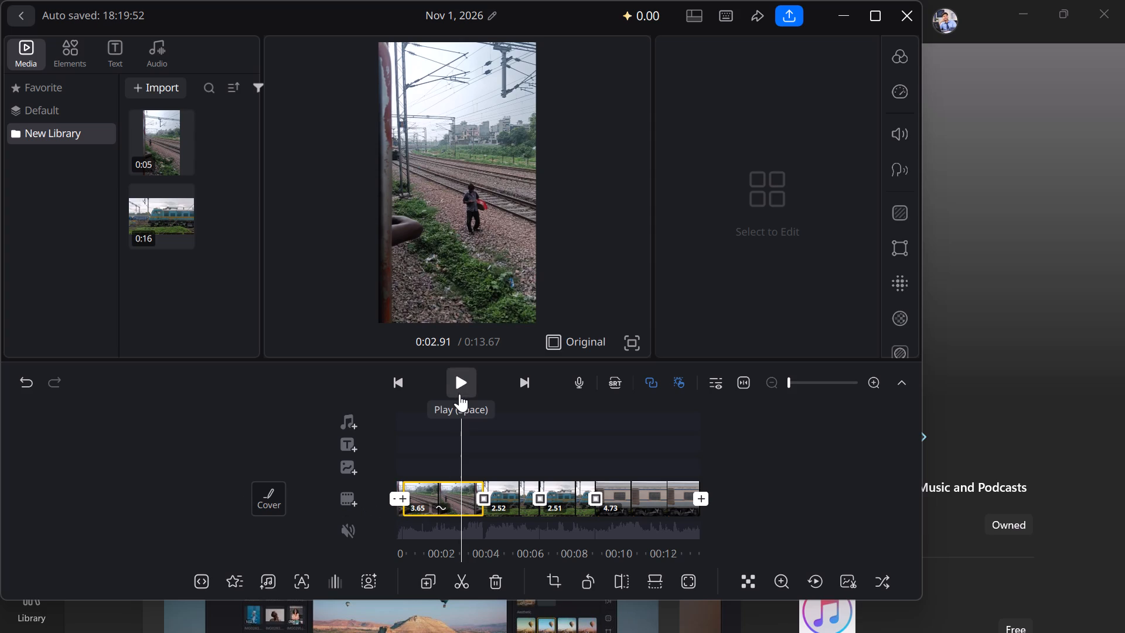
{"action": "scroll", "coordinate": [422, 492], "scroll_direction": "right", "scroll_amount": 3}
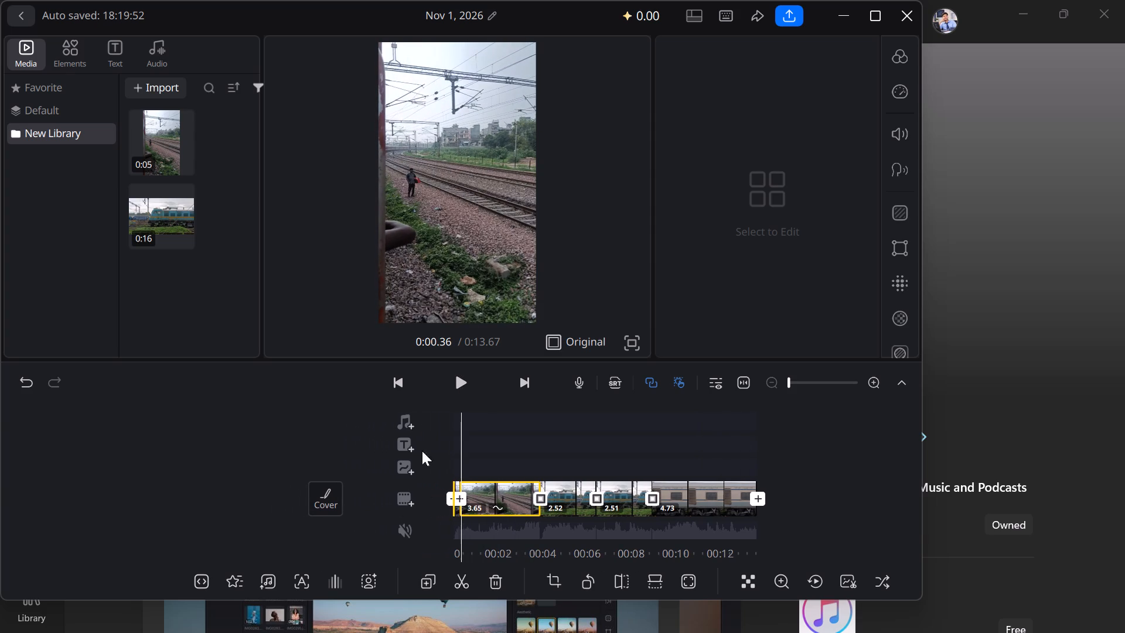
{"action": "left_click", "coordinate": [452, 377]}
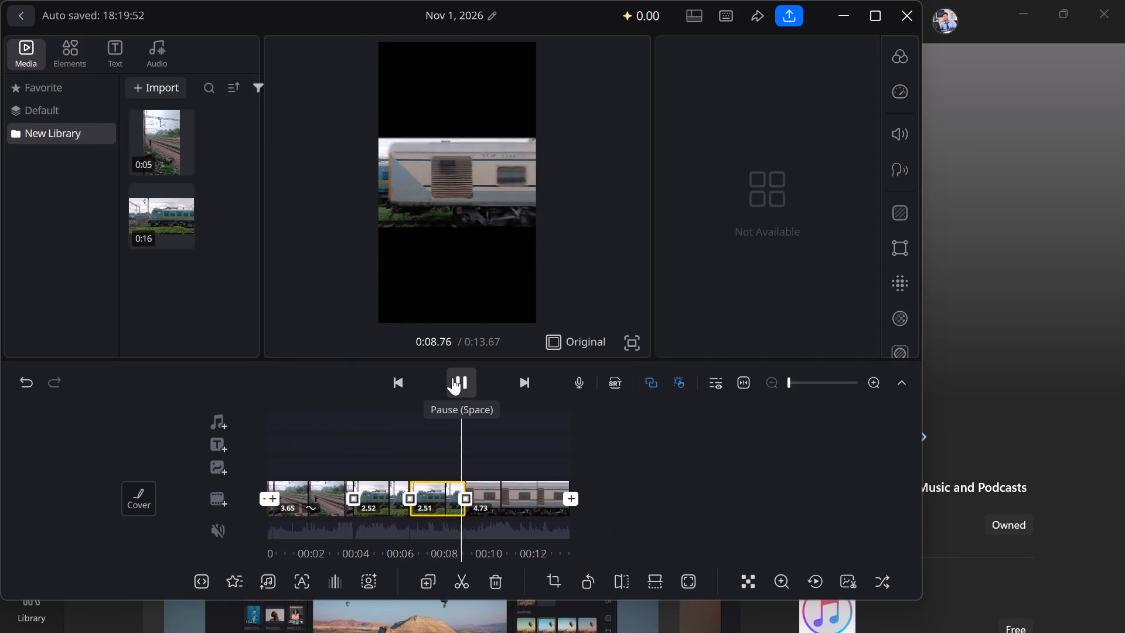
{"action": "scroll", "coordinate": [452, 377], "scroll_direction": "right", "scroll_amount": 1}
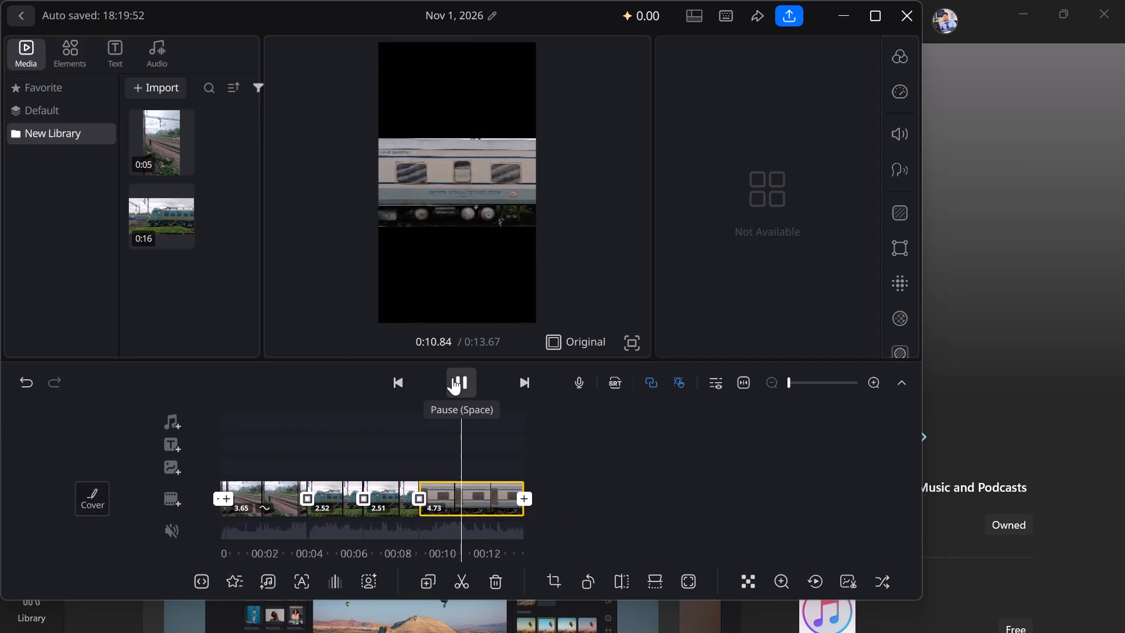
{"action": "scroll", "coordinate": [452, 377], "scroll_direction": "right", "scroll_amount": 1}
{"action": "scroll", "coordinate": [294, 479], "scroll_direction": "right", "scroll_amount": 3}
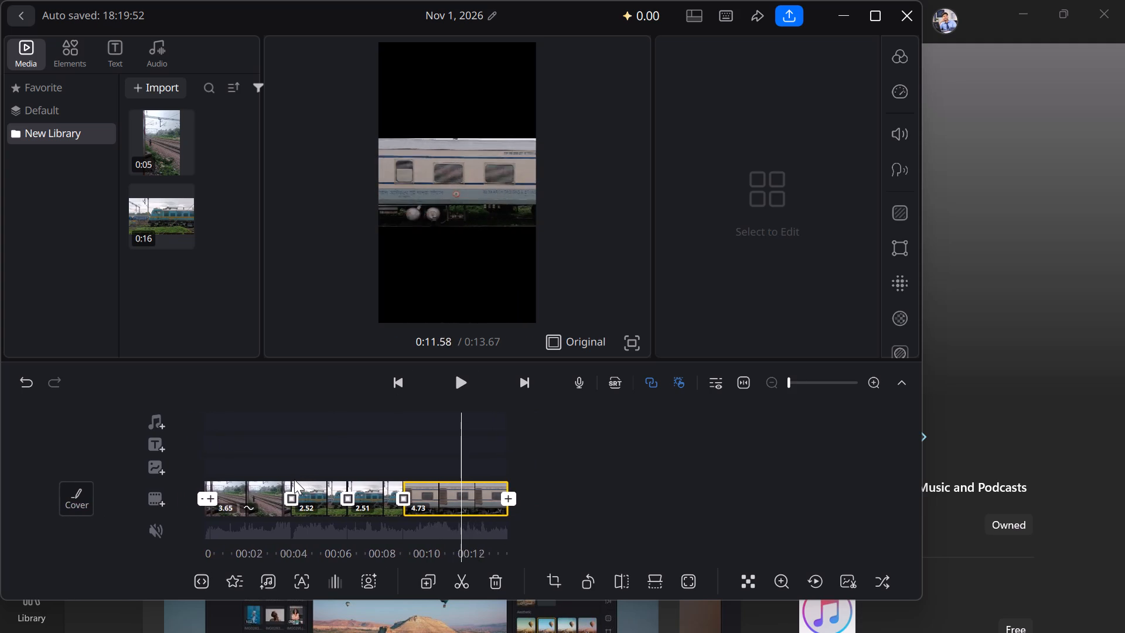
{"action": "scroll", "coordinate": [294, 479], "scroll_direction": "right", "scroll_amount": 3}
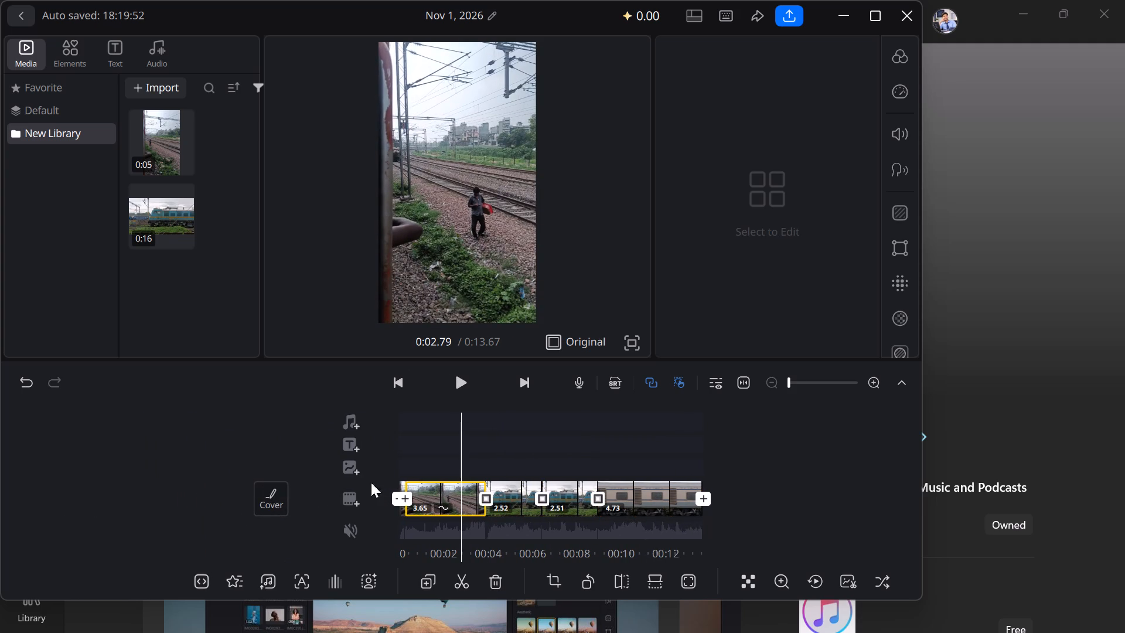
{"action": "left_click", "coordinate": [543, 496]}
Import the video file ttt from the Downloads folder into the New Library media.
{"action": "left_click", "coordinate": [134, 87]}
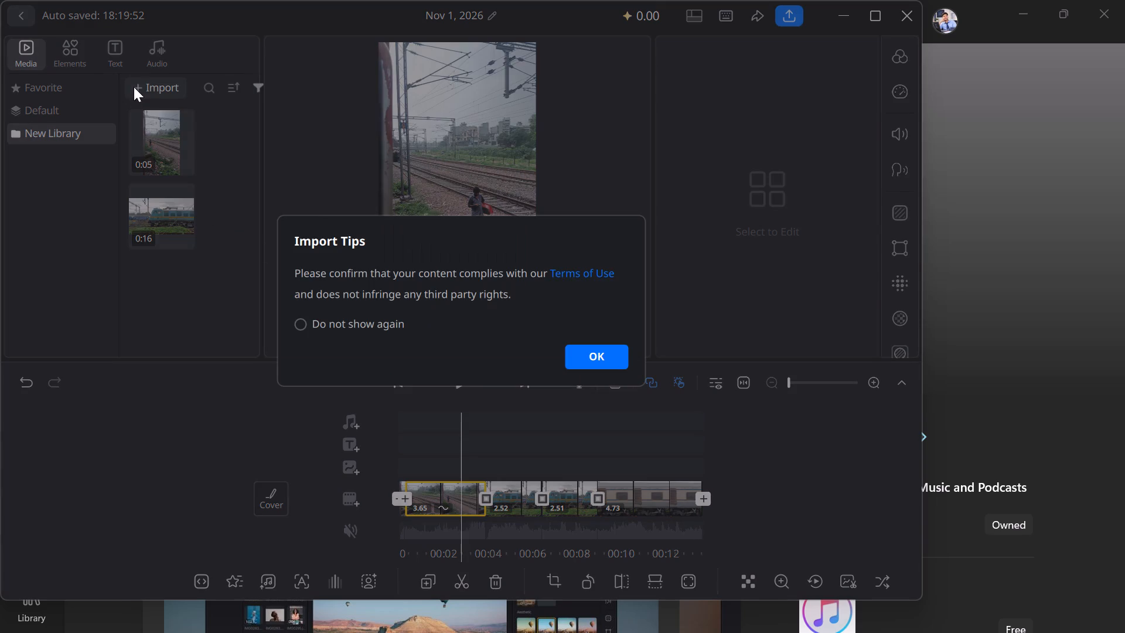
{"action": "left_click", "coordinate": [577, 350]}
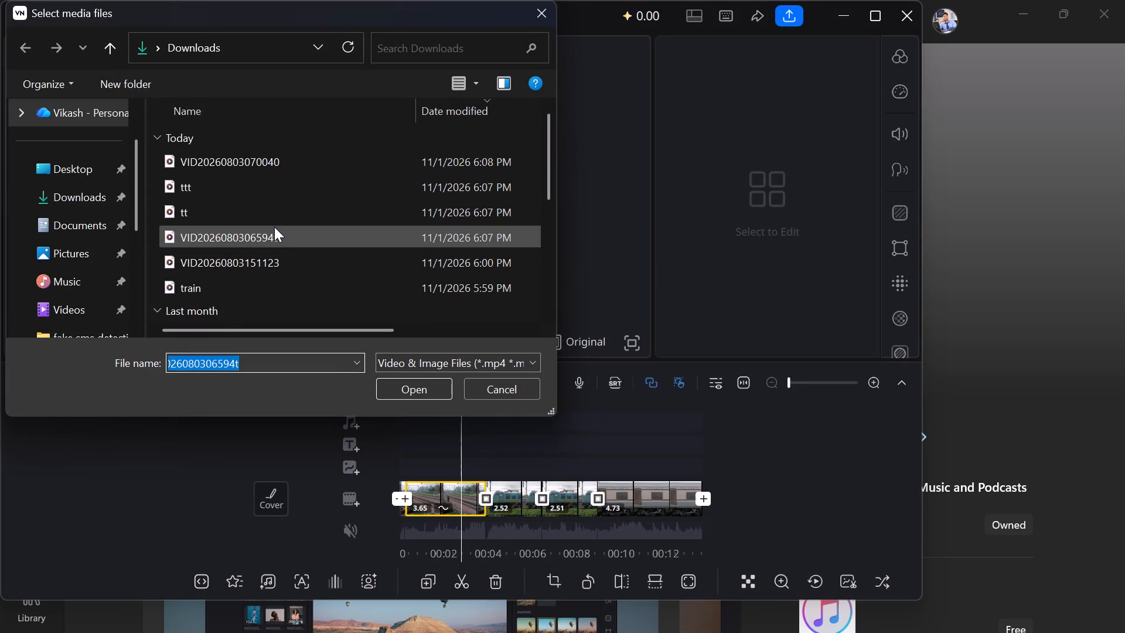
{"action": "left_click", "coordinate": [272, 195]}
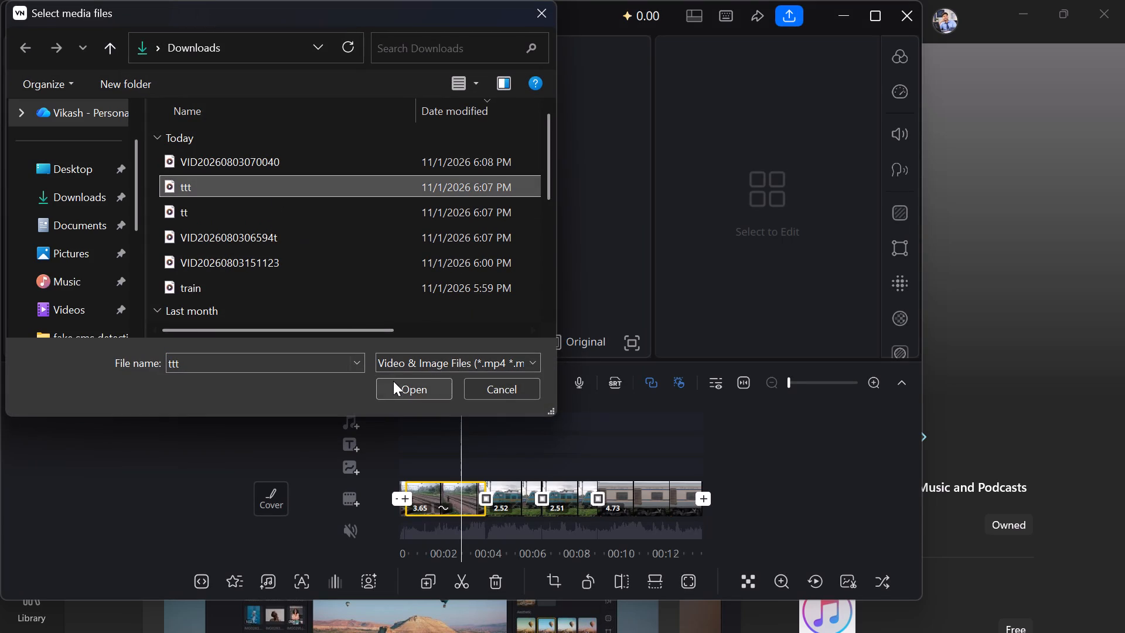
{"action": "left_click", "coordinate": [393, 381]}
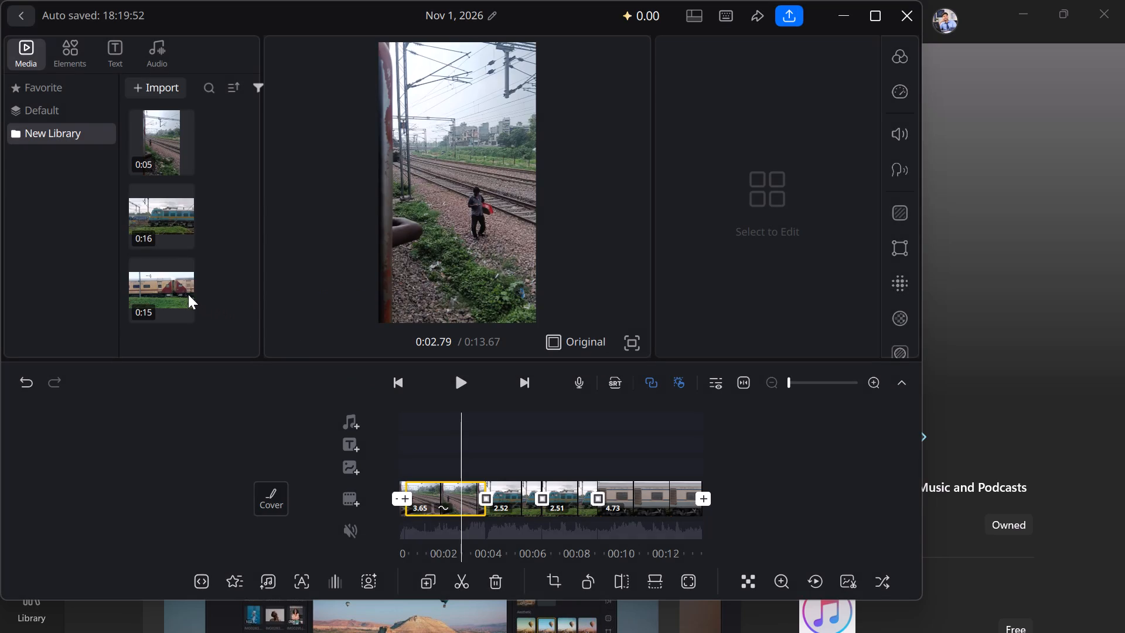
Append the newly imported red and cream train clip to the end of the main track, after the grey coach piece.
{"action": "left_click_drag", "start_coordinate": [177, 286], "coordinate": [351, 367]}
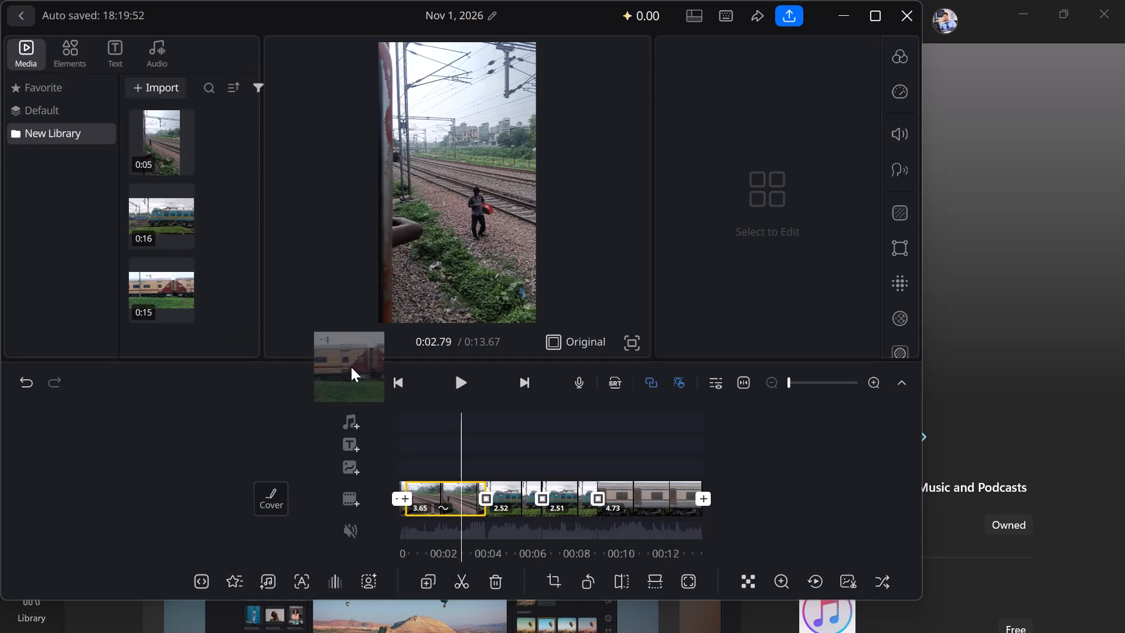
{"action": "left_click_drag", "start_coordinate": [351, 367], "coordinate": [795, 507]}
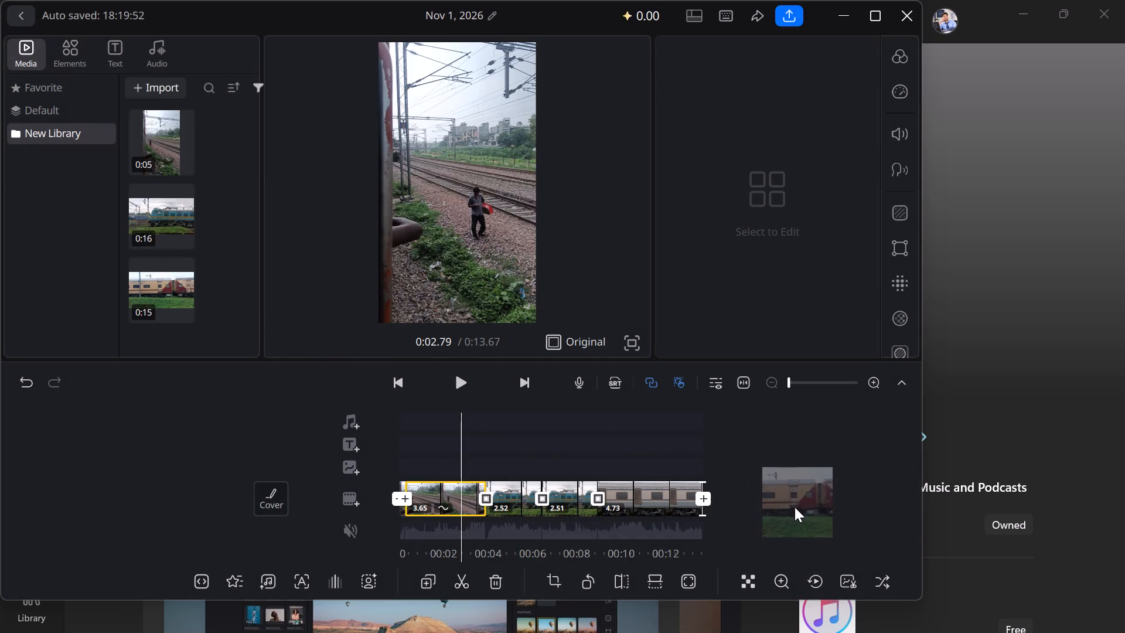
{"action": "left_click_drag", "start_coordinate": [795, 507], "coordinate": [740, 489]}
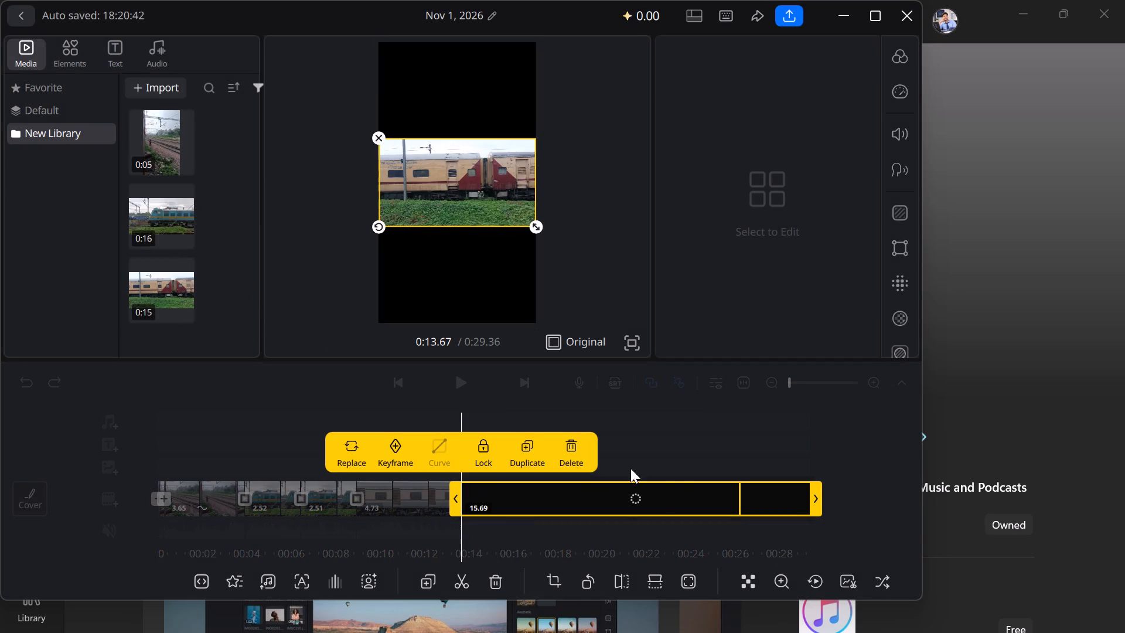
{"action": "scroll", "coordinate": [248, 495], "scroll_direction": "right", "scroll_amount": 1}
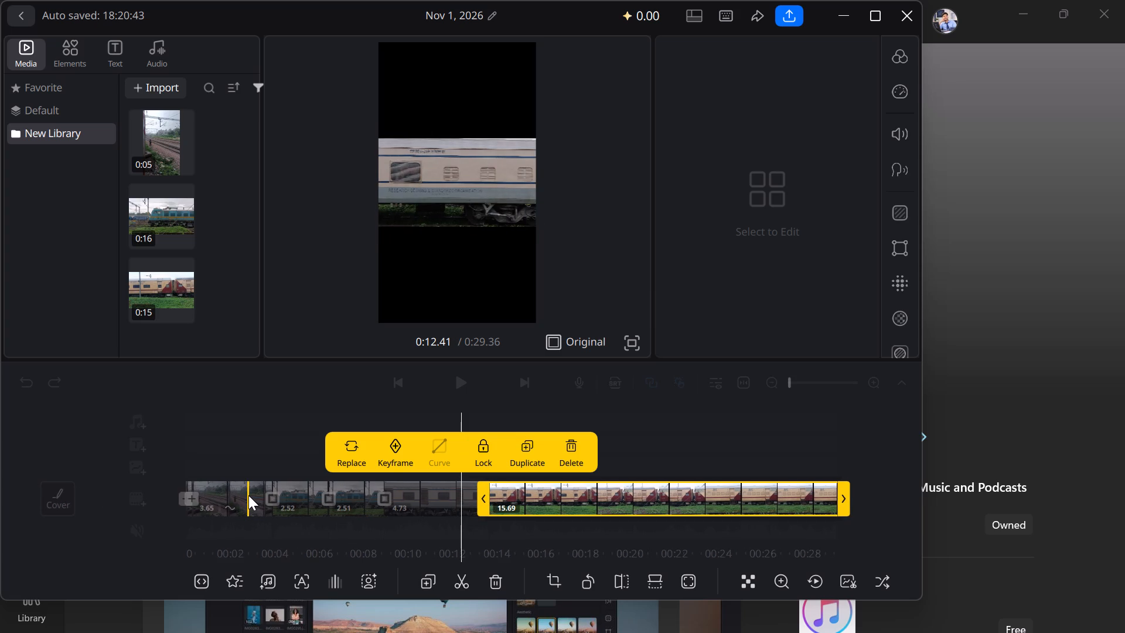
{"action": "left_click", "coordinate": [690, 437]}
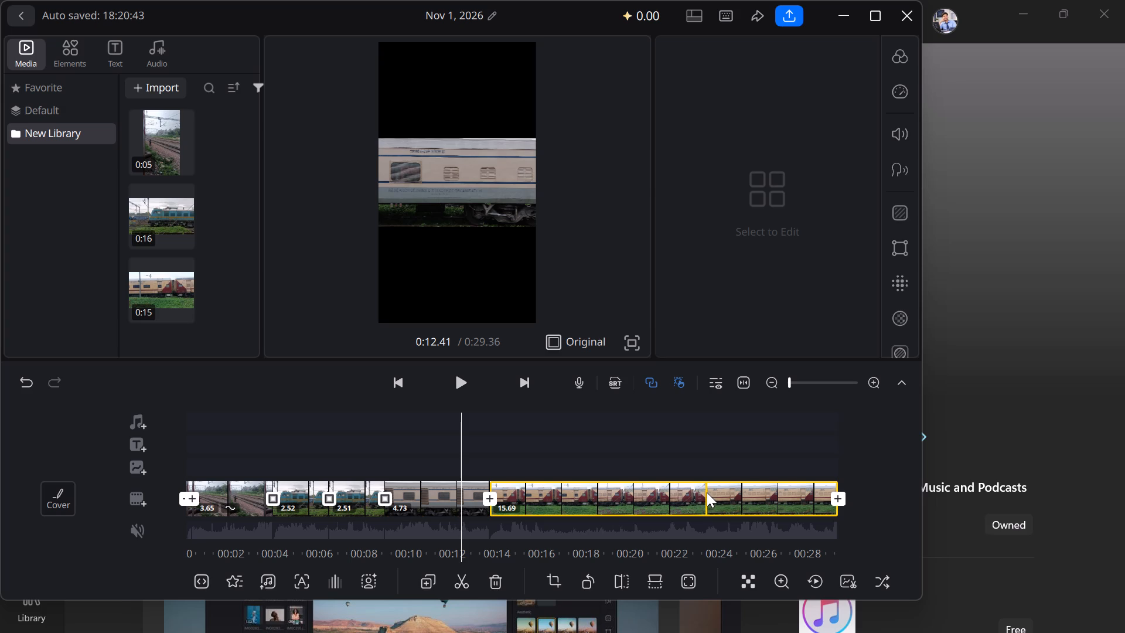
Split the red and cream train clip on the main track at 0:21.91.
{"action": "scroll", "coordinate": [707, 492], "scroll_direction": "left", "scroll_amount": 5}
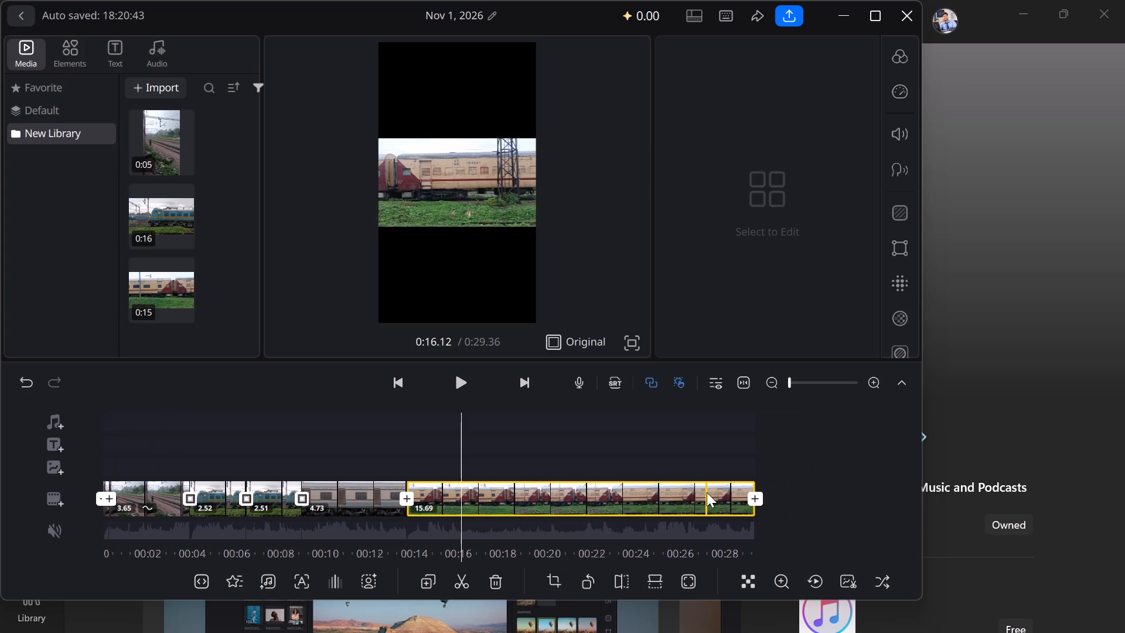
{"action": "scroll", "coordinate": [707, 492], "scroll_direction": "left", "scroll_amount": 3}
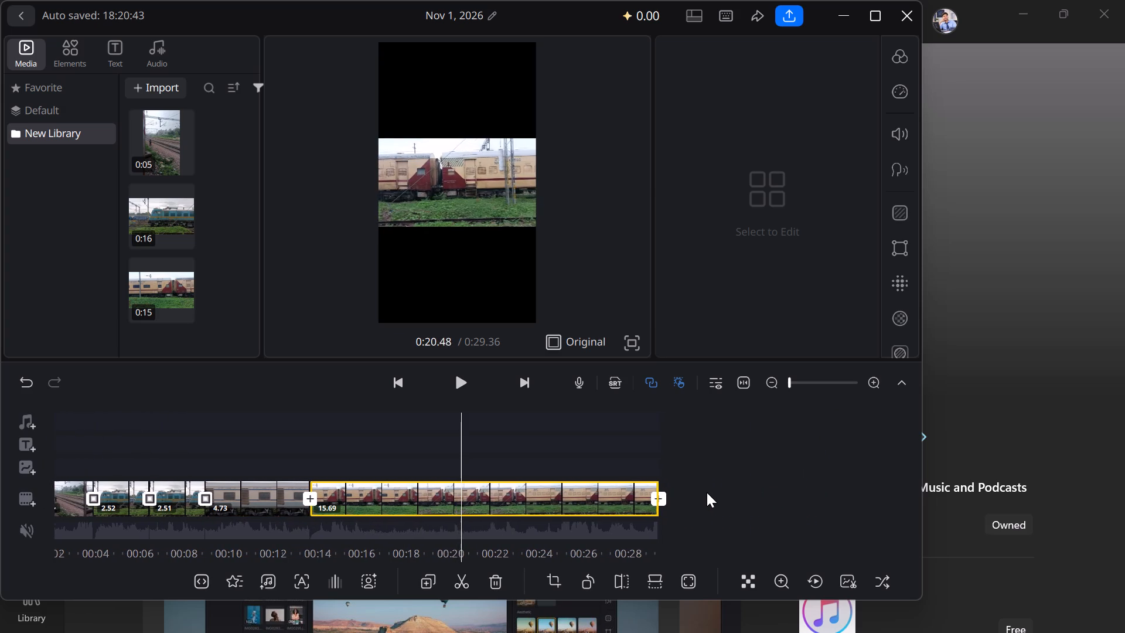
{"action": "scroll", "coordinate": [707, 492], "scroll_direction": "left", "scroll_amount": 1}
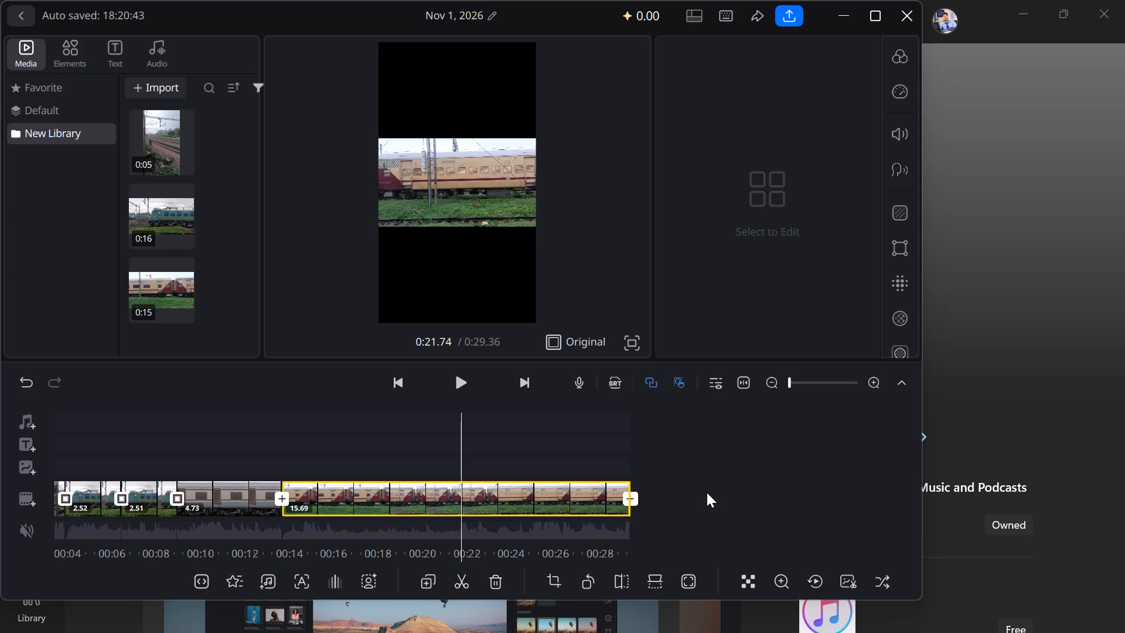
{"action": "left_click", "coordinate": [459, 579]}
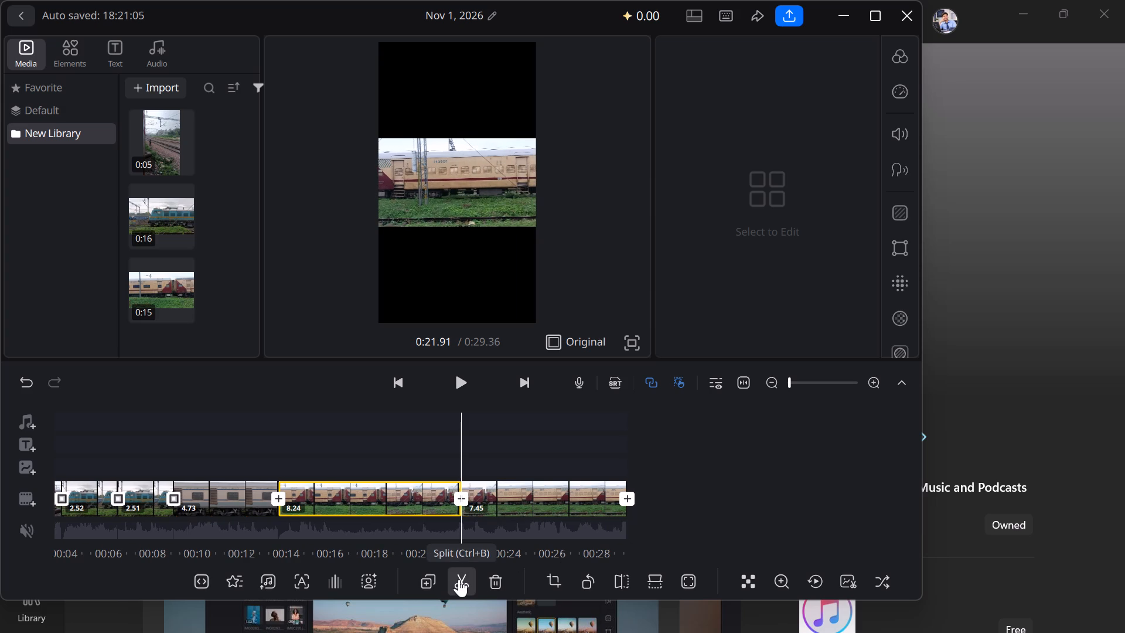
Delete the last piece of the red and cream train clip, from 0:21.91 to the end of the main track.
{"action": "left_click", "coordinate": [393, 499]}
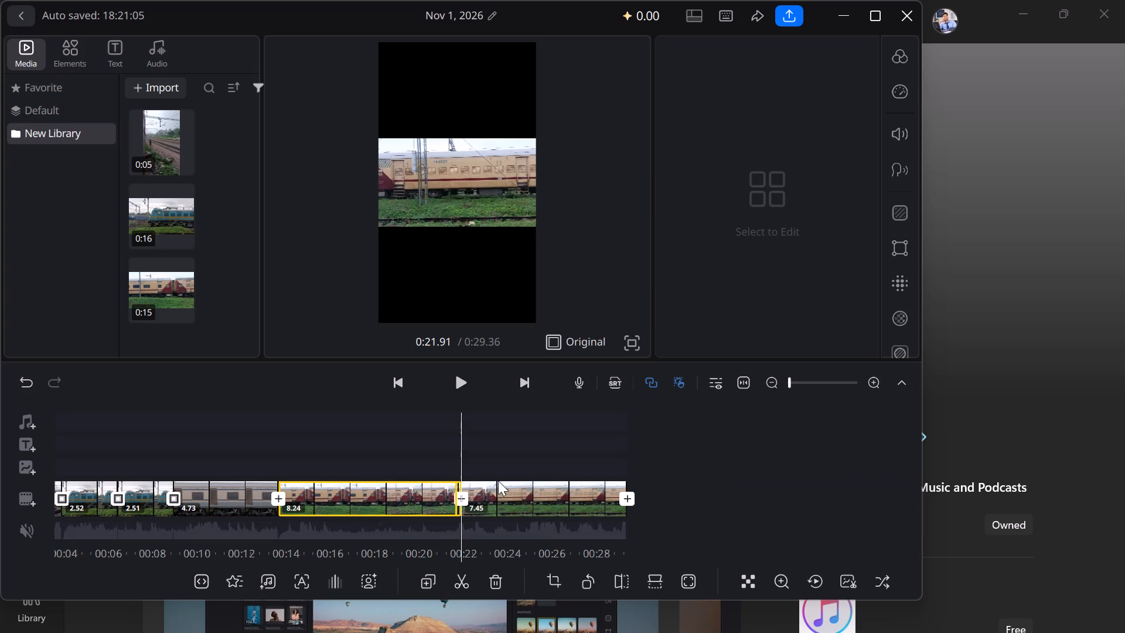
{"action": "left_click", "coordinate": [544, 497]}
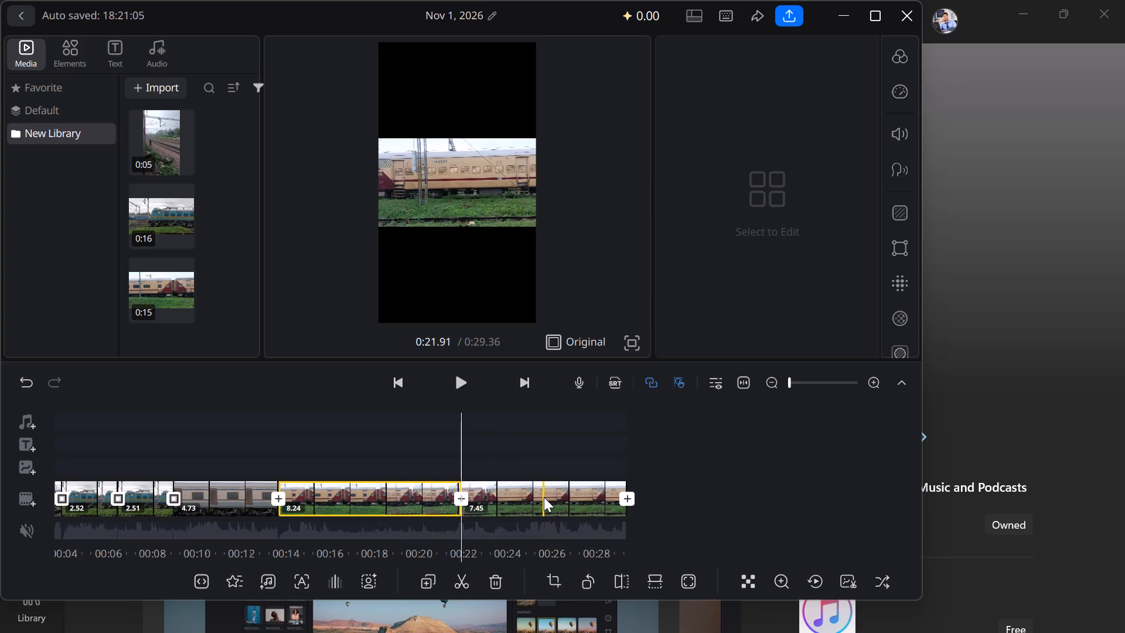
{"action": "double_click", "coordinate": [544, 497]}
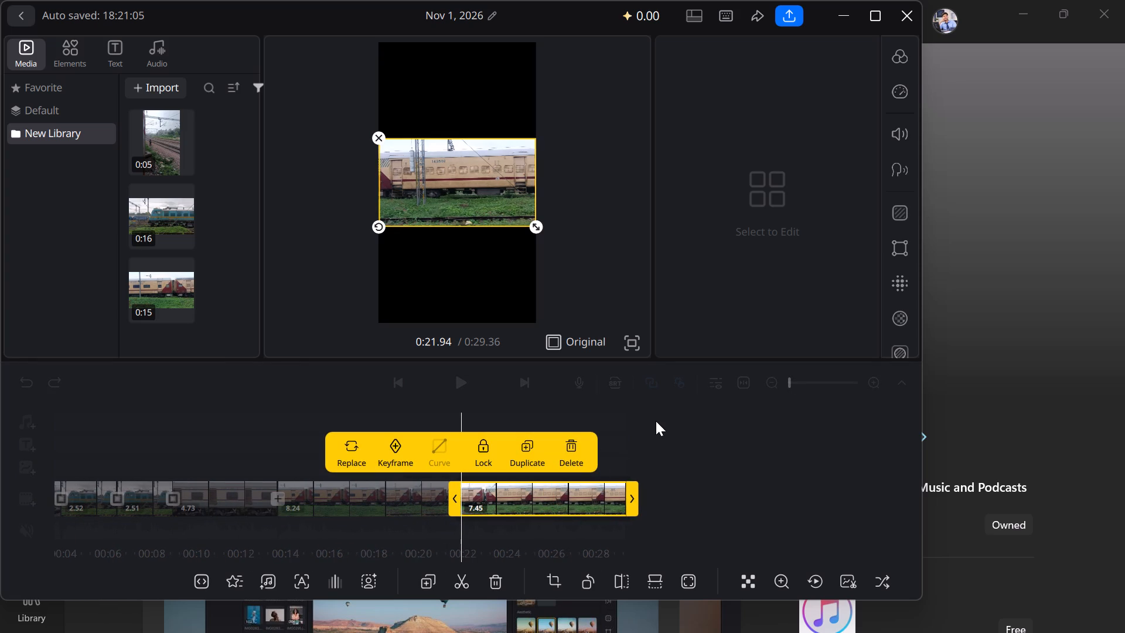
{"action": "left_click", "coordinate": [656, 421]}
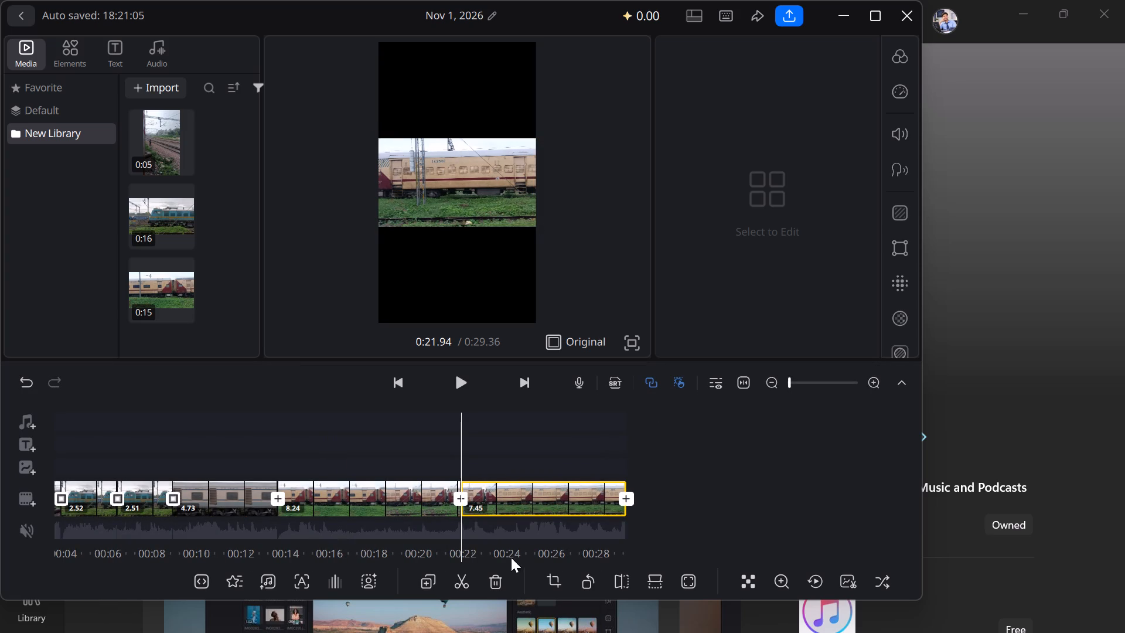
{"action": "left_click", "coordinate": [497, 576]}
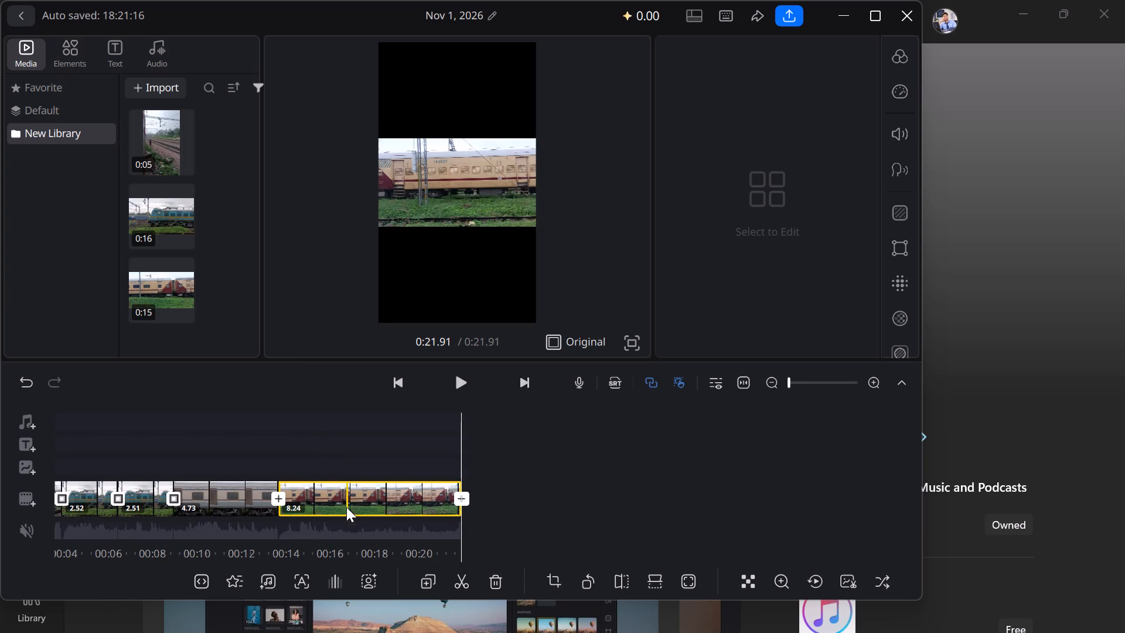
Try Dissolve 2 and Shake 2 between the grey coach piece and the red and cream train piece, and apply the White transition at 0.8 duration.
{"action": "left_click", "coordinate": [276, 500]}
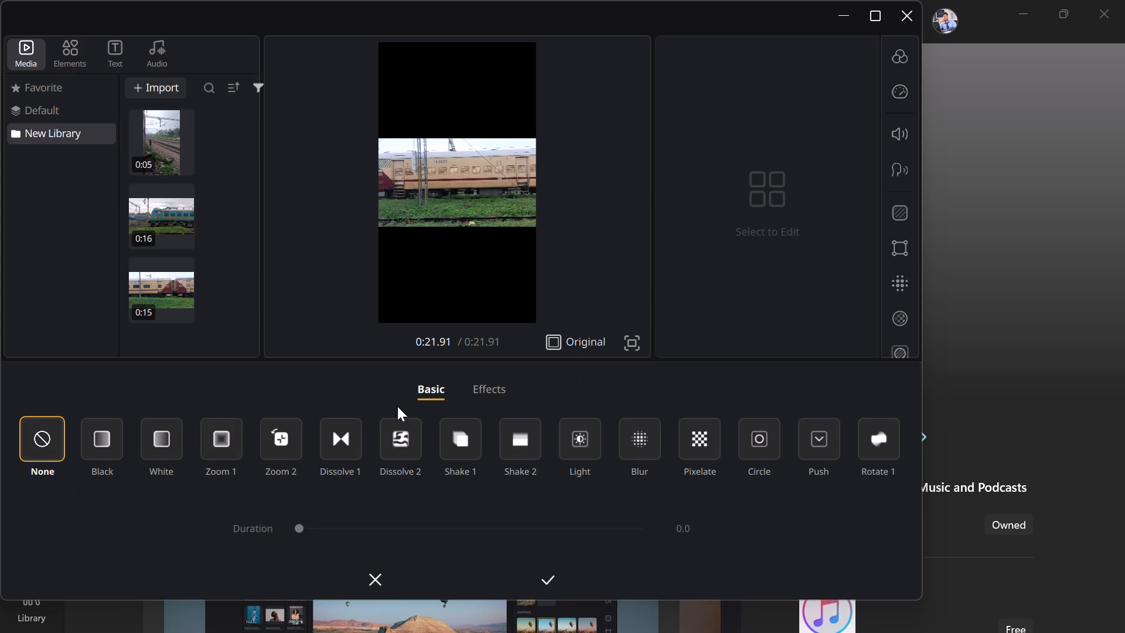
{"action": "left_click", "coordinate": [404, 440]}
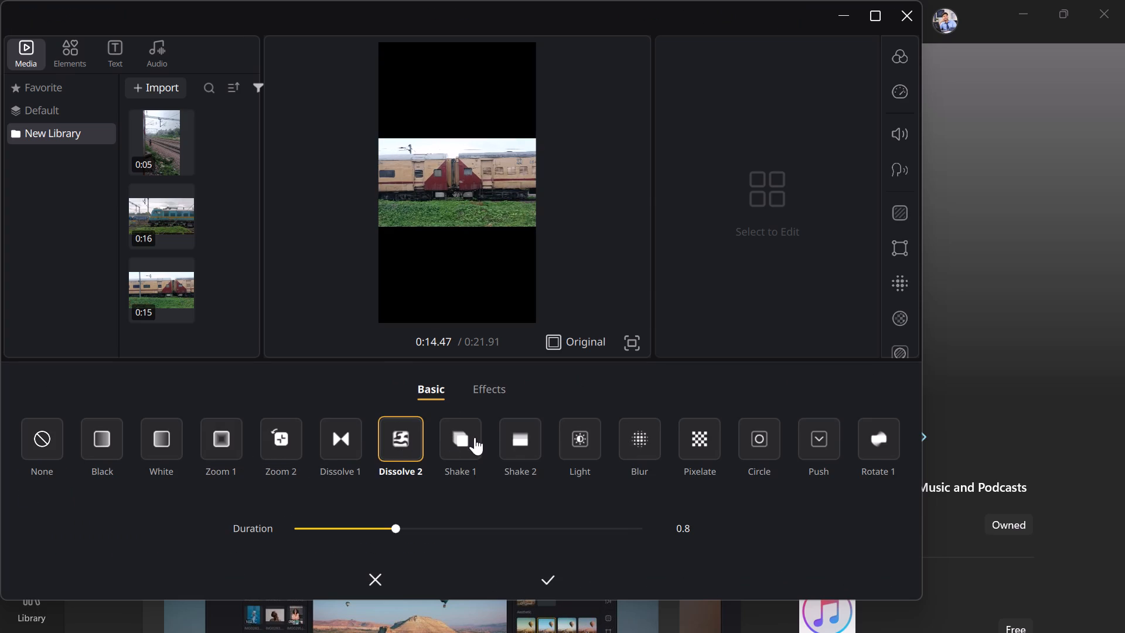
{"action": "left_click", "coordinate": [515, 442]}
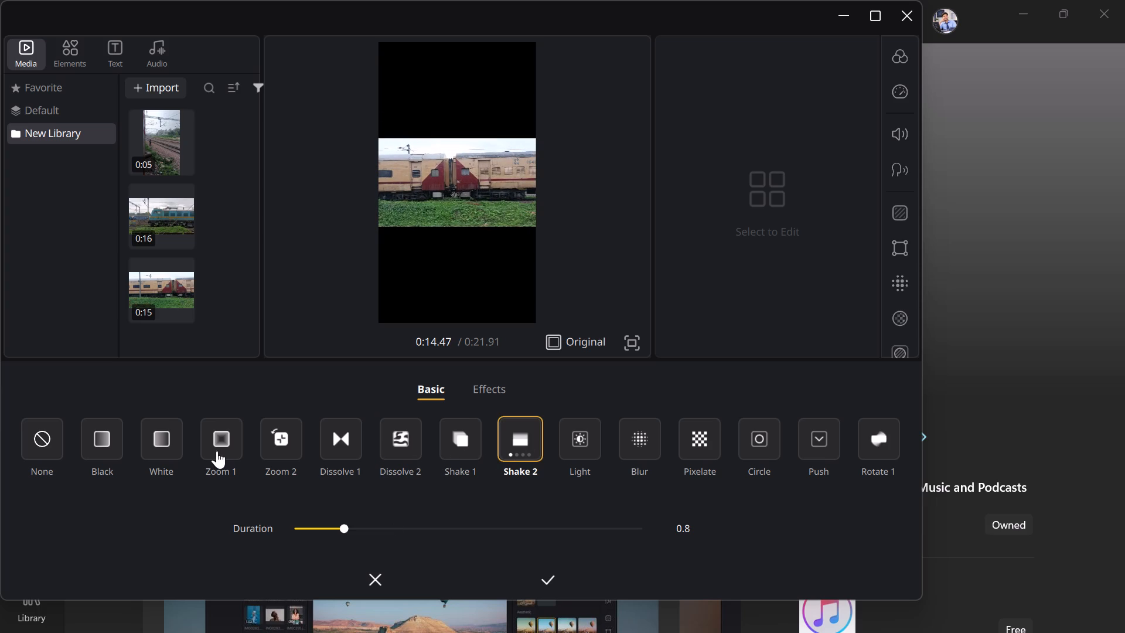
{"action": "left_click", "coordinate": [154, 446]}
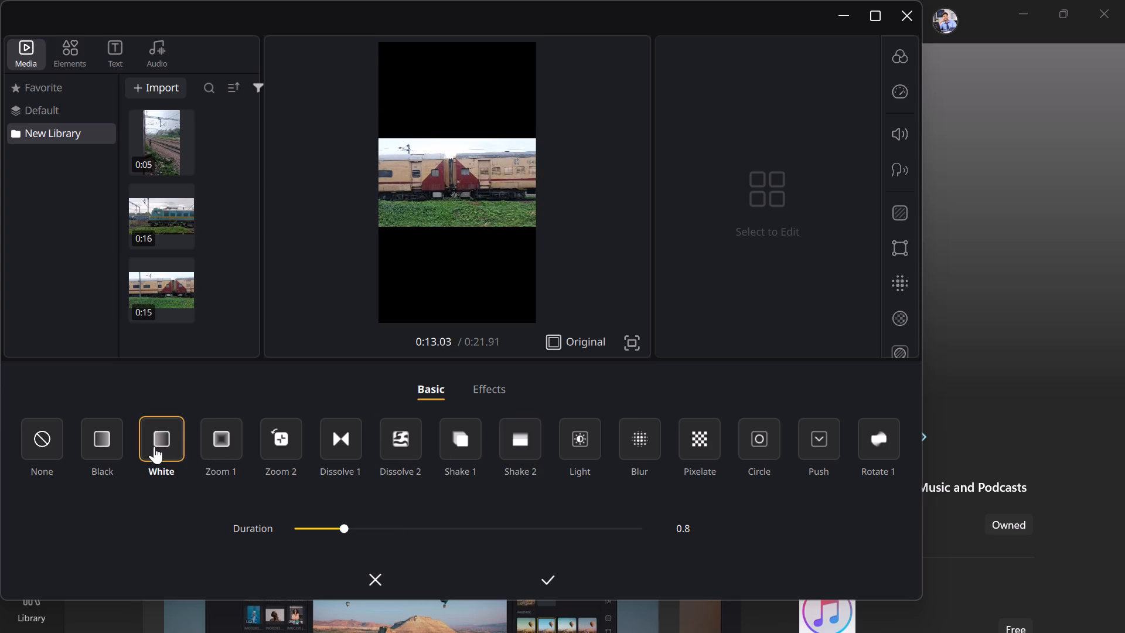
{"action": "left_click", "coordinate": [550, 574]}
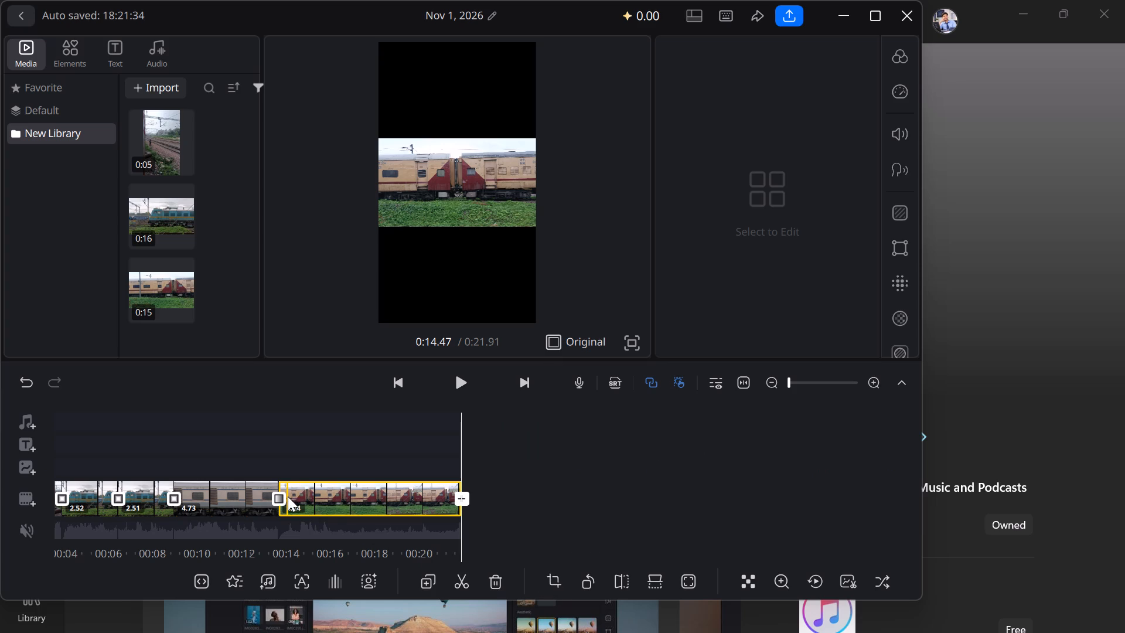
Play the video from near its beginning to check the pieces and transitions.
{"action": "scroll", "coordinate": [288, 496], "scroll_direction": "right", "scroll_amount": 14}
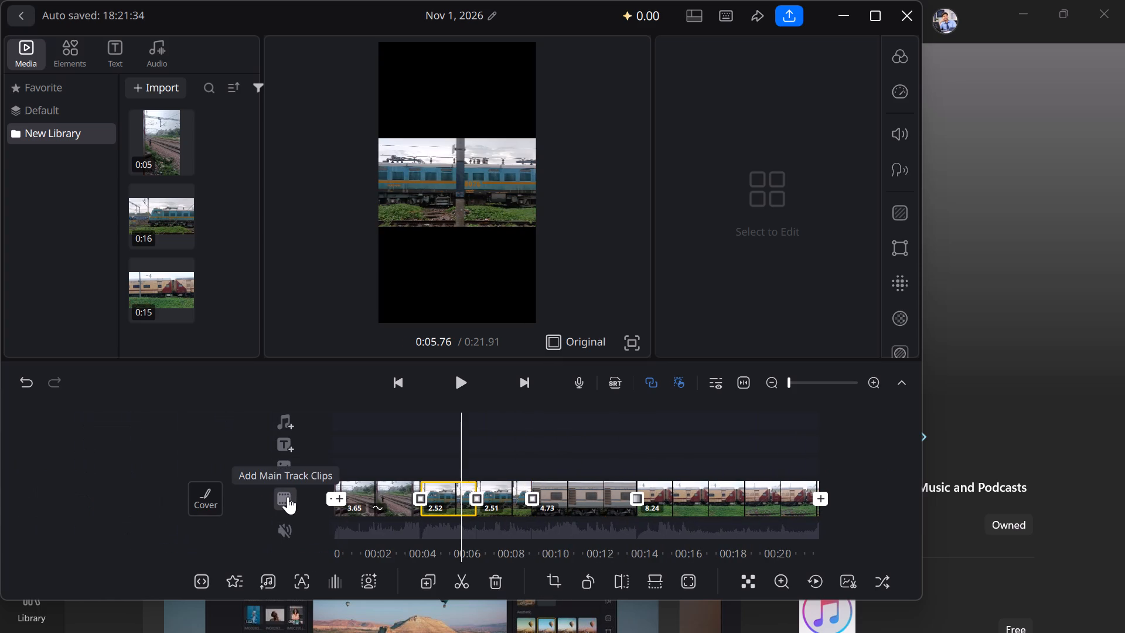
{"action": "scroll", "coordinate": [384, 456], "scroll_direction": "right", "scroll_amount": 3}
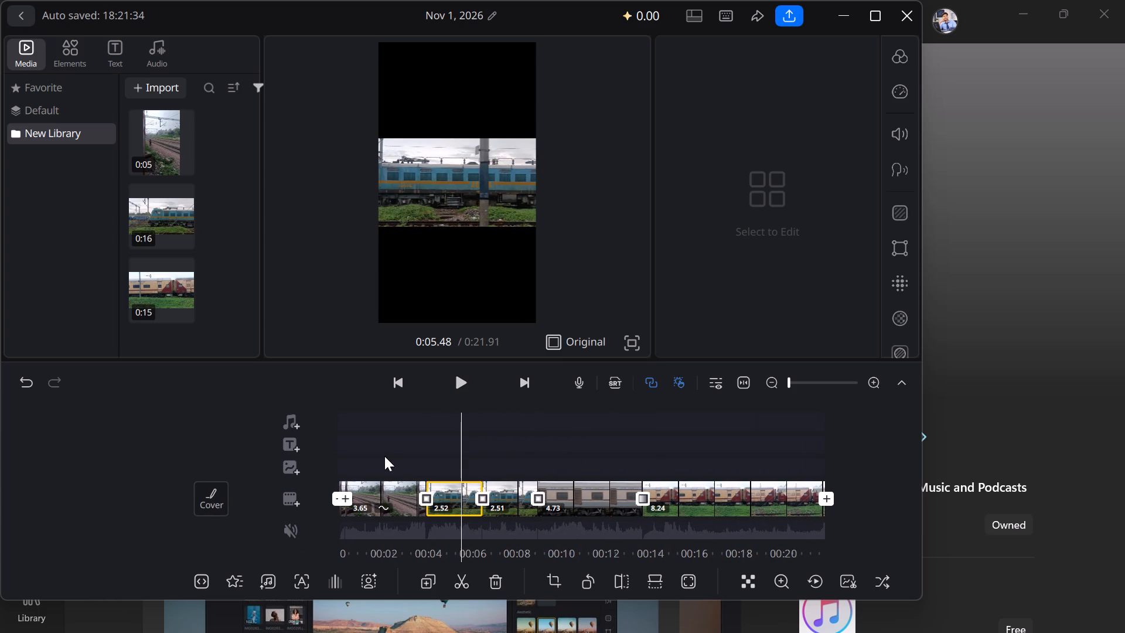
{"action": "scroll", "coordinate": [384, 456], "scroll_direction": "right", "scroll_amount": 6}
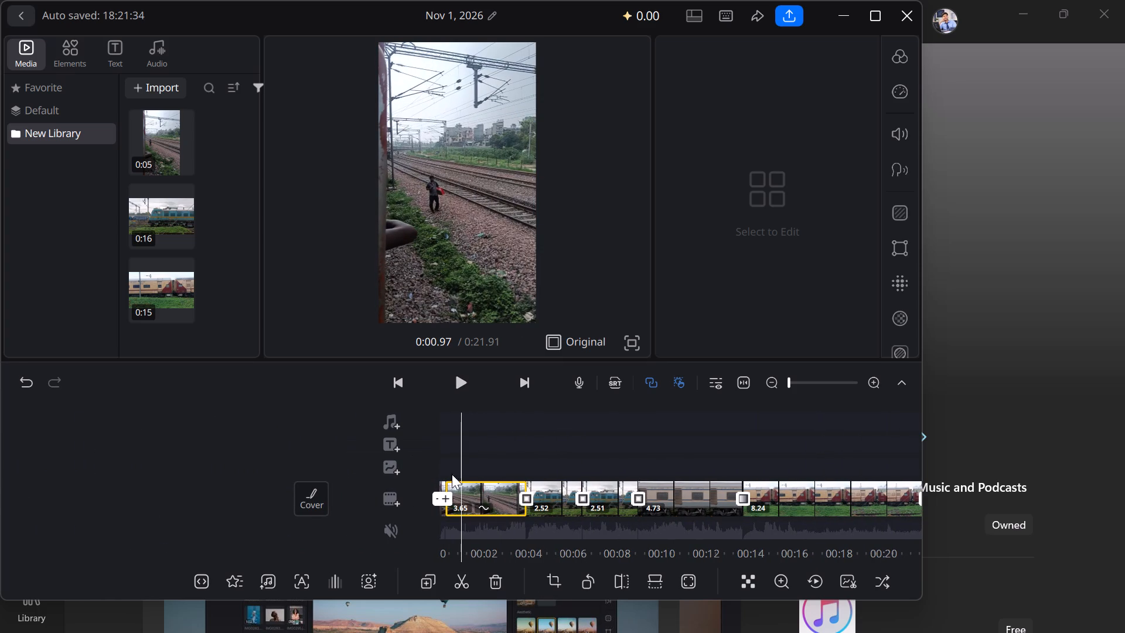
{"action": "scroll", "coordinate": [473, 503], "scroll_direction": "right", "scroll_amount": 2}
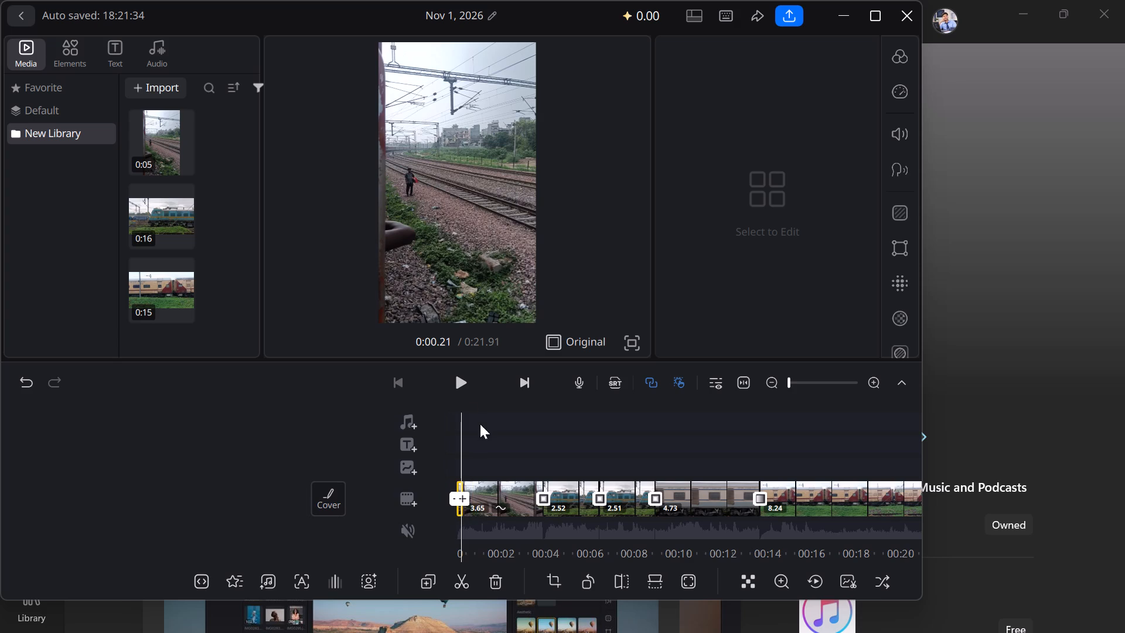
{"action": "left_click", "coordinate": [451, 381]}
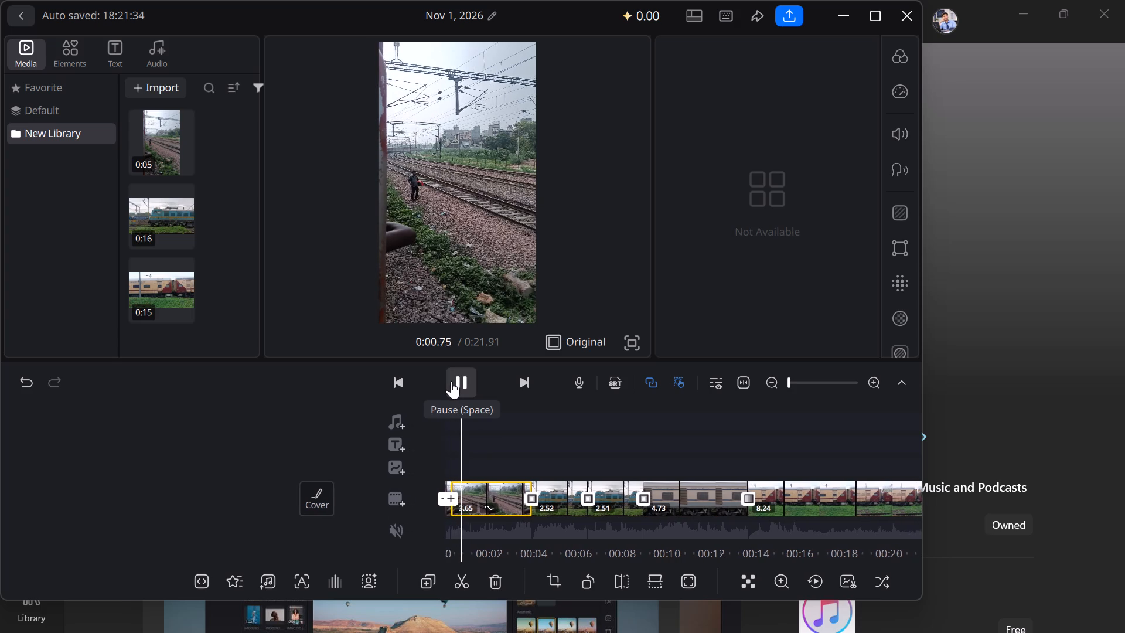
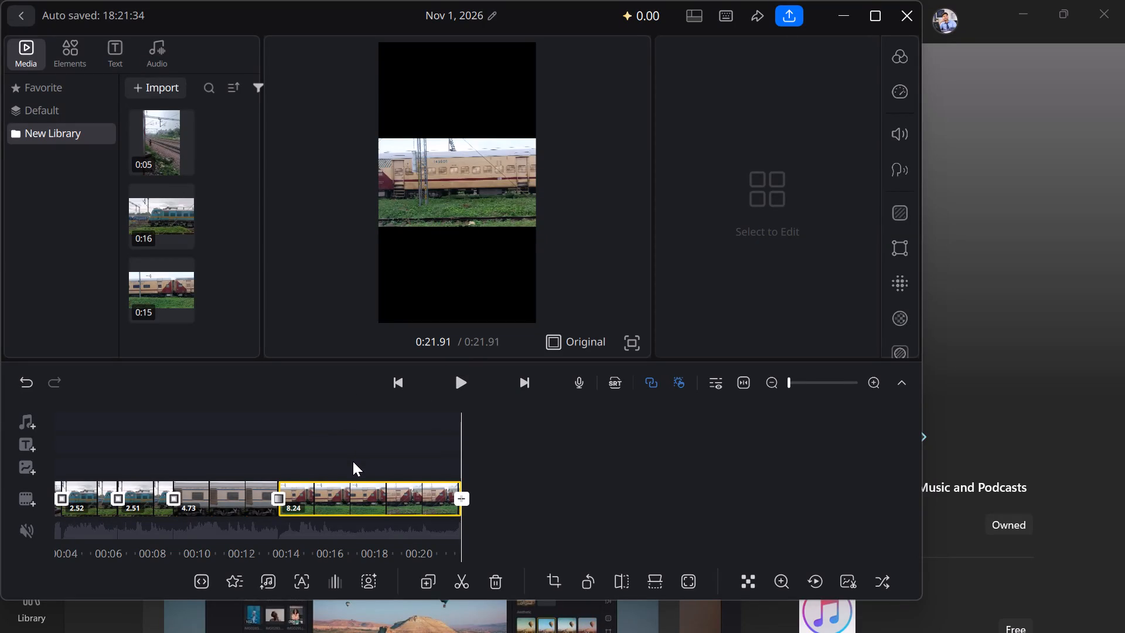
Split the red and cream train piece on the main track at 0:18.44.
{"action": "scroll", "coordinate": [353, 461], "scroll_direction": "right", "scroll_amount": 2}
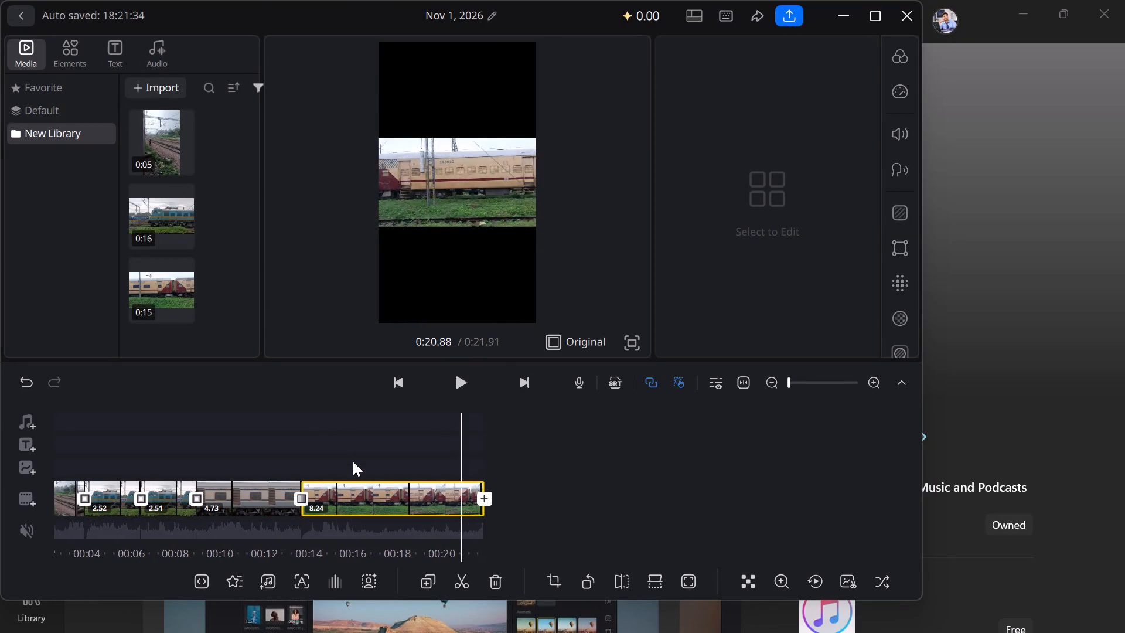
{"action": "scroll", "coordinate": [353, 461], "scroll_direction": "right", "scroll_amount": 2}
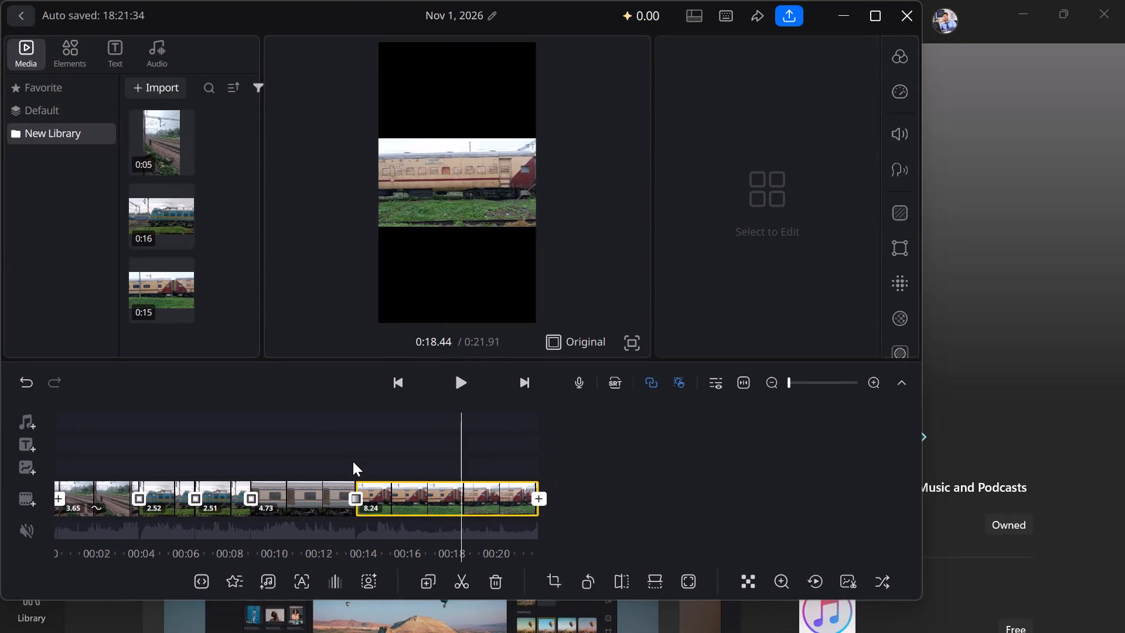
{"action": "left_click", "coordinate": [461, 584]}
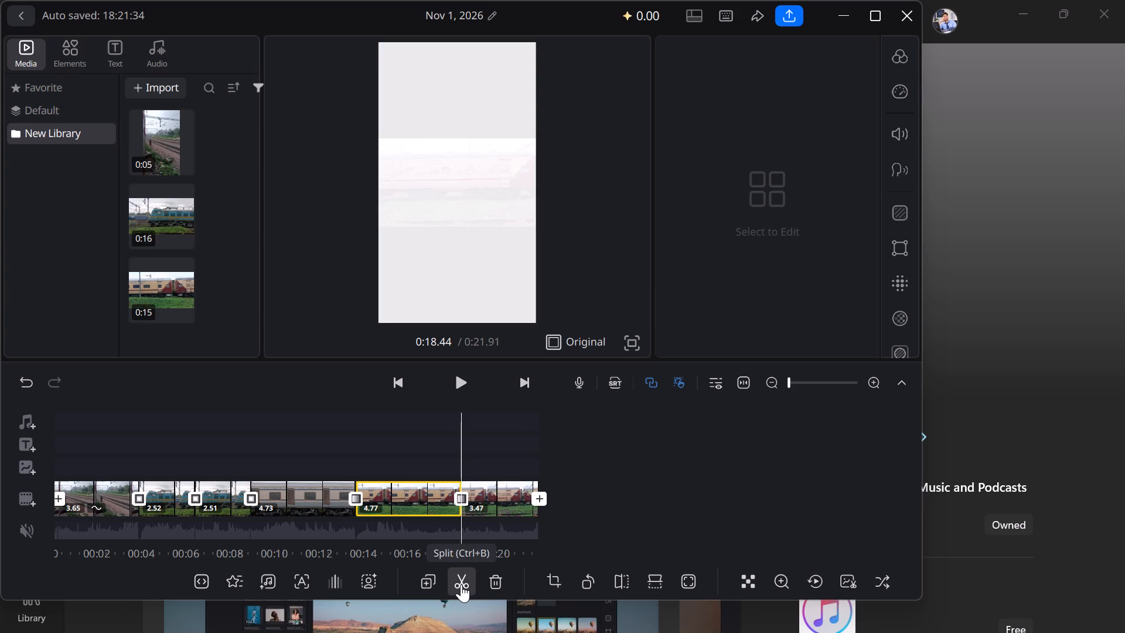
Delete the last piece of the red and cream train clip, from 0:18.44 to the end of the main track.
{"action": "left_click", "coordinate": [489, 500]}
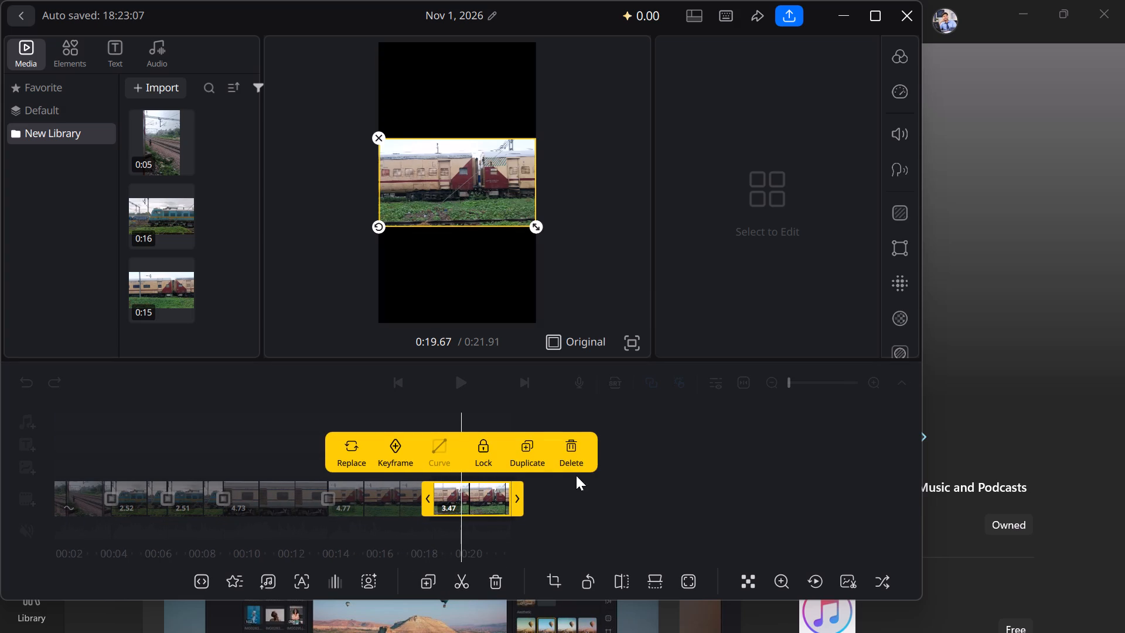
{"action": "left_click", "coordinate": [572, 454]}
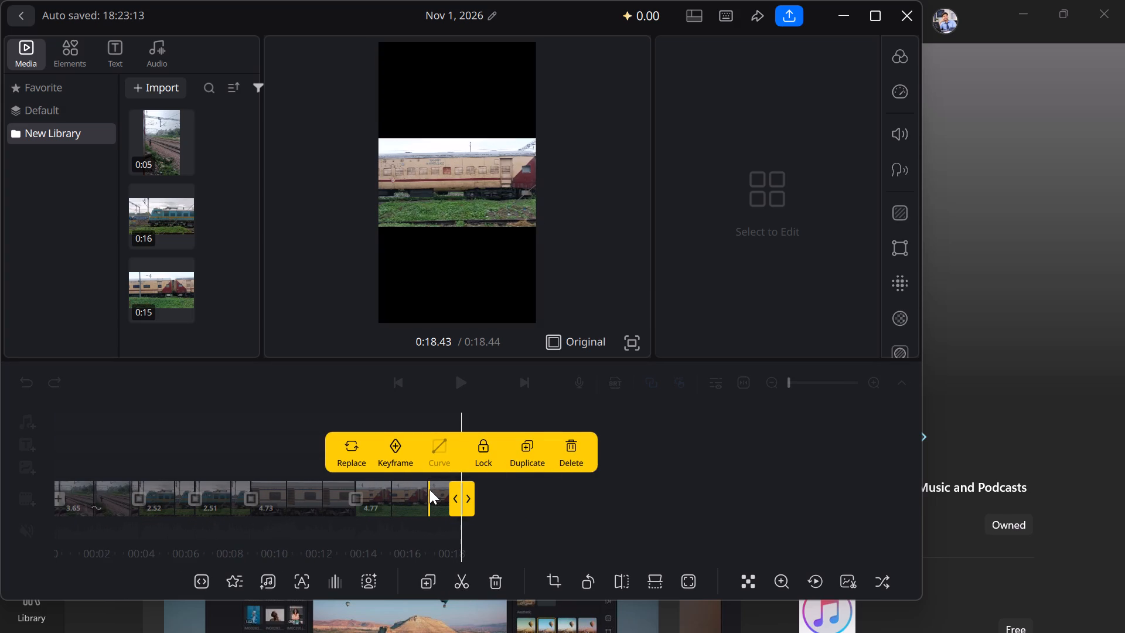
{"action": "left_click", "coordinate": [429, 489]}
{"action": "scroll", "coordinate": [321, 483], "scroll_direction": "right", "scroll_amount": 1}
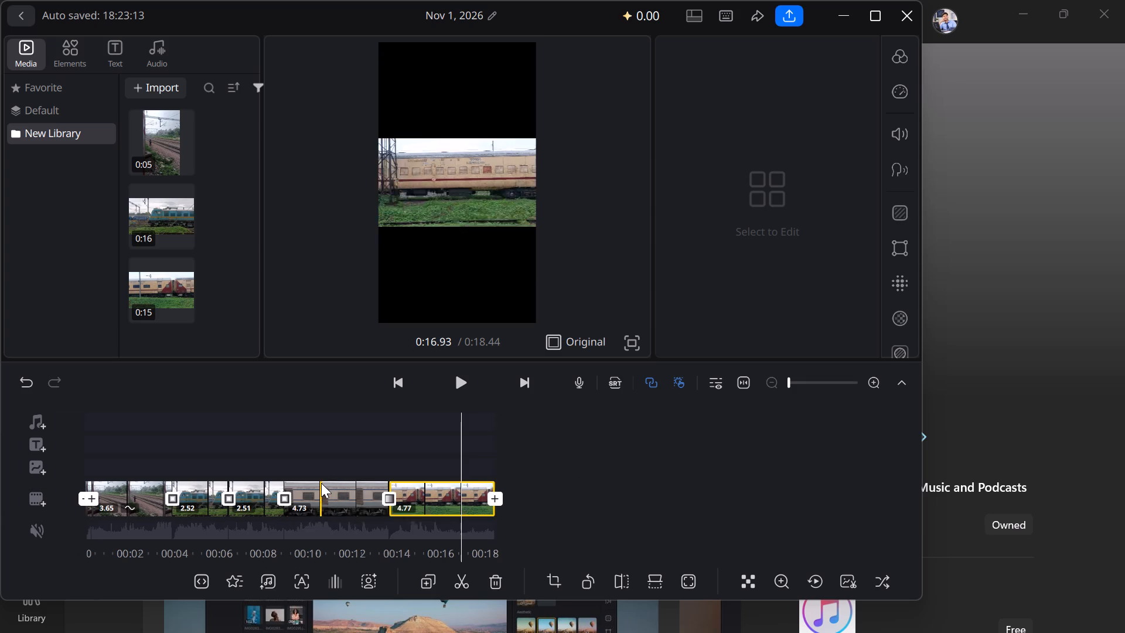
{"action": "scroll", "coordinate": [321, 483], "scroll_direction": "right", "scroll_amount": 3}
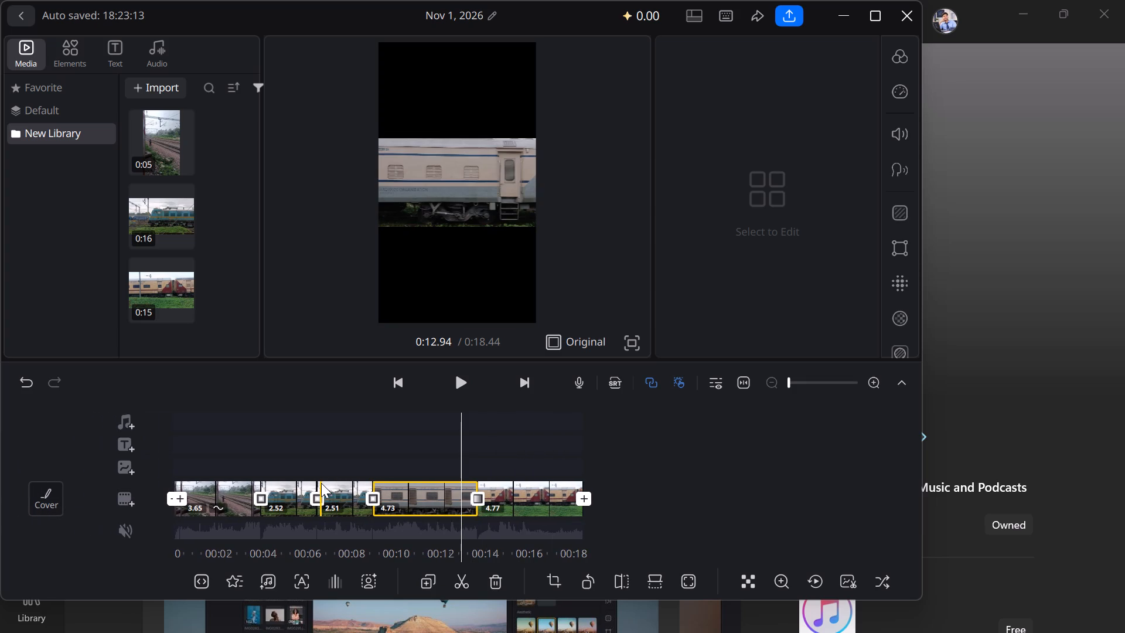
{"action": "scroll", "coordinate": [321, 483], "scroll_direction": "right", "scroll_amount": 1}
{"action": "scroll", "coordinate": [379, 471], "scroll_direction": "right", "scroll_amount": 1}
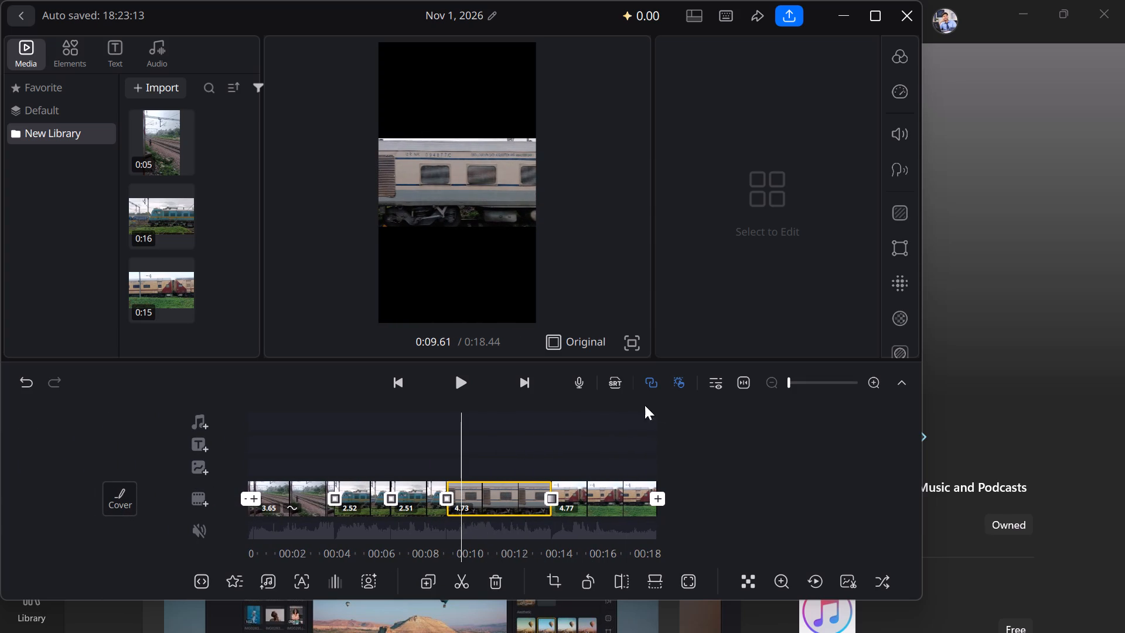
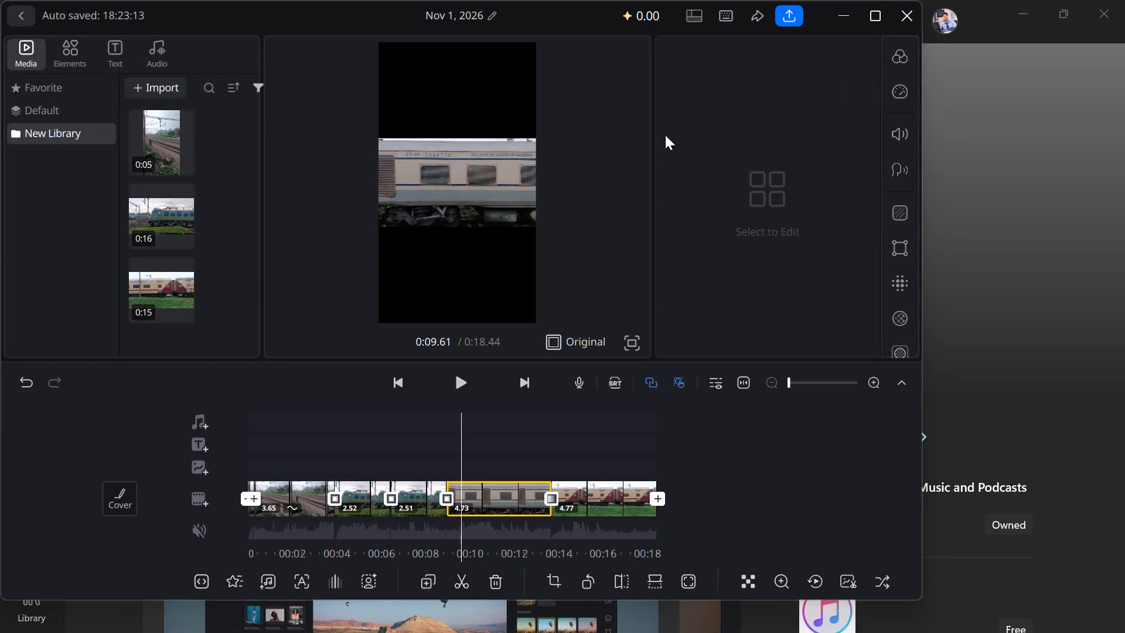
Try several basic transitions at the end of the main track, including Circle, Push, Rotate 1 and White, and apply Black with duration 0.2.
{"action": "left_click", "coordinate": [452, 379]}
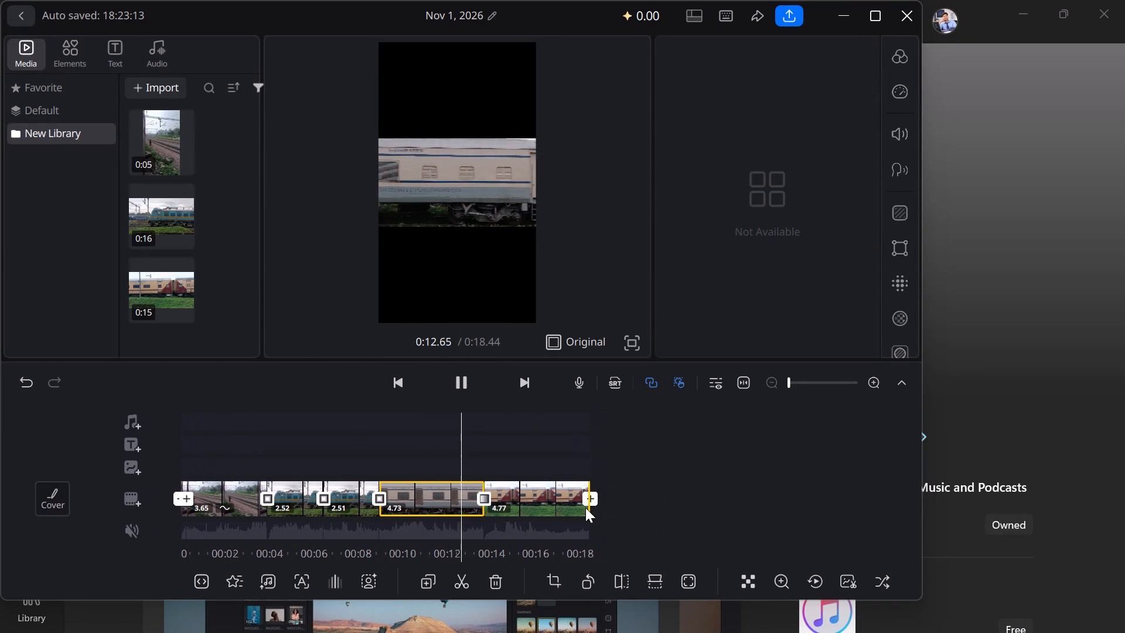
{"action": "left_click", "coordinate": [572, 497]}
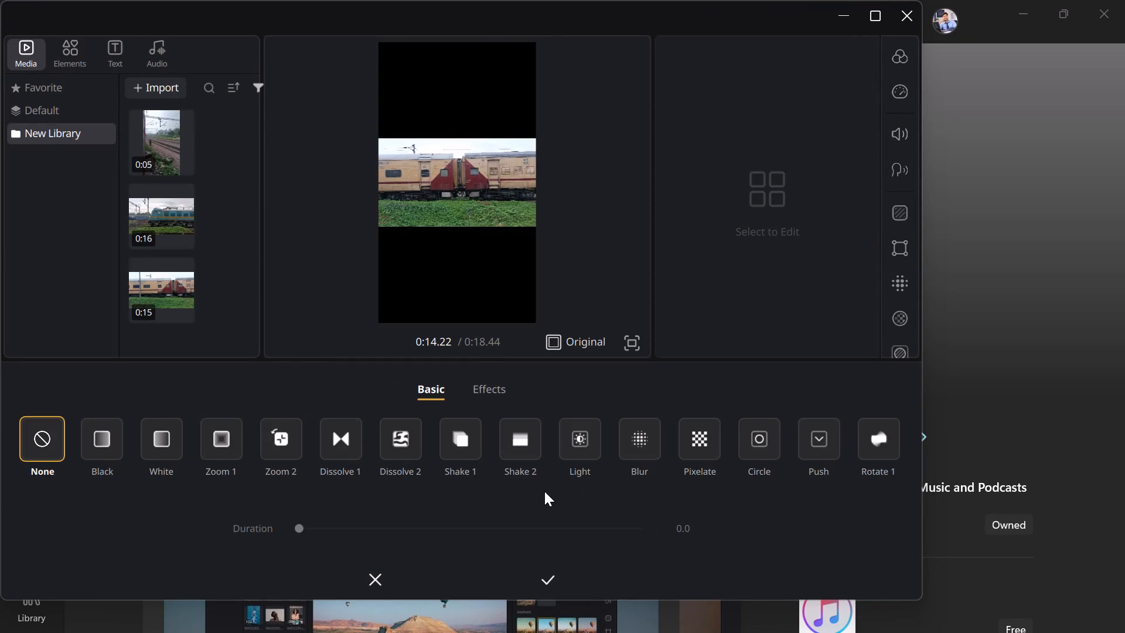
{"action": "left_click", "coordinate": [757, 433]}
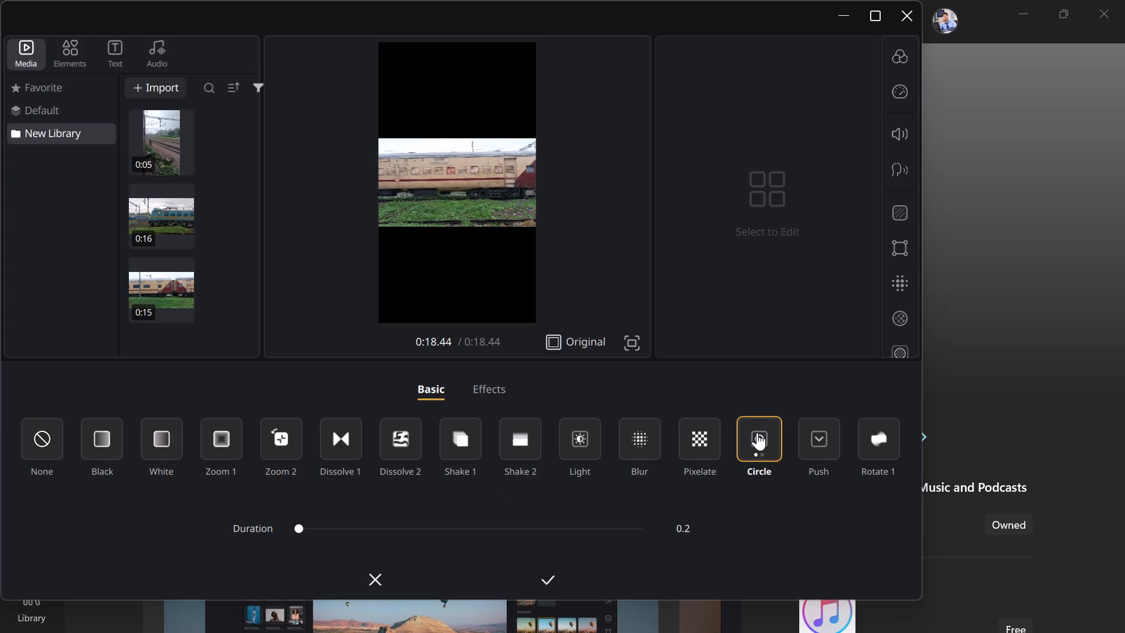
{"action": "left_click", "coordinate": [757, 433]}
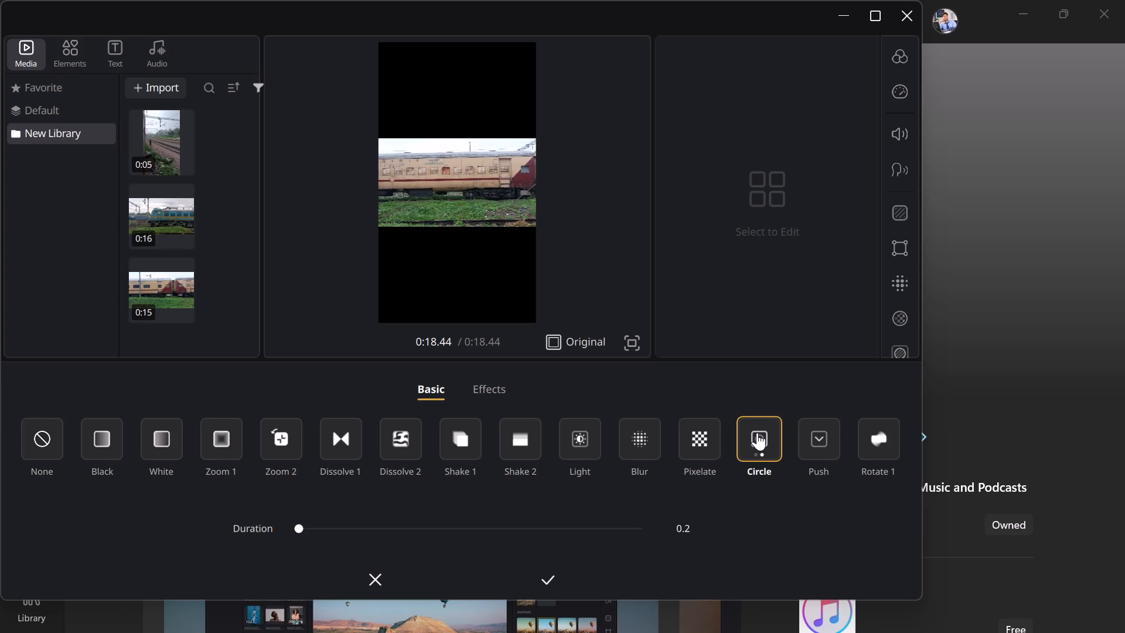
{"action": "left_click", "coordinate": [757, 433]}
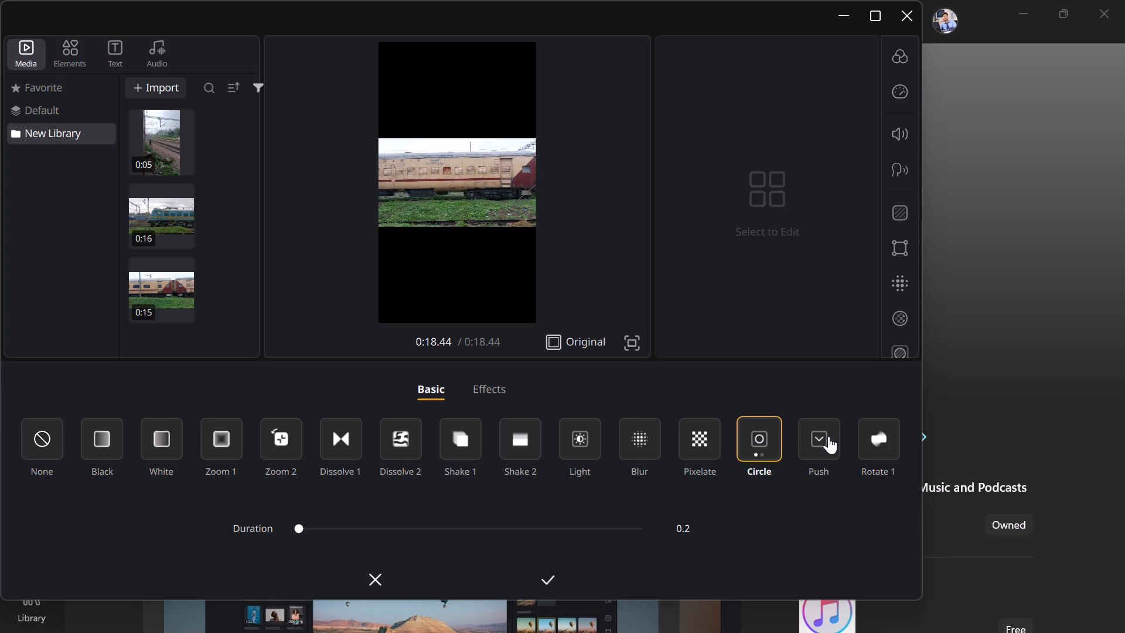
{"action": "left_click", "coordinate": [829, 436]}
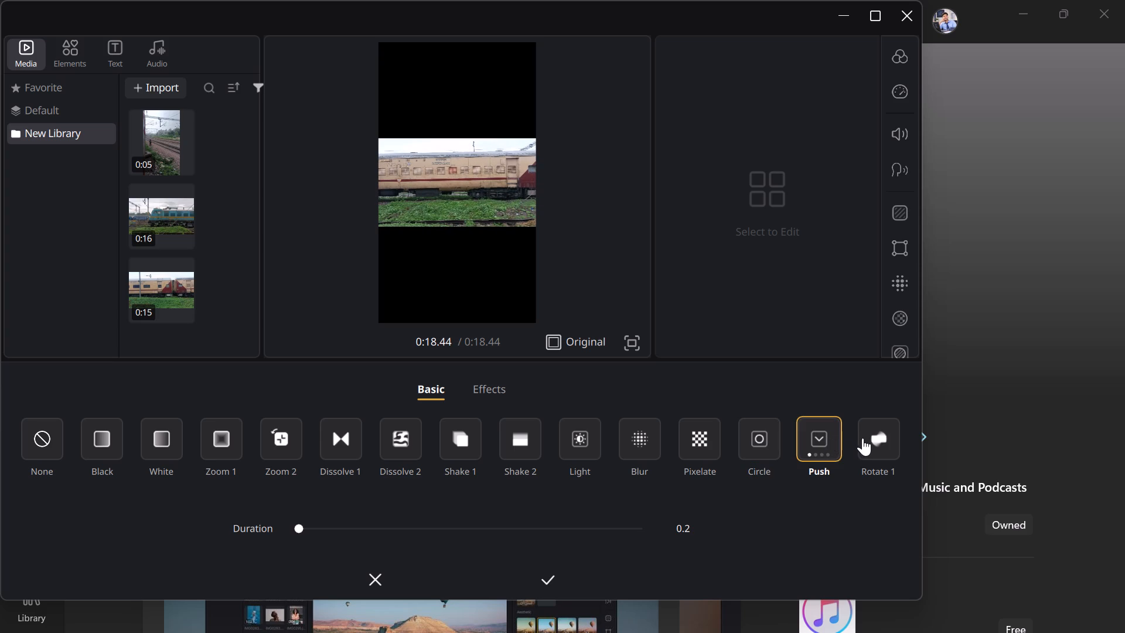
{"action": "left_click", "coordinate": [868, 438]}
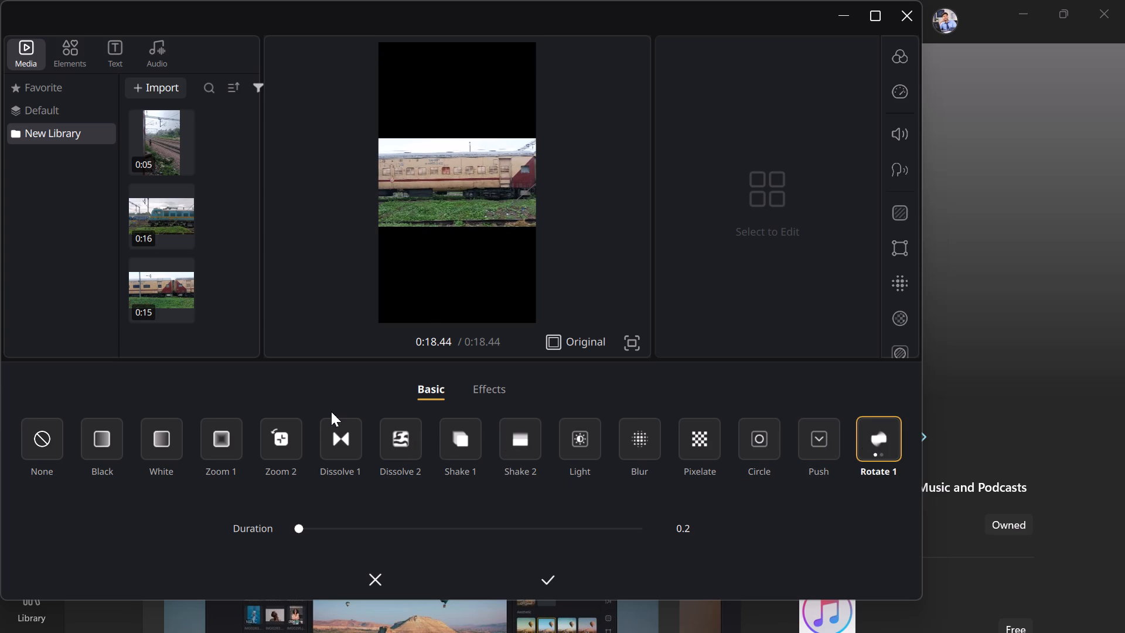
{"action": "left_click", "coordinate": [332, 437]}
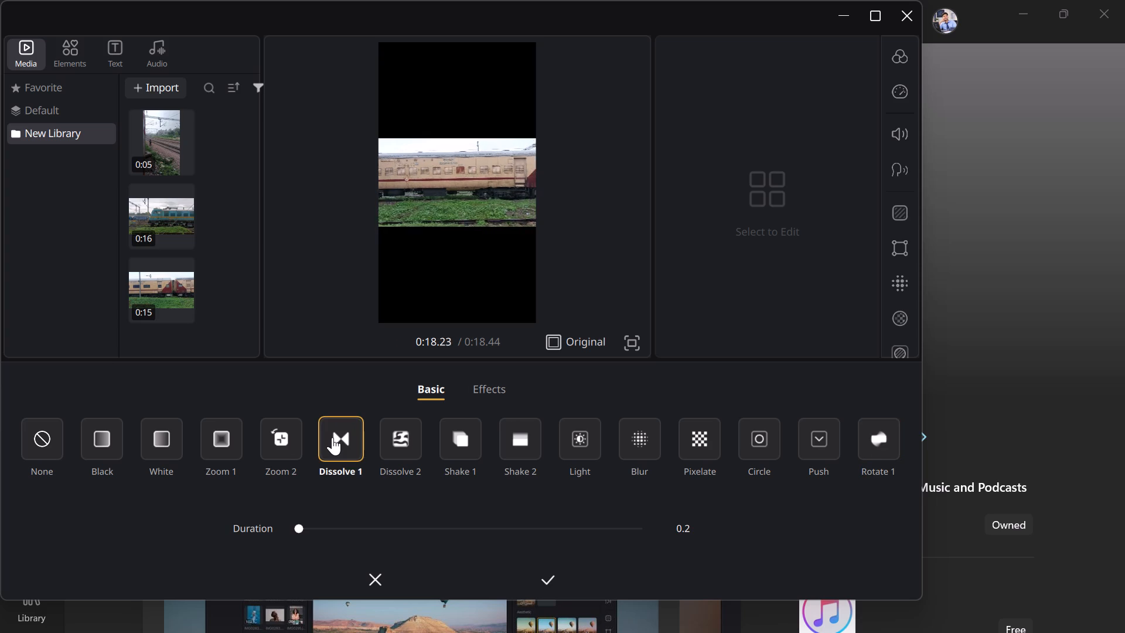
{"action": "left_click", "coordinate": [292, 433]}
{"action": "left_click", "coordinate": [219, 436]}
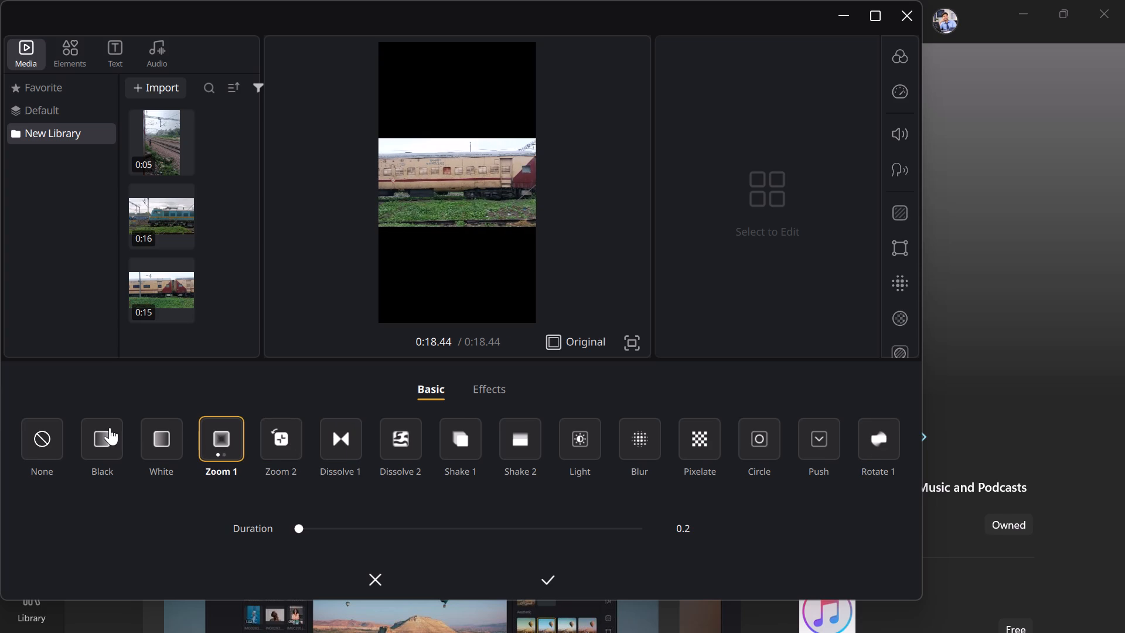
{"action": "left_click", "coordinate": [145, 430]}
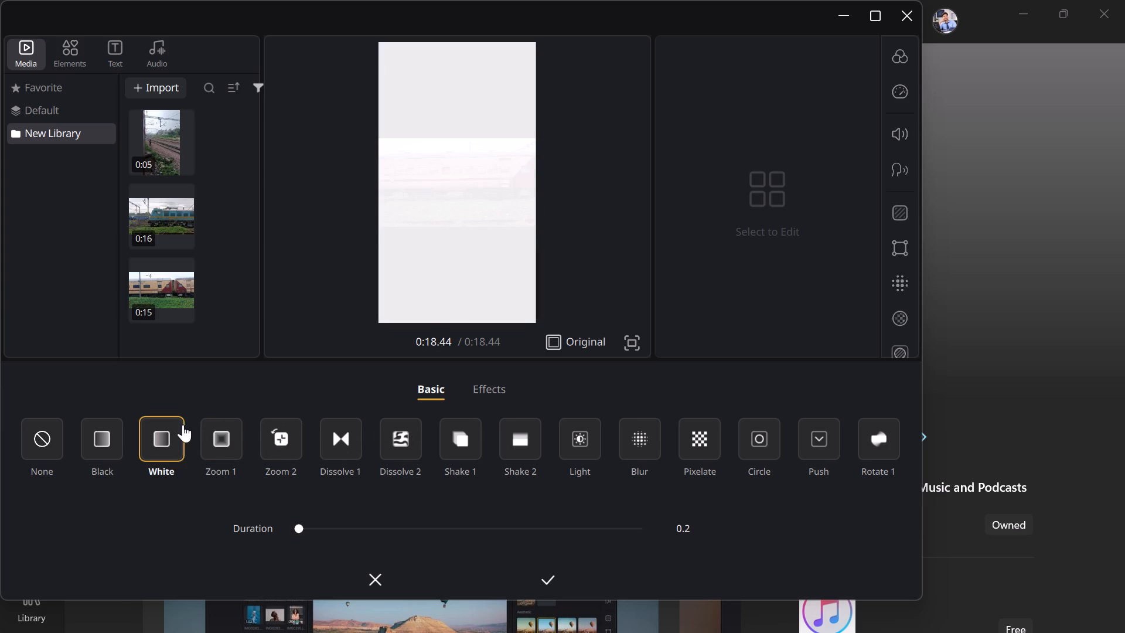
{"action": "left_click", "coordinate": [91, 428]}
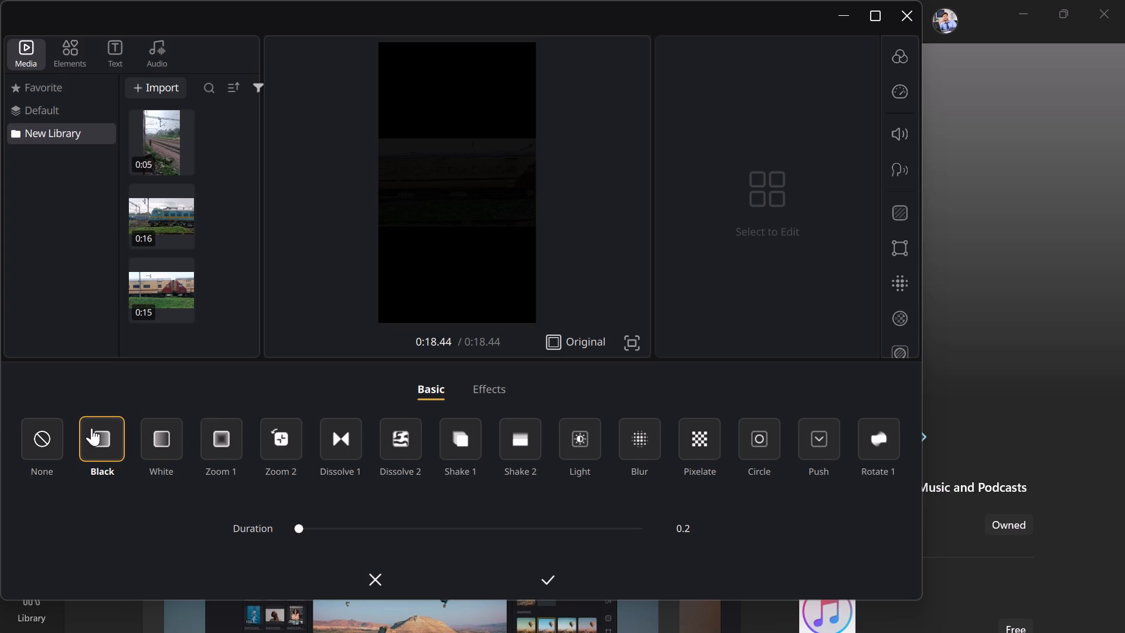
{"action": "scroll", "coordinate": [91, 428], "scroll_direction": "right", "scroll_amount": 1}
{"action": "left_click", "coordinate": [551, 573]}
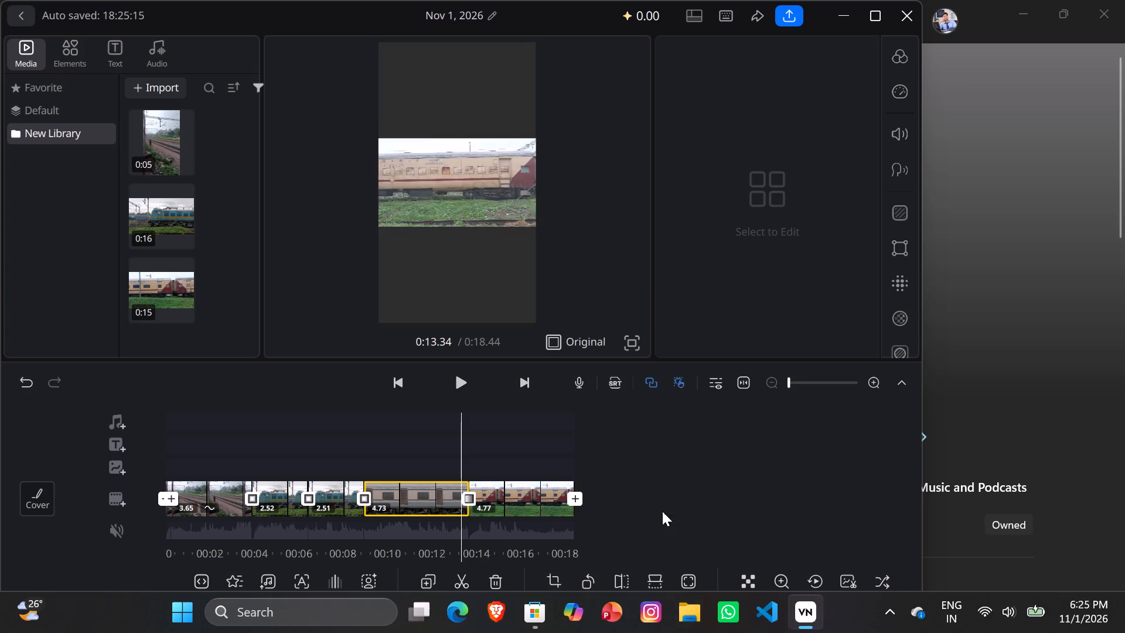
Apply a Custom speed curve to the grey train piece, raising its second point above 1x for a duration of 3.37.
{"action": "left_click", "coordinate": [899, 100]}
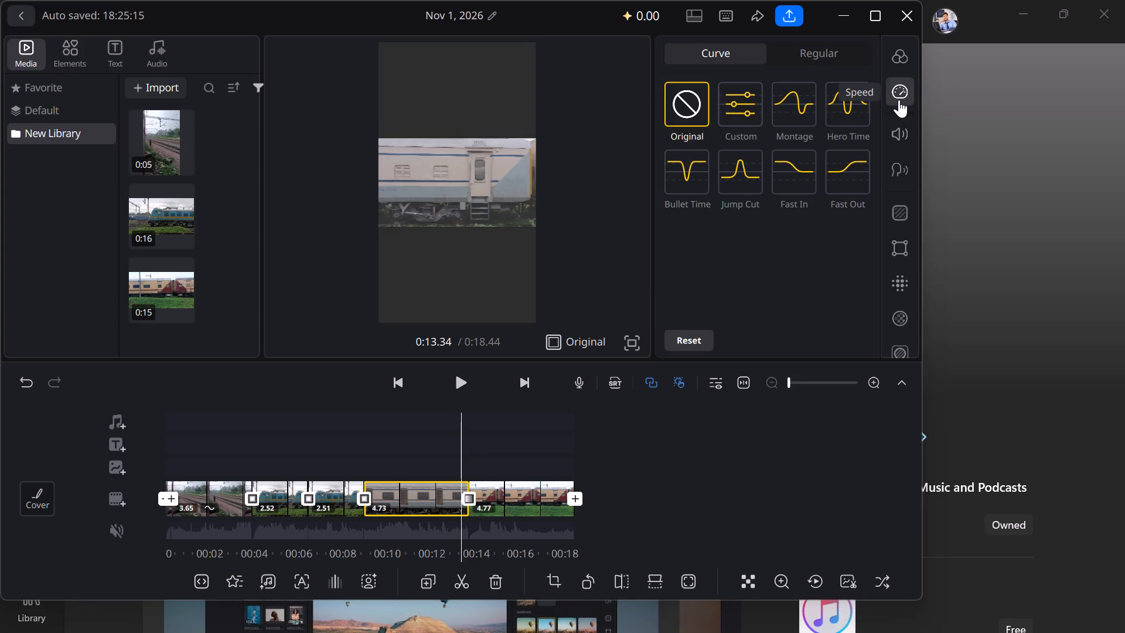
{"action": "left_click", "coordinate": [747, 109]}
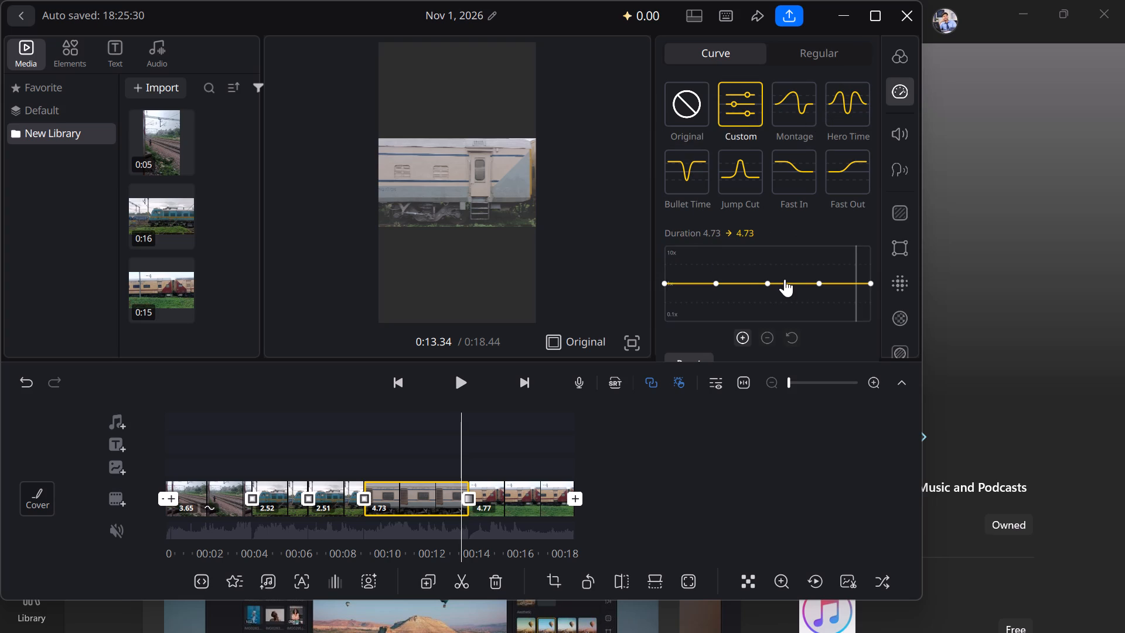
{"action": "scroll", "coordinate": [785, 279], "scroll_direction": "left", "scroll_amount": 2}
{"action": "left_click_drag", "start_coordinate": [871, 282], "coordinate": [717, 283]}
{"action": "left_click_drag", "start_coordinate": [717, 283], "coordinate": [717, 283]}
{"action": "left_click_drag", "start_coordinate": [717, 283], "coordinate": [717, 267]}
{"action": "double_click", "coordinate": [717, 267]}
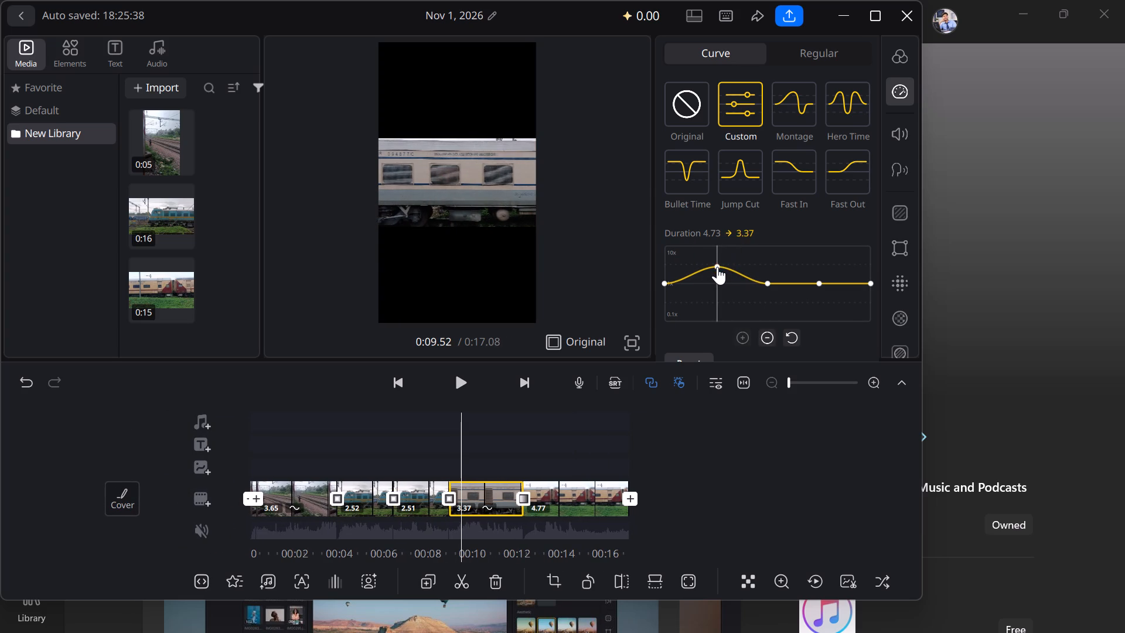
Preview the video from the sped-up grey train piece to its end, and return to the beginning of the timeline.
{"action": "left_click", "coordinate": [454, 383]}
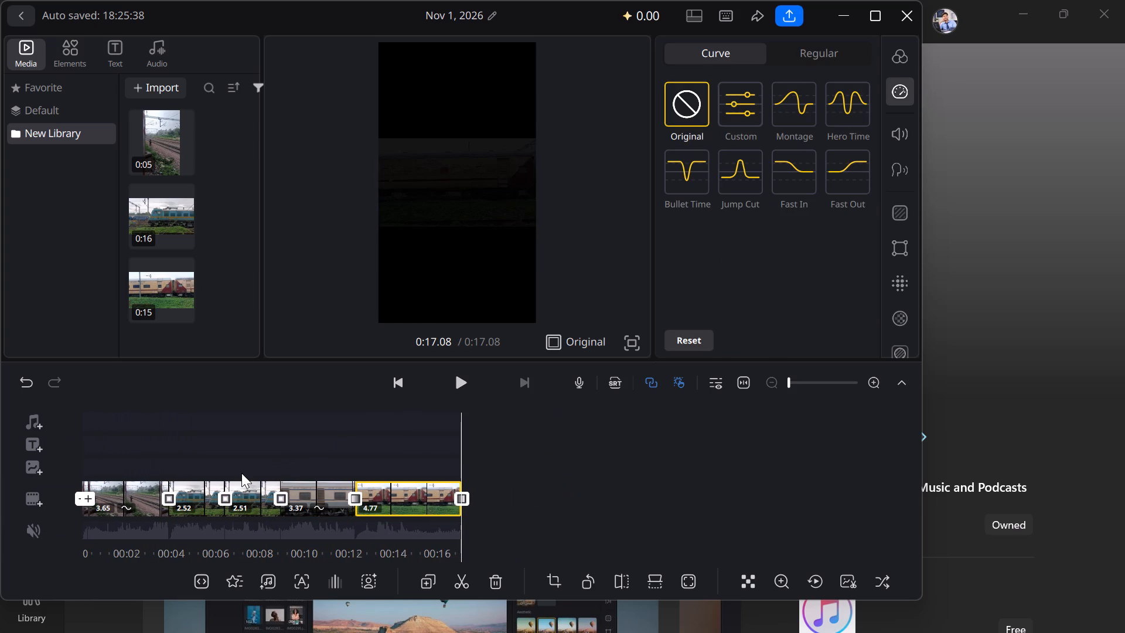
{"action": "scroll", "coordinate": [241, 473], "scroll_direction": "right", "scroll_amount": 11}
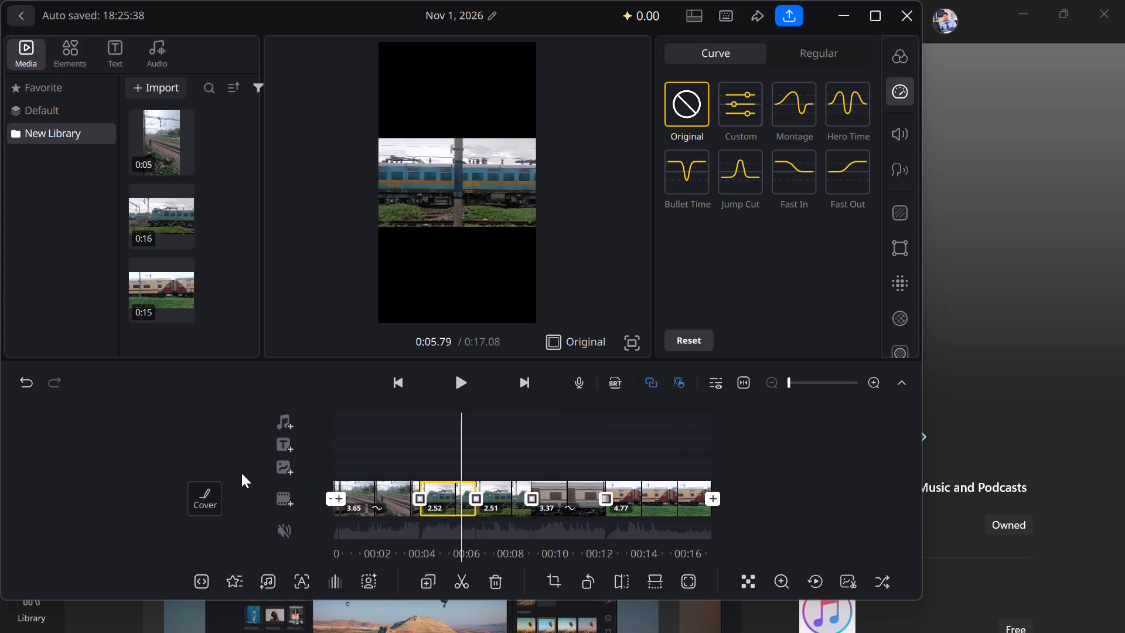
{"action": "scroll", "coordinate": [241, 473], "scroll_direction": "right", "scroll_amount": 4}
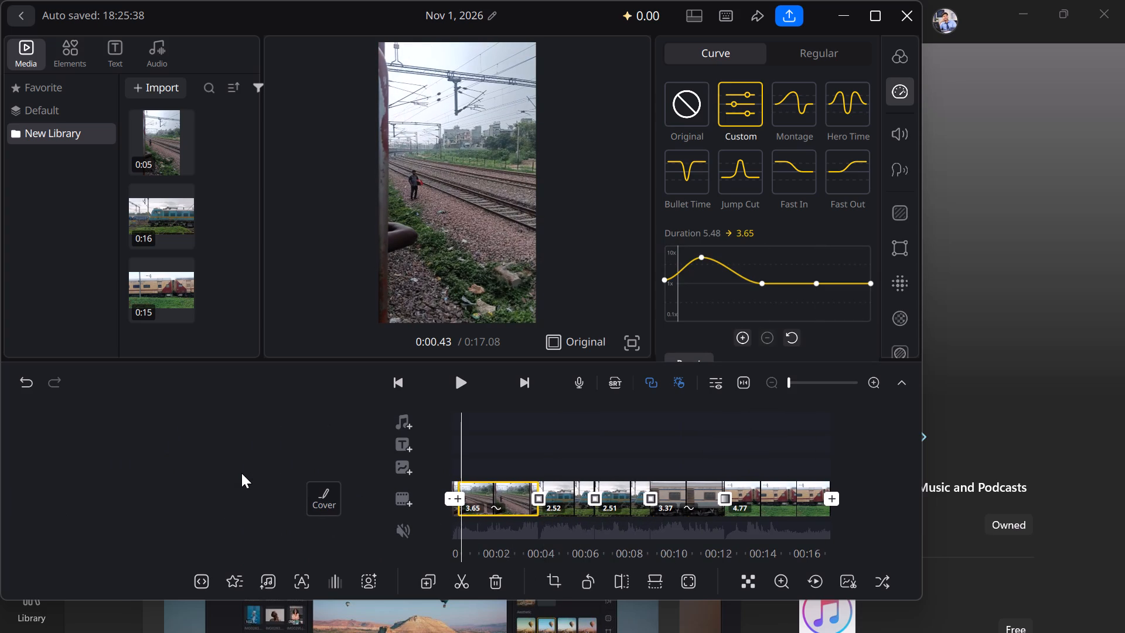
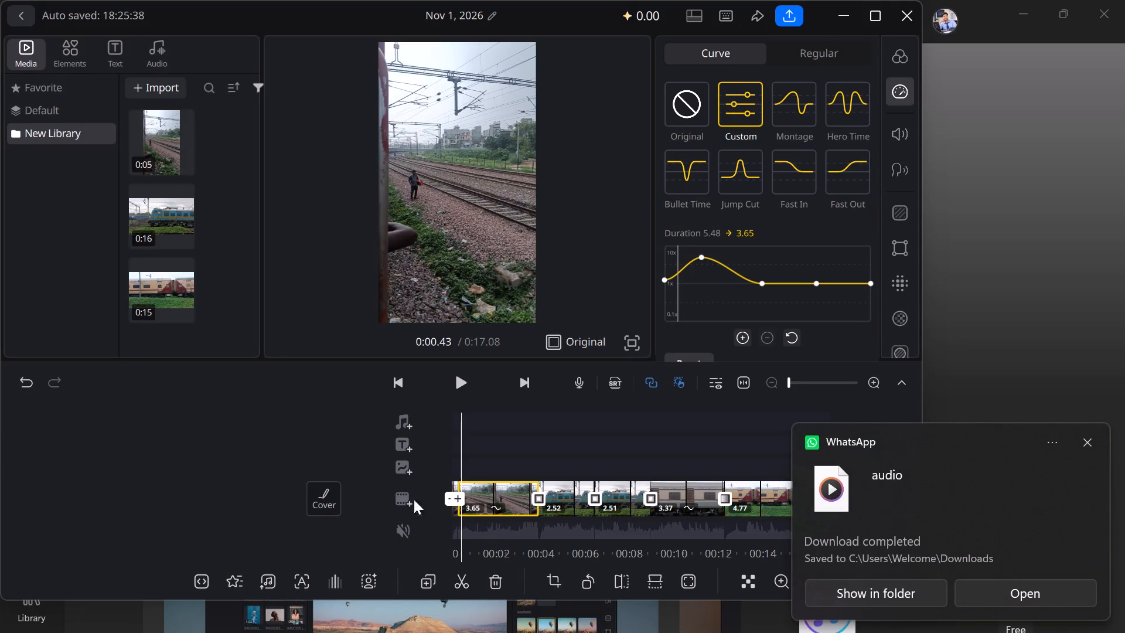
Open the audio file selection in Downloads for adding a music track to the timeline.
{"action": "left_click", "coordinate": [408, 421]}
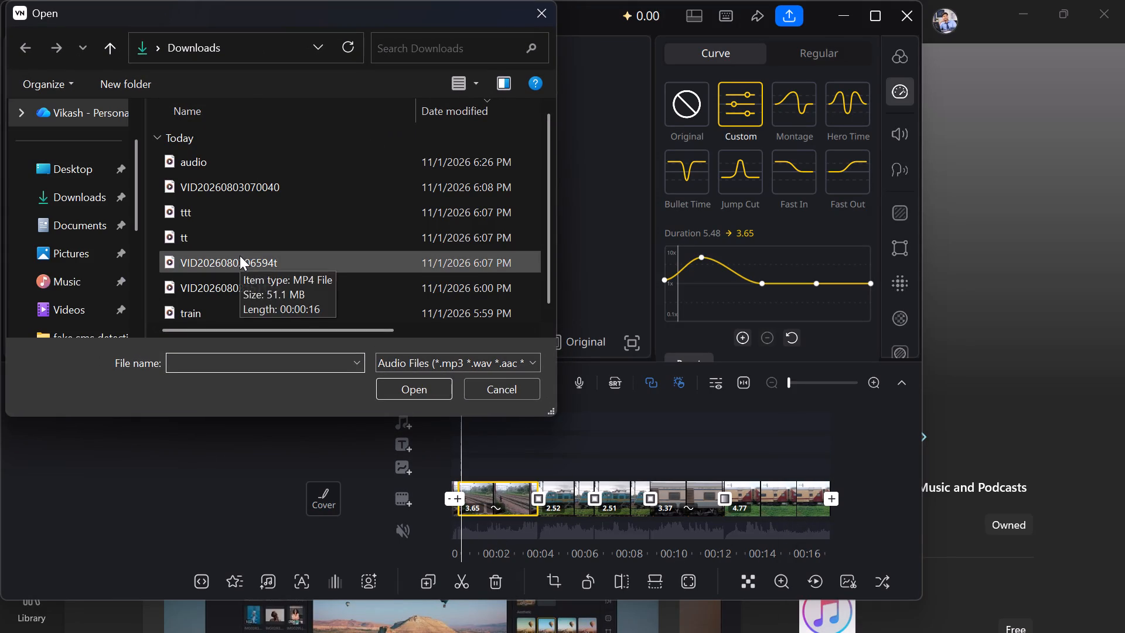
Add the audio file from the Downloads folder to the music track near the start of the video.
{"action": "left_click", "coordinate": [219, 161]}
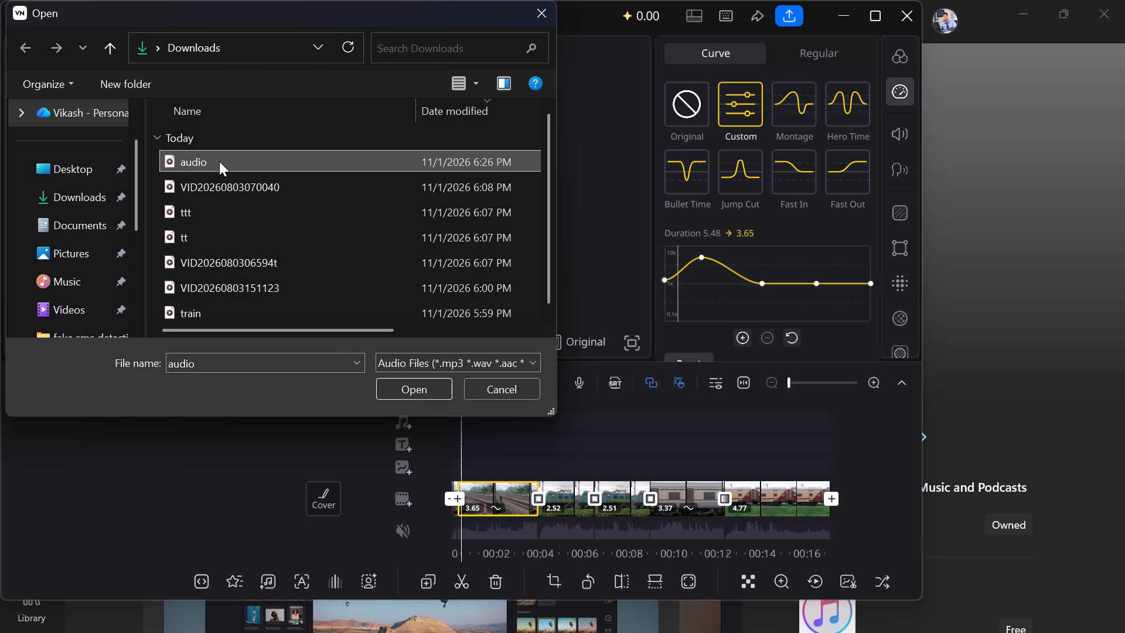
{"action": "left_click", "coordinate": [387, 389]}
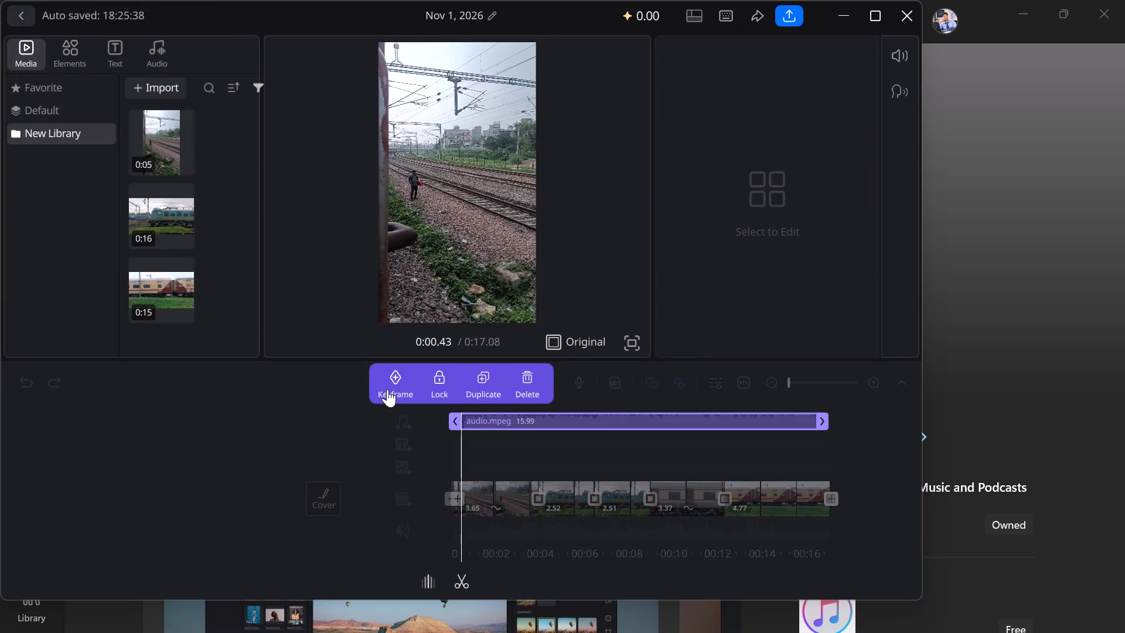
{"action": "left_click", "coordinate": [371, 426]}
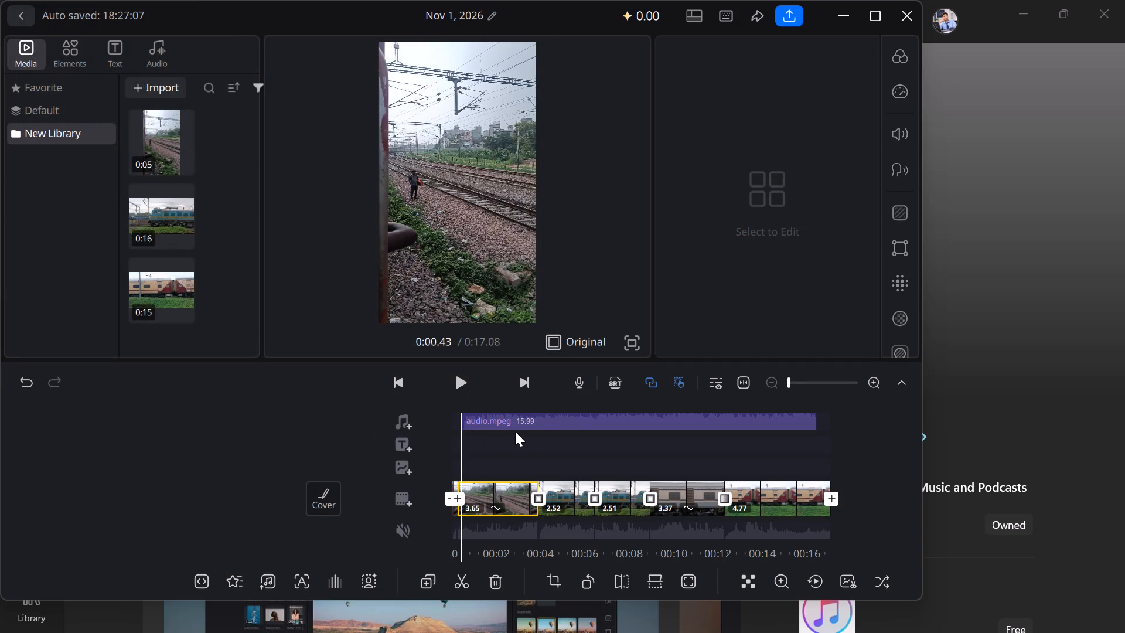
Preview the whole video with the added music through to its end.
{"action": "left_click", "coordinate": [458, 383]}
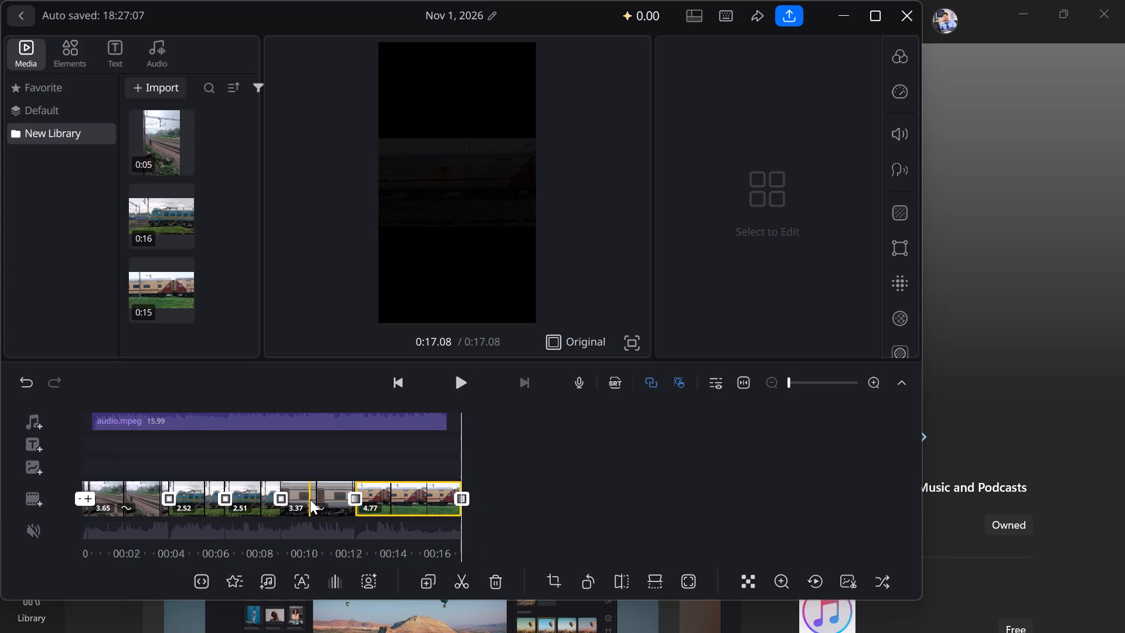
Try filters A1, A3, A4 and C2 on the 2.51 blue train piece, and apply Create filter C1 at intensity 100.
{"action": "scroll", "coordinate": [310, 499], "scroll_direction": "right", "scroll_amount": 5}
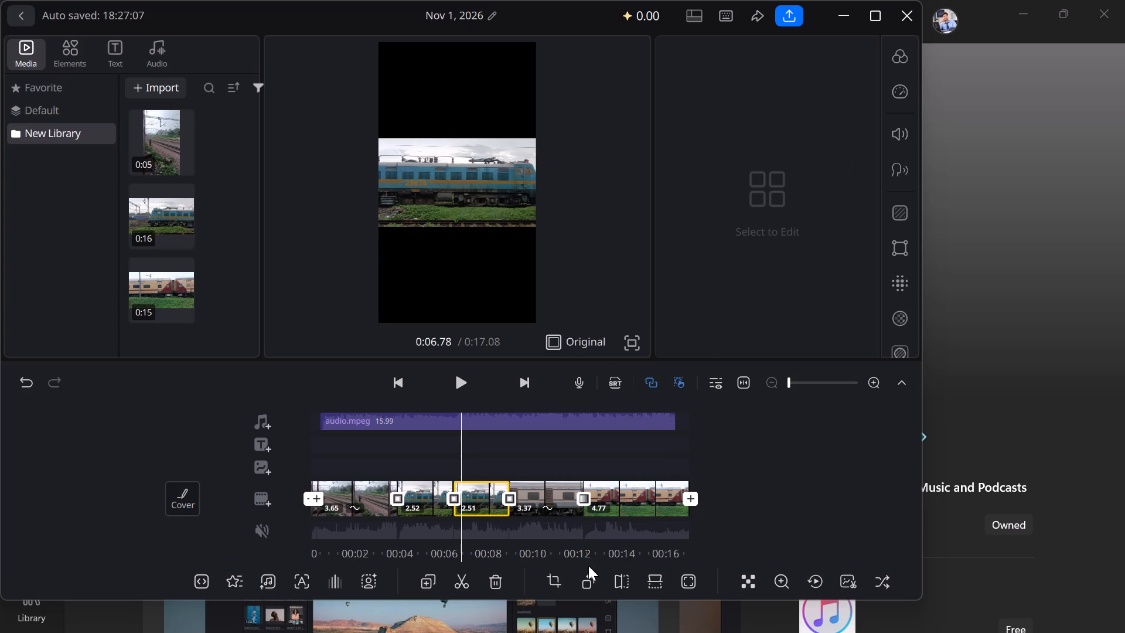
{"action": "left_click", "coordinate": [901, 57]}
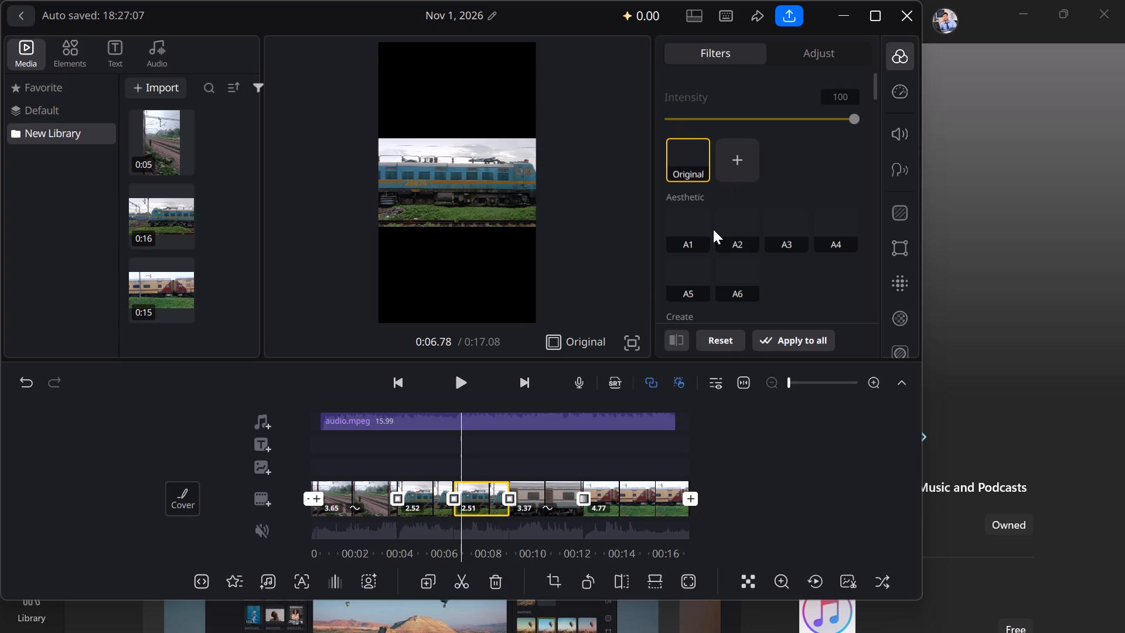
{"action": "left_click", "coordinate": [692, 232]}
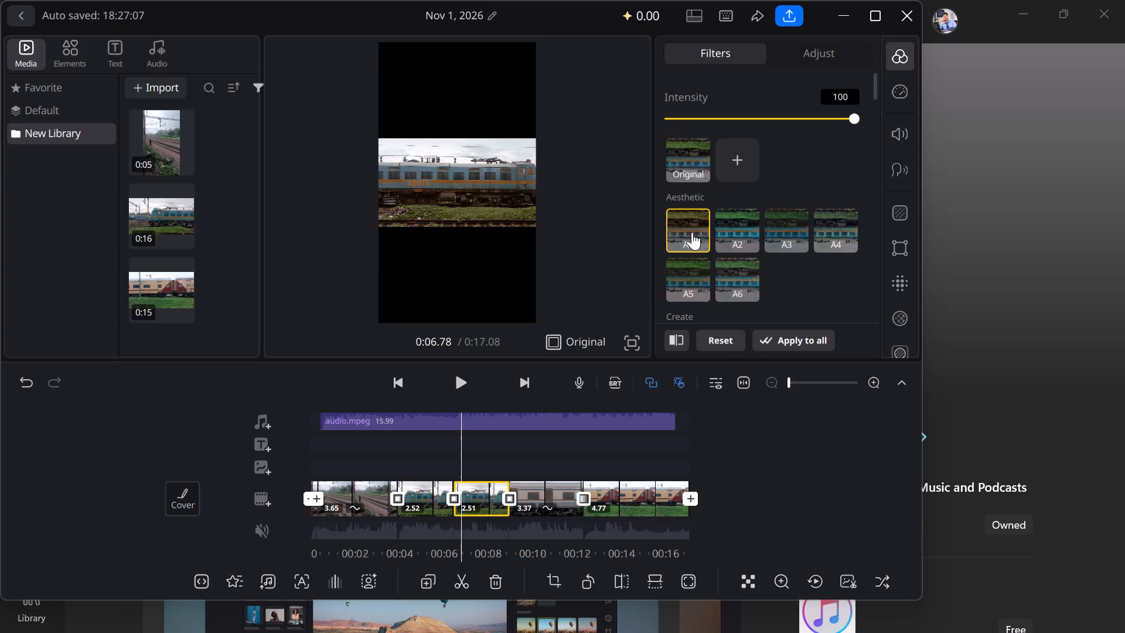
{"action": "left_click", "coordinate": [744, 222]}
{"action": "left_click", "coordinate": [766, 222]}
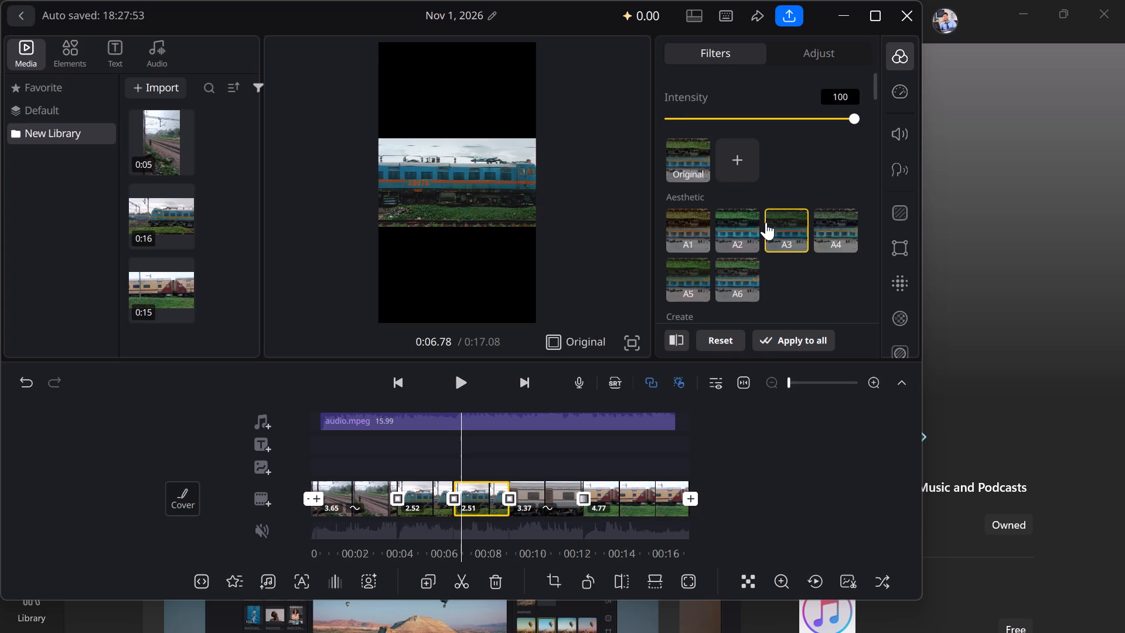
{"action": "left_click", "coordinate": [823, 232]}
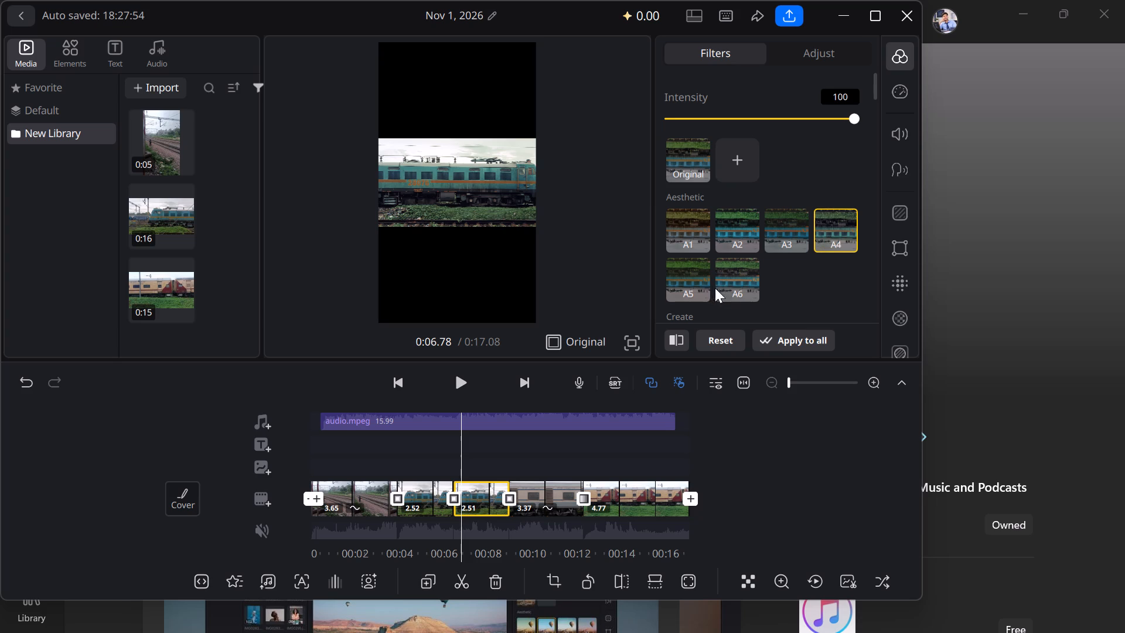
{"action": "scroll", "coordinate": [710, 283], "scroll_direction": "down", "scroll_amount": 2}
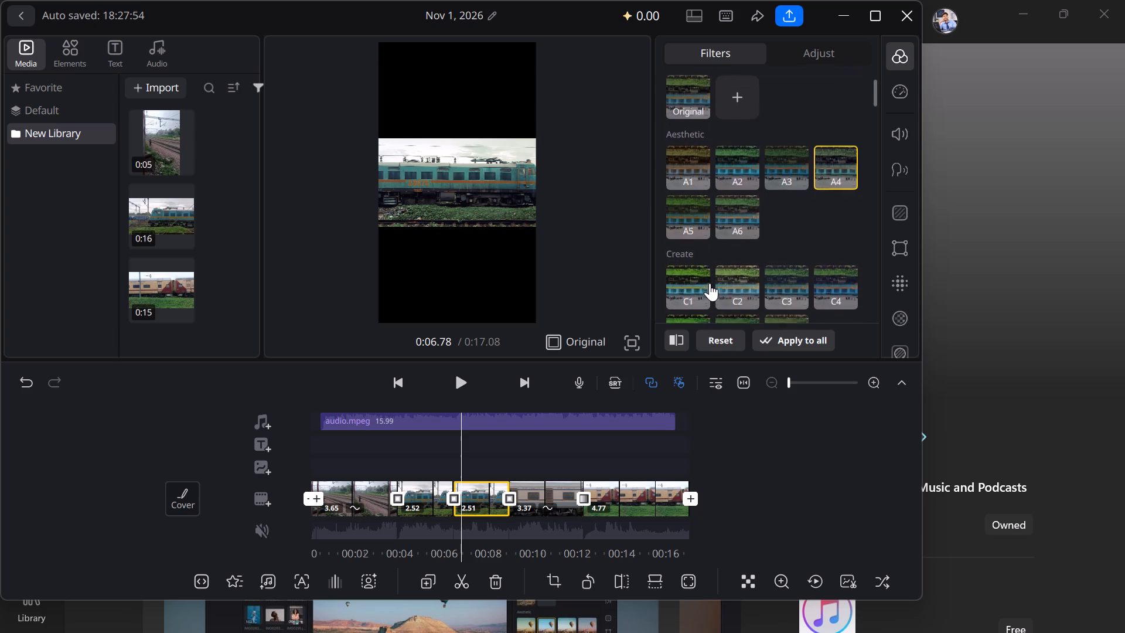
{"action": "scroll", "coordinate": [710, 283], "scroll_direction": "down", "scroll_amount": 1}
{"action": "left_click", "coordinate": [735, 273]}
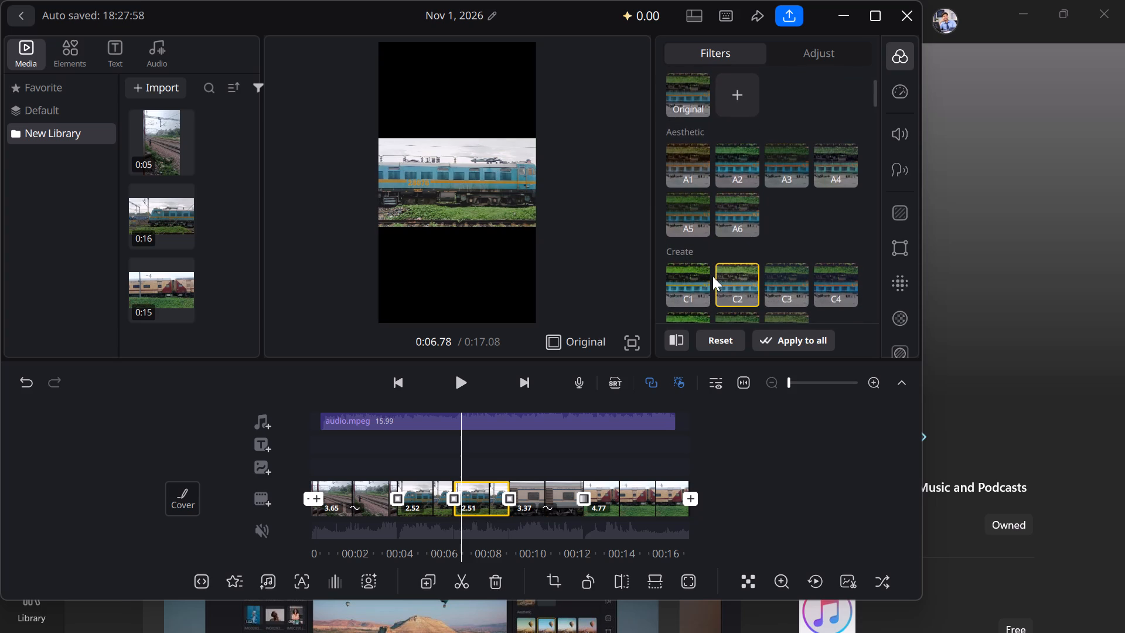
{"action": "left_click", "coordinate": [698, 276]}
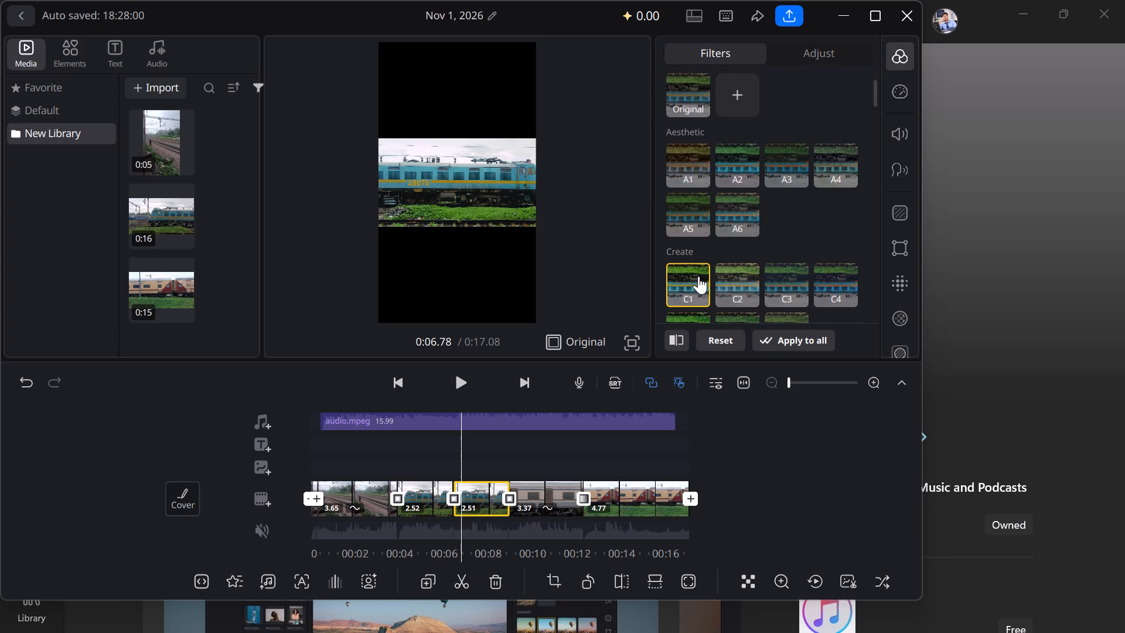
{"action": "scroll", "coordinate": [698, 276], "scroll_direction": "down", "scroll_amount": 1}
Preview the video from the filtered blue train piece onwards.
{"action": "left_click", "coordinate": [459, 373]}
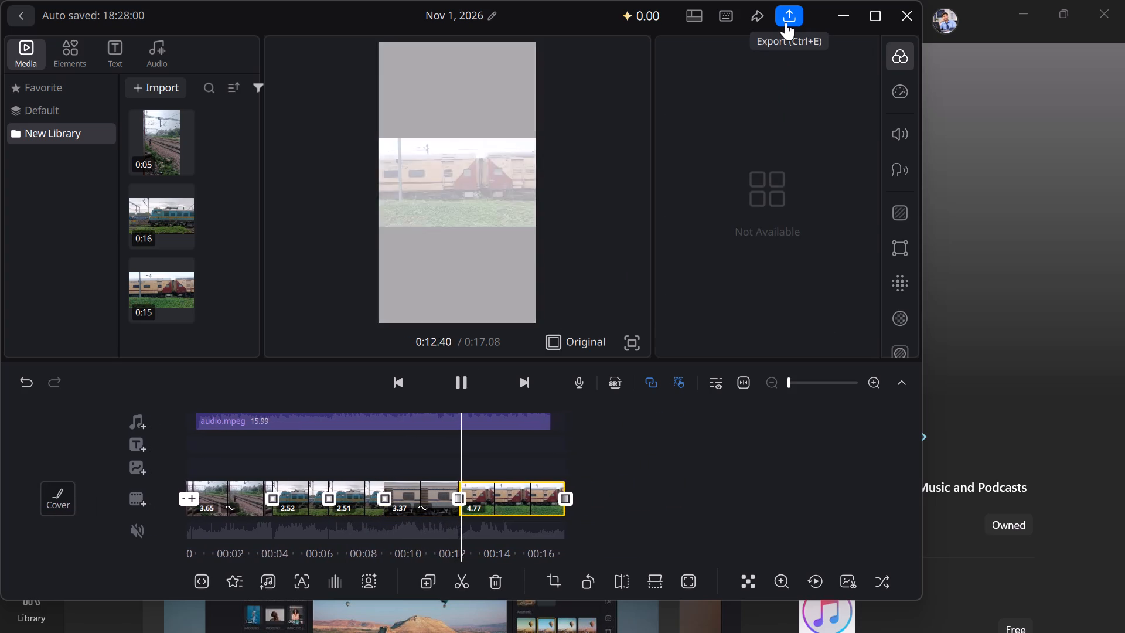
Export the video to D:\ with Auto quality at 1080p and 60 fps.
{"action": "left_click", "coordinate": [786, 22]}
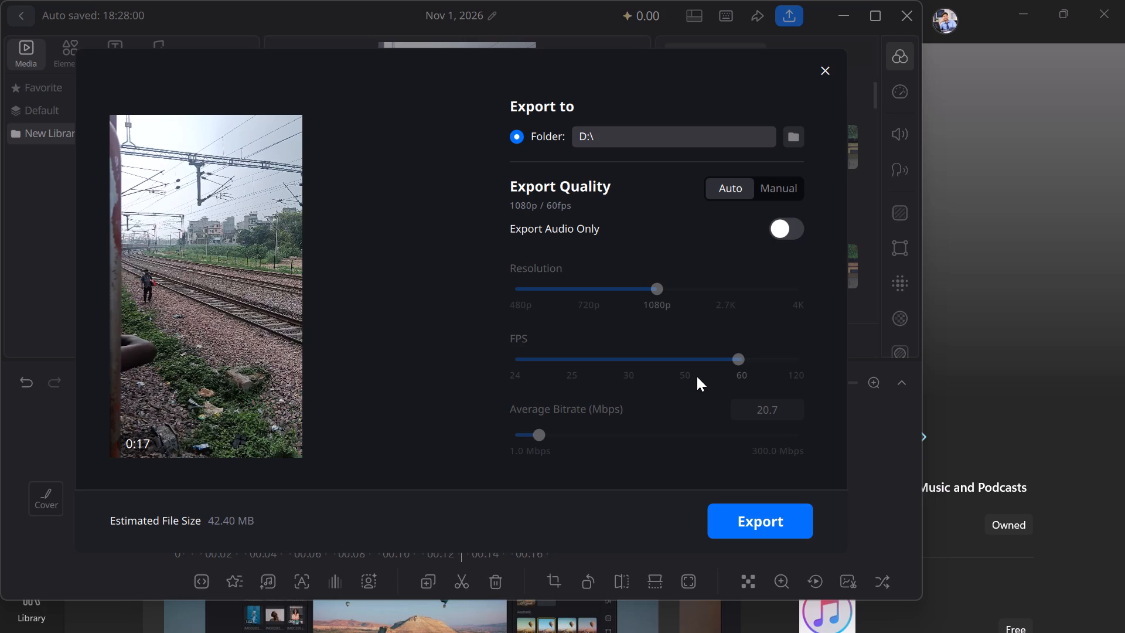
{"action": "scroll", "coordinate": [697, 376], "scroll_direction": "down", "scroll_amount": 2}
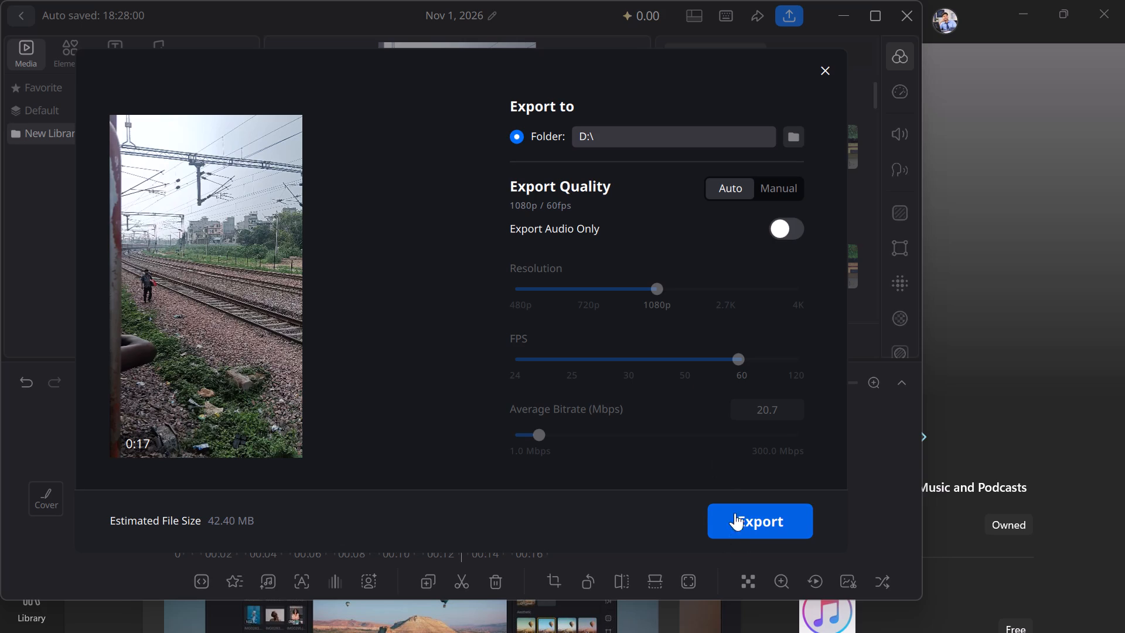
{"action": "left_click", "coordinate": [605, 130]}
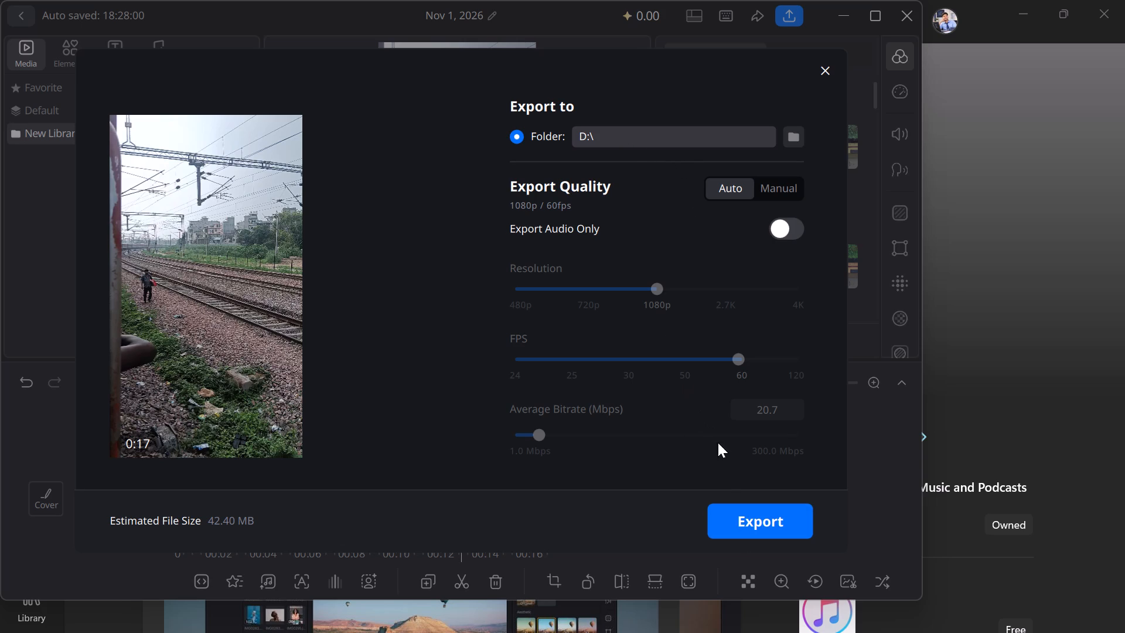
{"action": "left_click", "coordinate": [736, 520]}
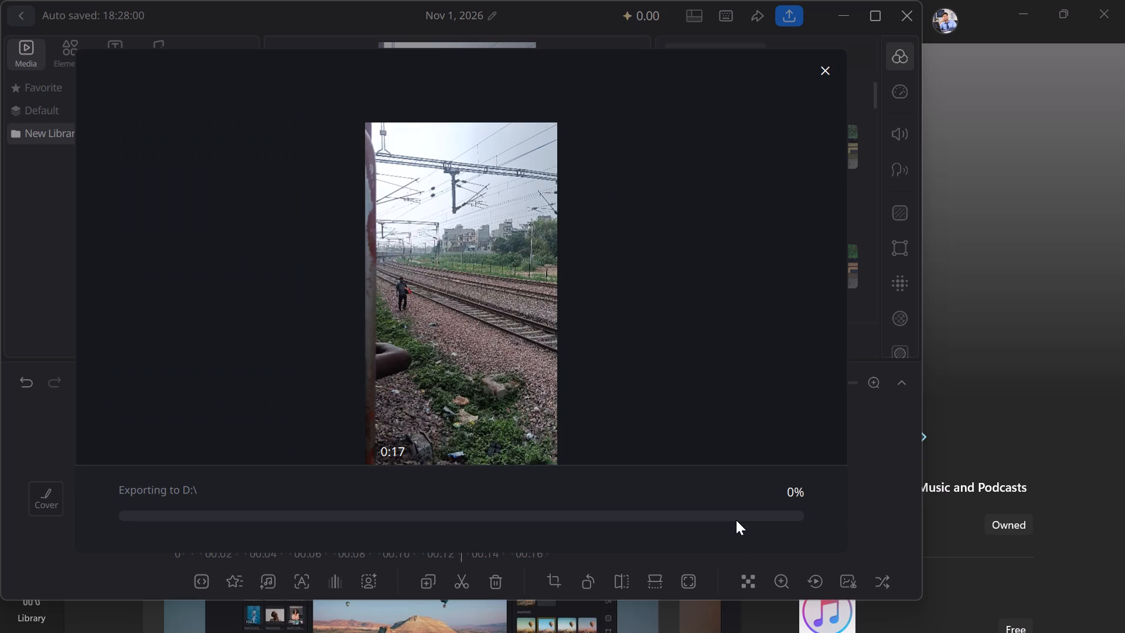
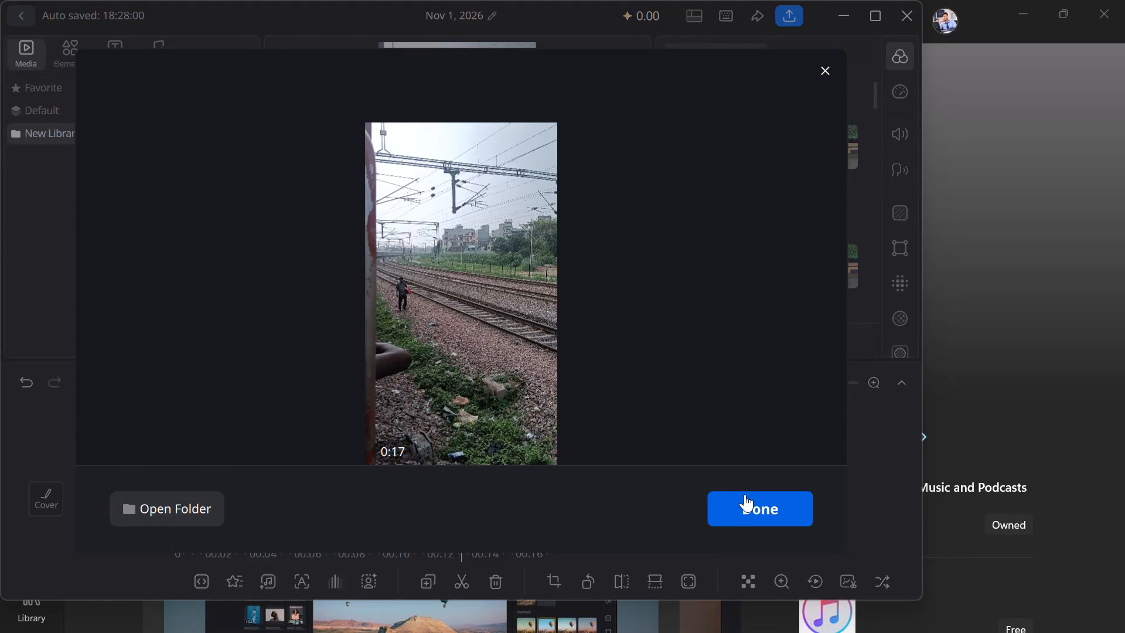
Dismiss the completed export and close both the Microsoft Store and the VN editor.
{"action": "left_click", "coordinate": [745, 494]}
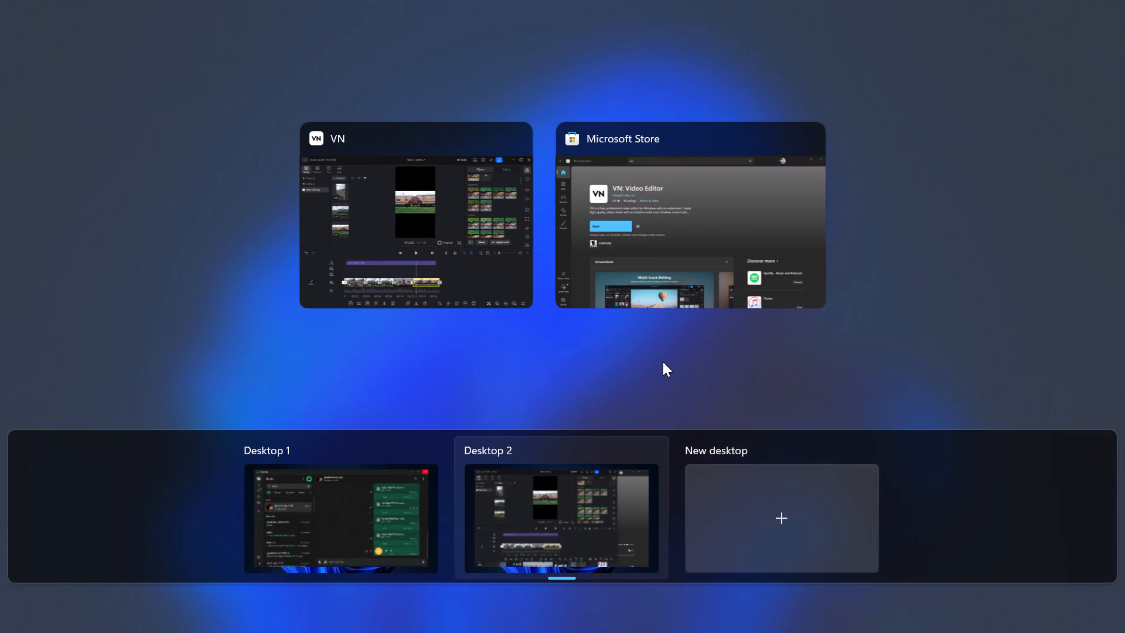
{"action": "left_click", "coordinate": [663, 362]}
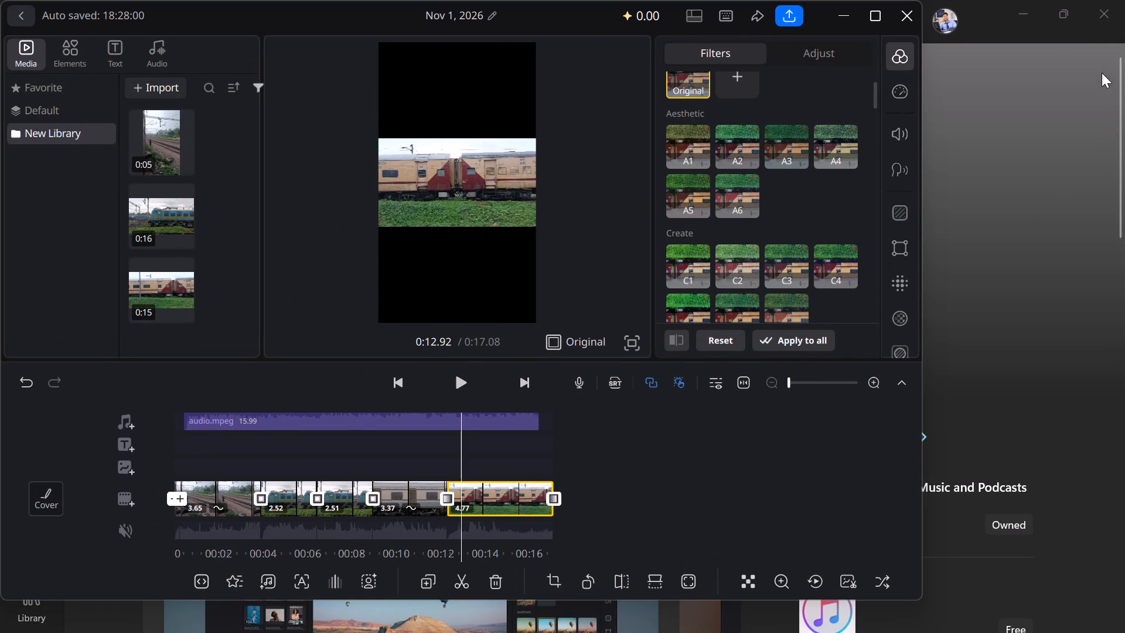
{"action": "left_click", "coordinate": [1112, 2]}
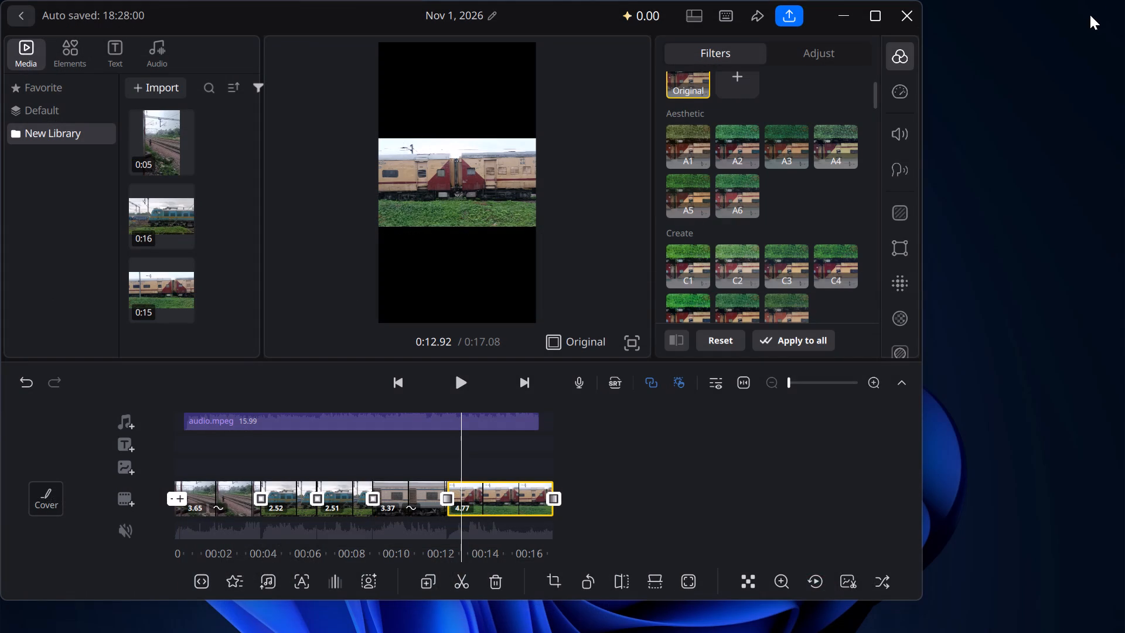
{"action": "left_click", "coordinate": [904, 16]}
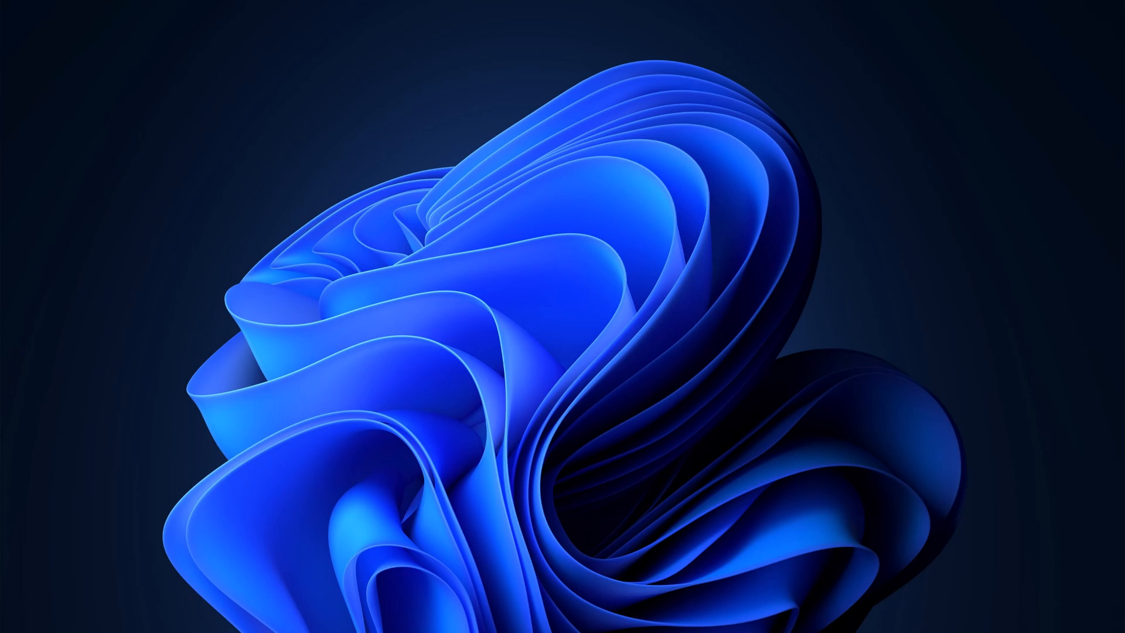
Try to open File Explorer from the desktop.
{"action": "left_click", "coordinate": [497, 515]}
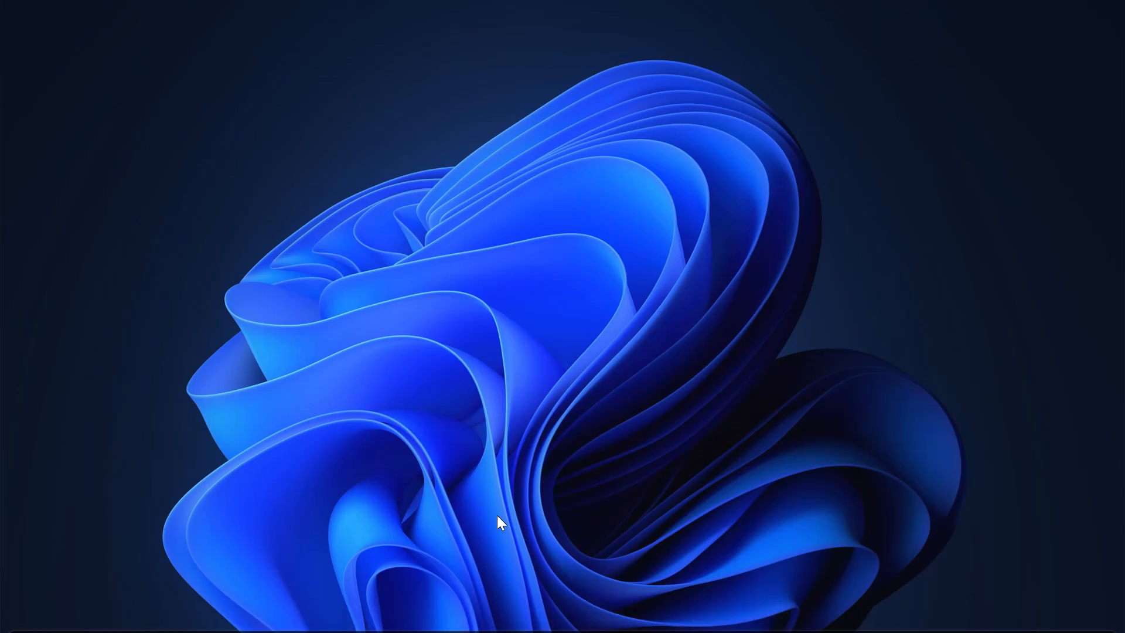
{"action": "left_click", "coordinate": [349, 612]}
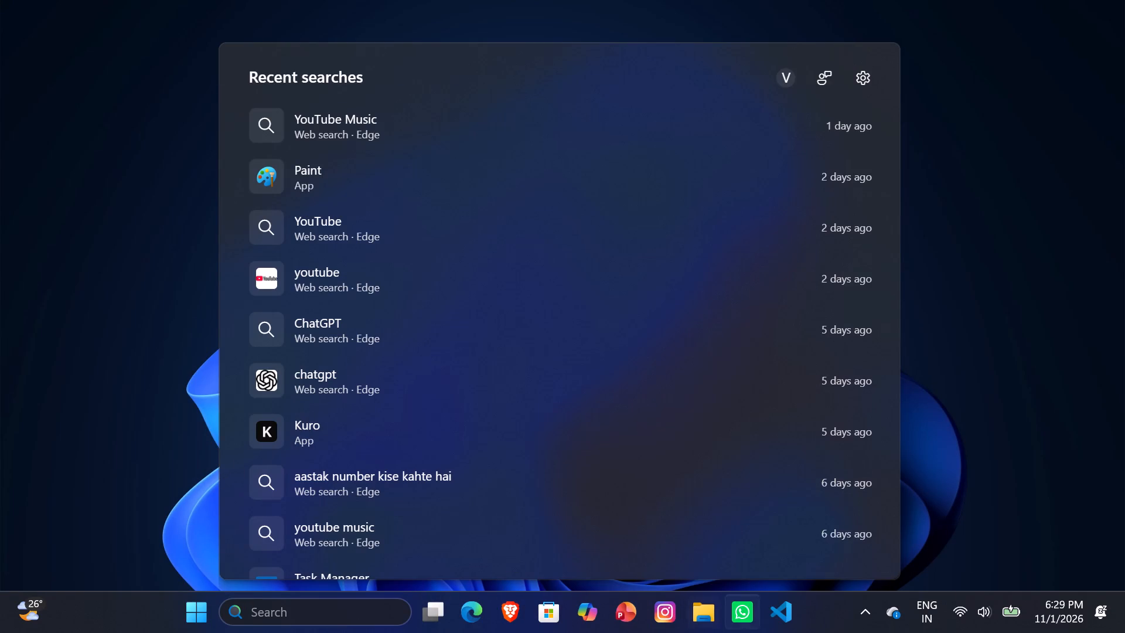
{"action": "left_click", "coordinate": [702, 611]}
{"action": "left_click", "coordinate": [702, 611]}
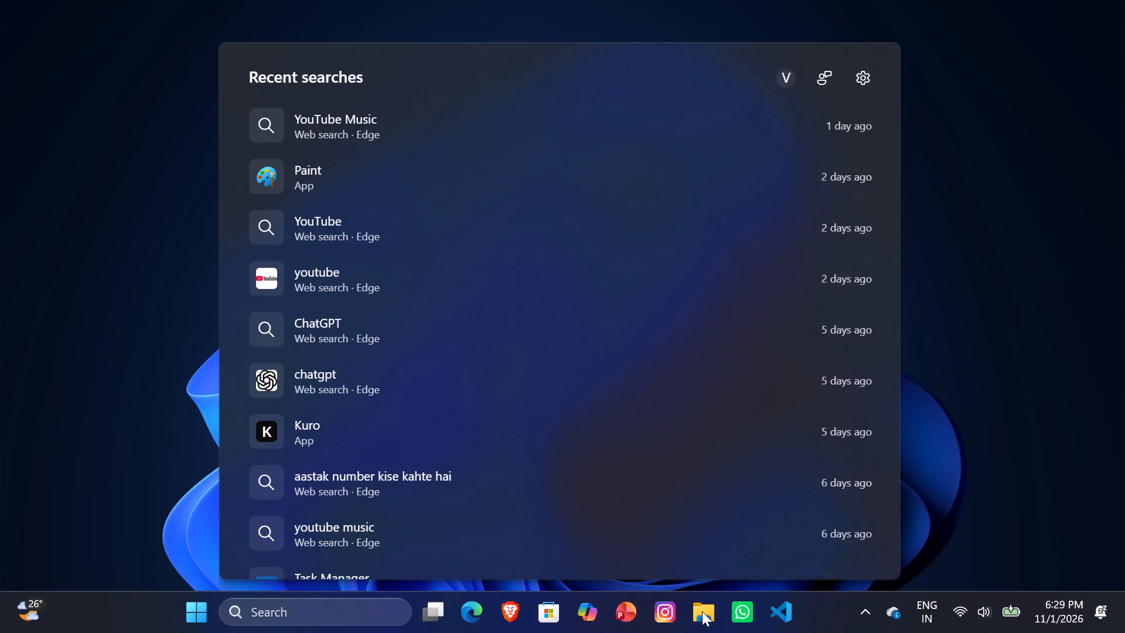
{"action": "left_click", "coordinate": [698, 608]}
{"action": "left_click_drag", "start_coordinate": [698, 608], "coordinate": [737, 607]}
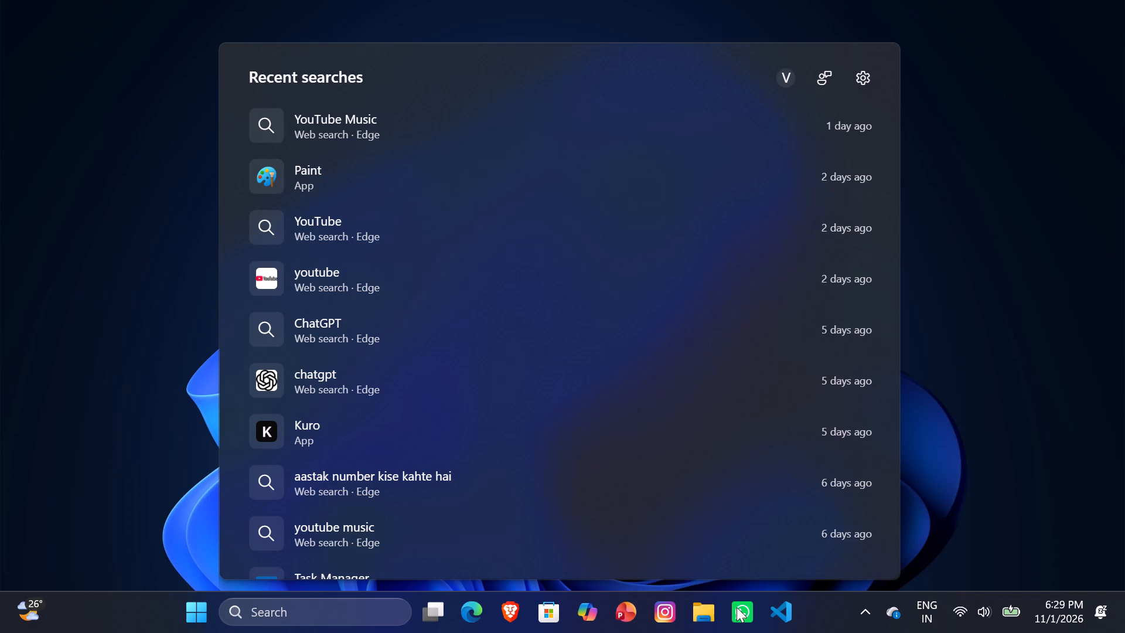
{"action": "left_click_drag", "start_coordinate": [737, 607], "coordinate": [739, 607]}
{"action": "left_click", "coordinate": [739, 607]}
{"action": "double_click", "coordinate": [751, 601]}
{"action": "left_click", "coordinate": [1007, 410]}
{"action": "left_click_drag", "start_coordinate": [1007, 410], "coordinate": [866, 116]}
Dismiss the recent searches and close the virtual desktop Desktop 1, which holds the WhatsApp window.
{"action": "double_click", "coordinate": [888, 30]}
{"action": "triple_click", "coordinate": [1025, 132]}
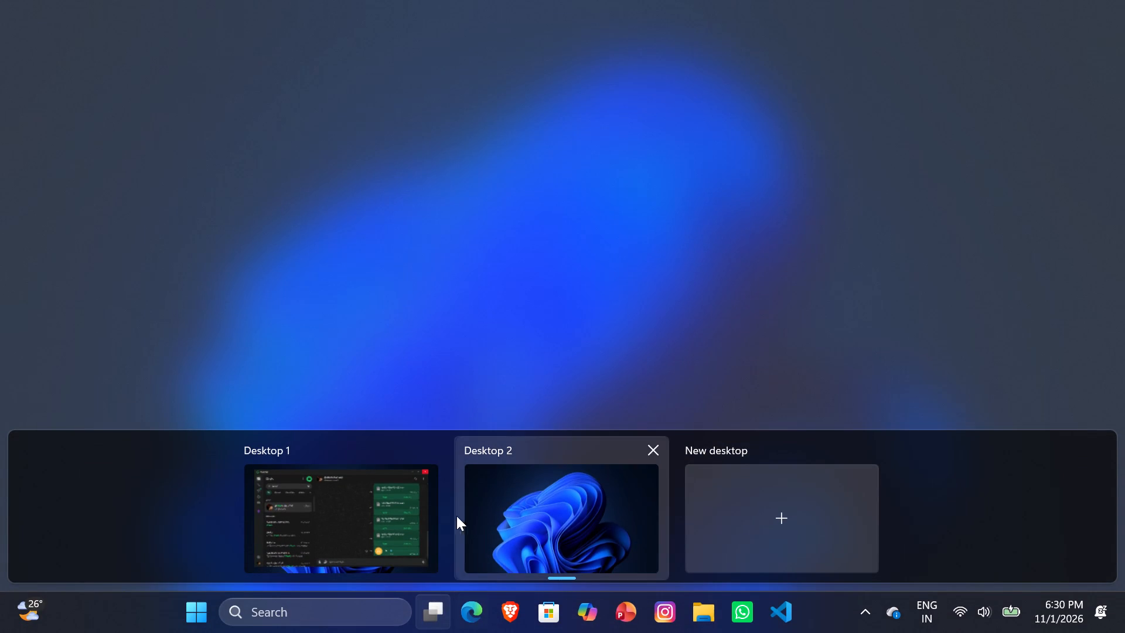
{"action": "left_click", "coordinate": [433, 447]}
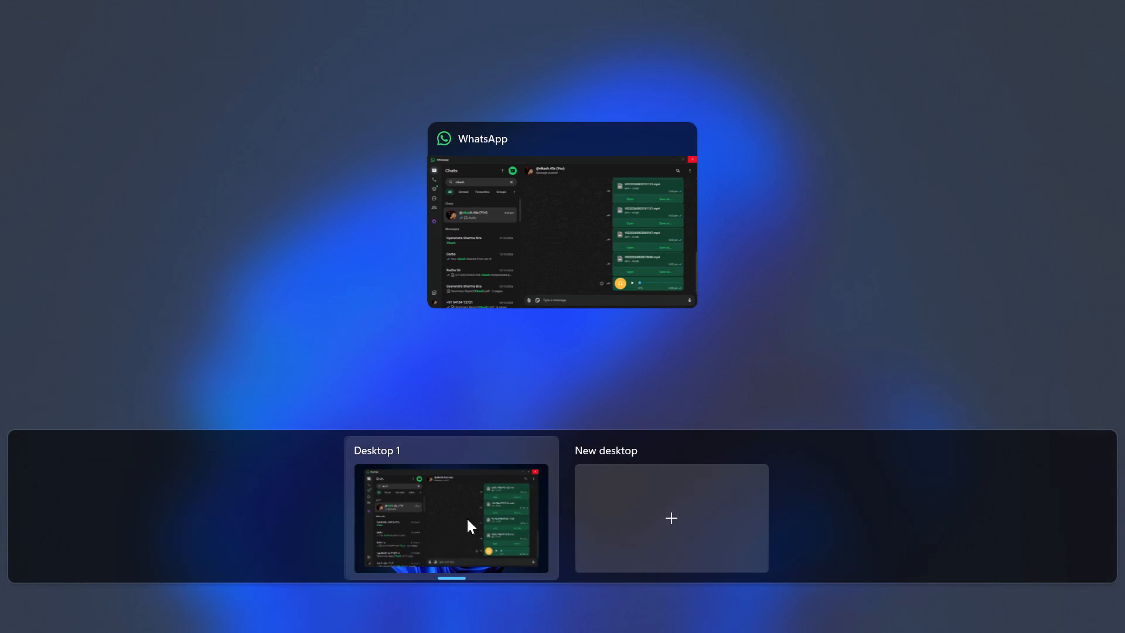
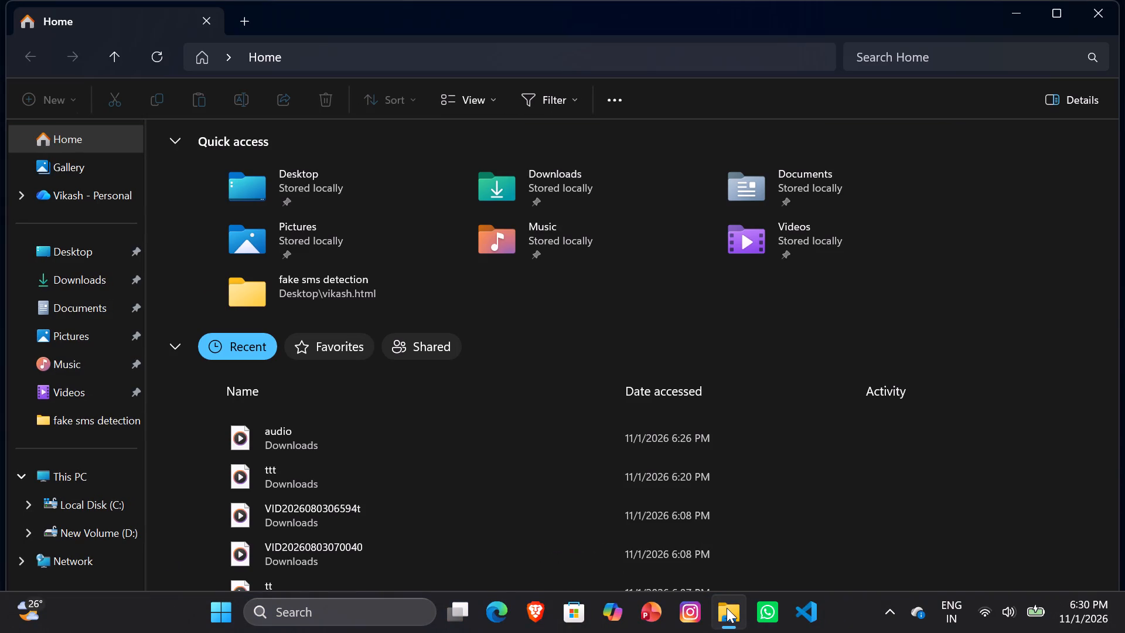
Show File Explorer's list of pinned and frequent folders.
{"action": "right_click", "coordinate": [727, 608]}
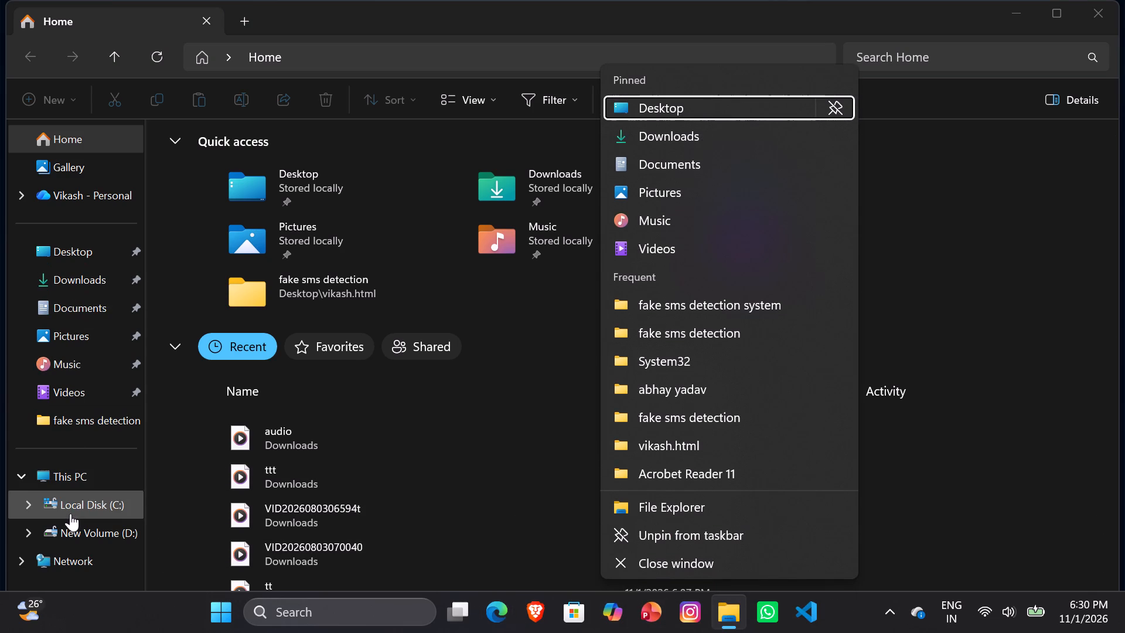
Open the exported train video from New Volume (D:) in Media Player.
{"action": "left_click", "coordinate": [82, 533]}
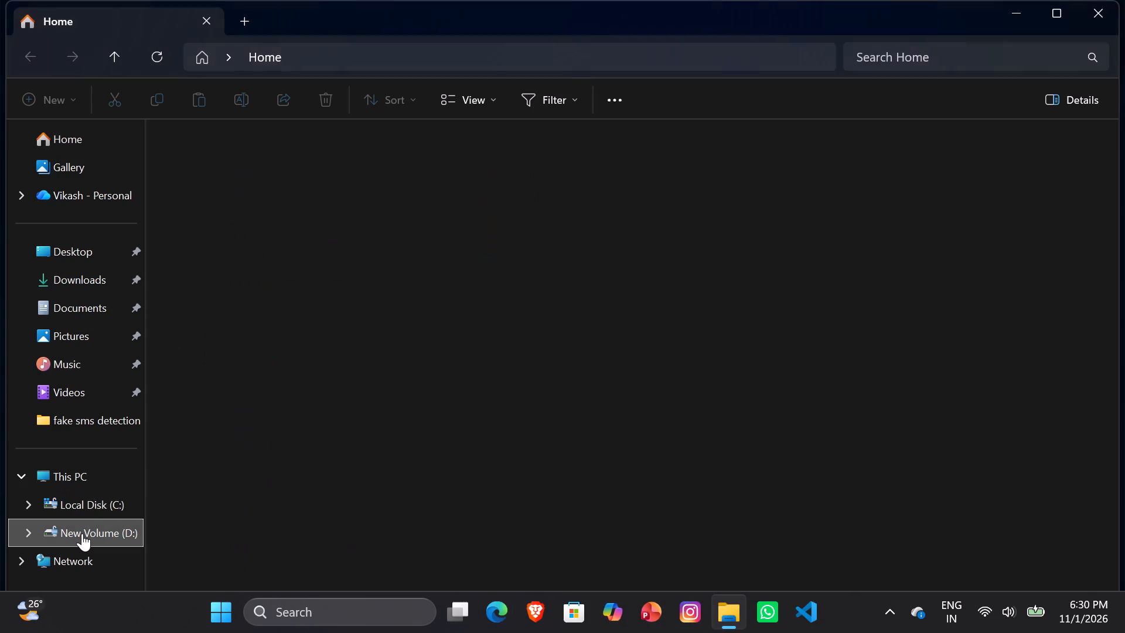
{"action": "left_click", "coordinate": [196, 146]}
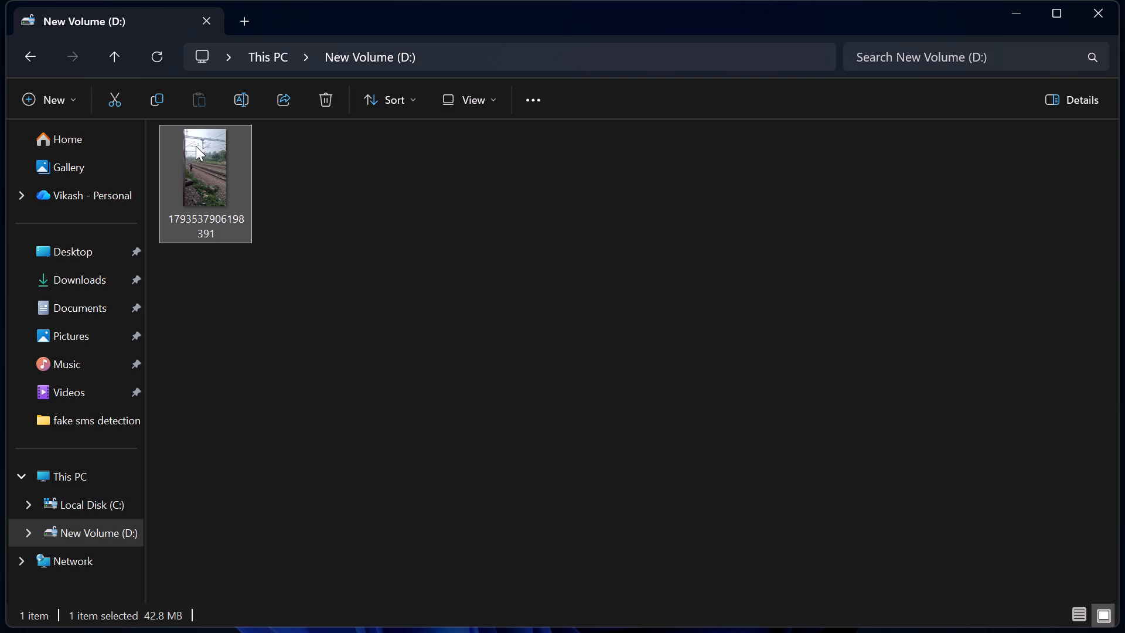
{"action": "left_click", "coordinate": [196, 146]}
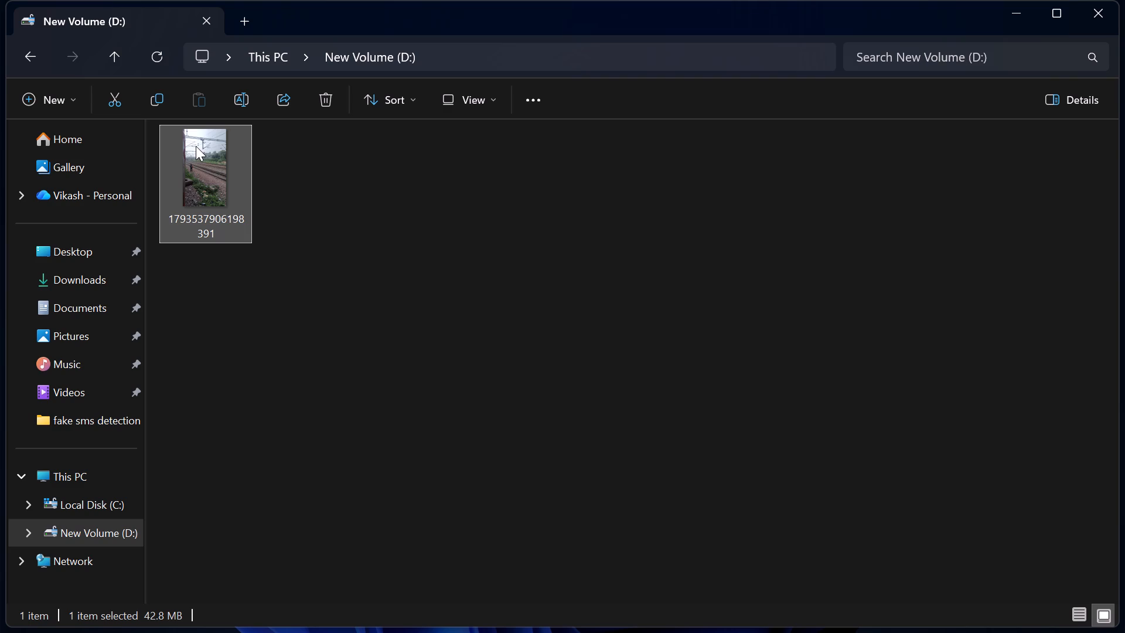
{"action": "left_click", "coordinate": [196, 146]}
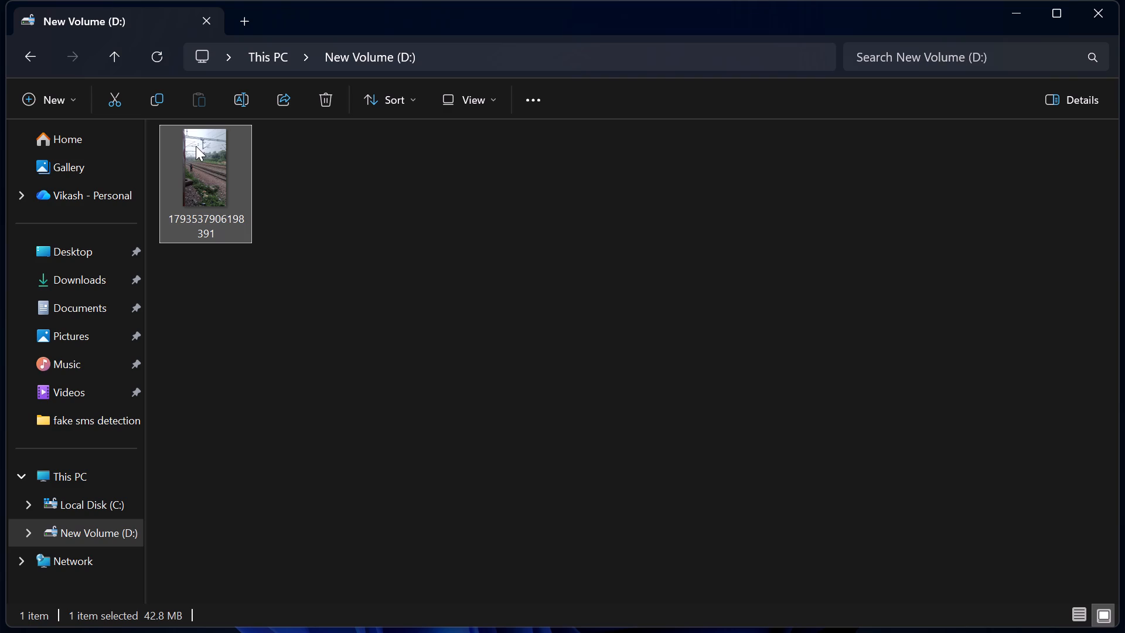
{"action": "triple_click", "coordinate": [196, 146]}
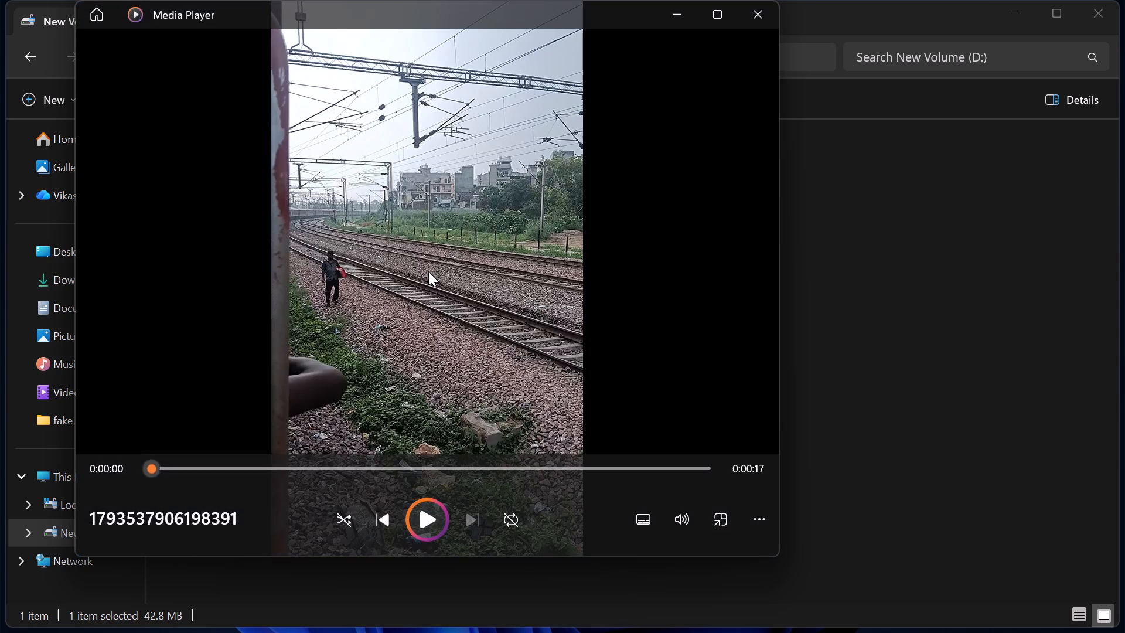
Maximise the player window and play the exported train video from the beginning to review it.
{"action": "left_click", "coordinate": [431, 519]}
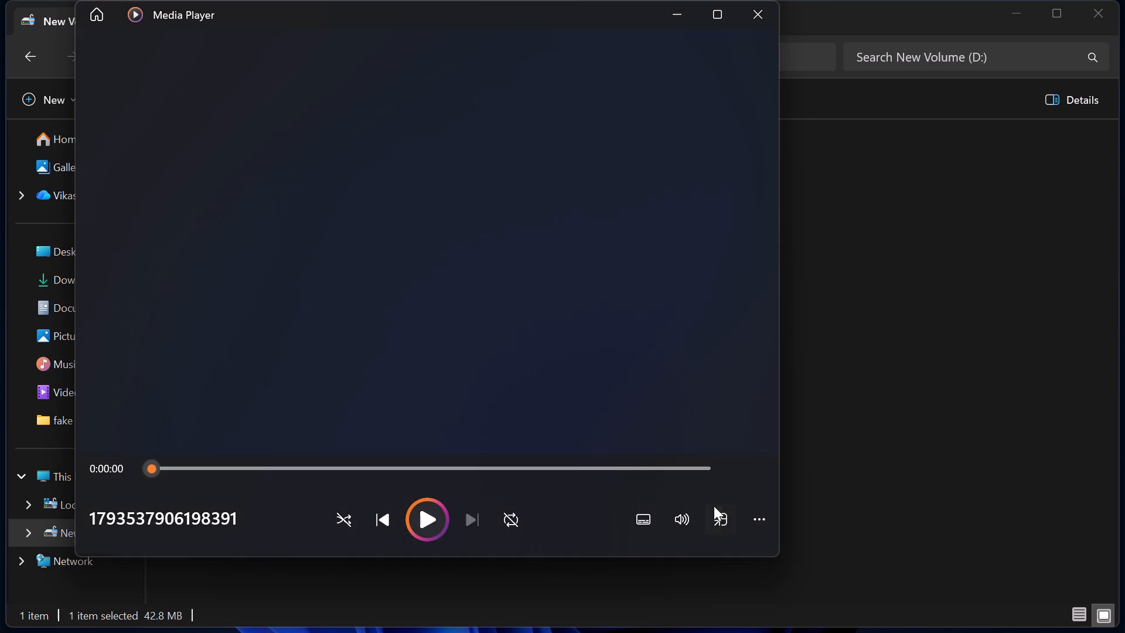
{"action": "left_click", "coordinate": [714, 509]}
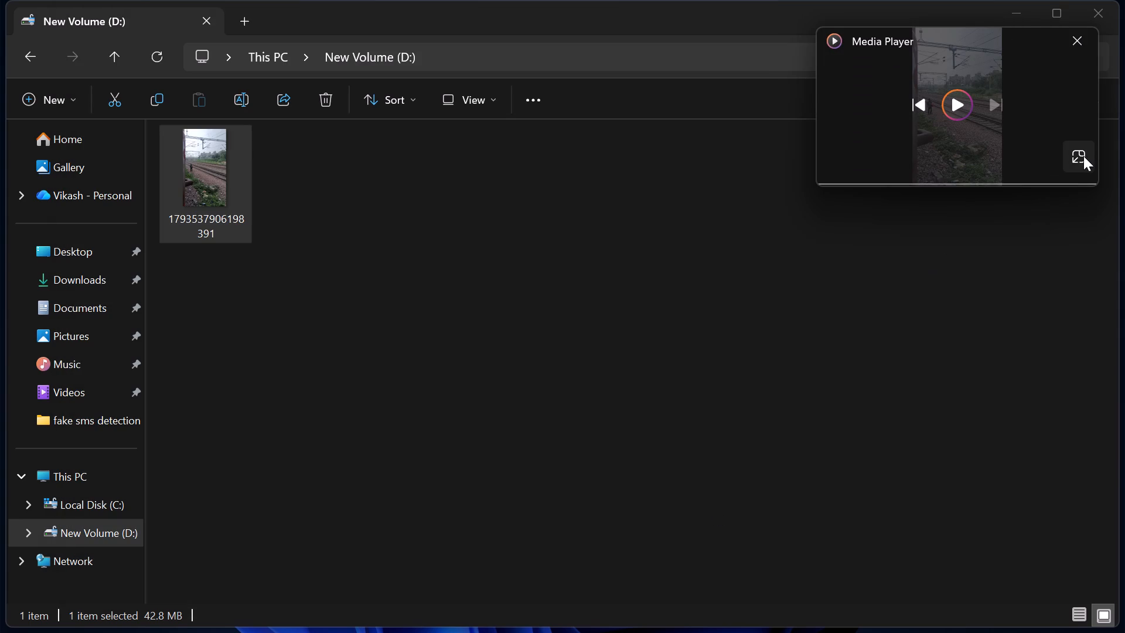
{"action": "left_click", "coordinate": [1083, 156]}
{"action": "left_click", "coordinate": [721, 18]}
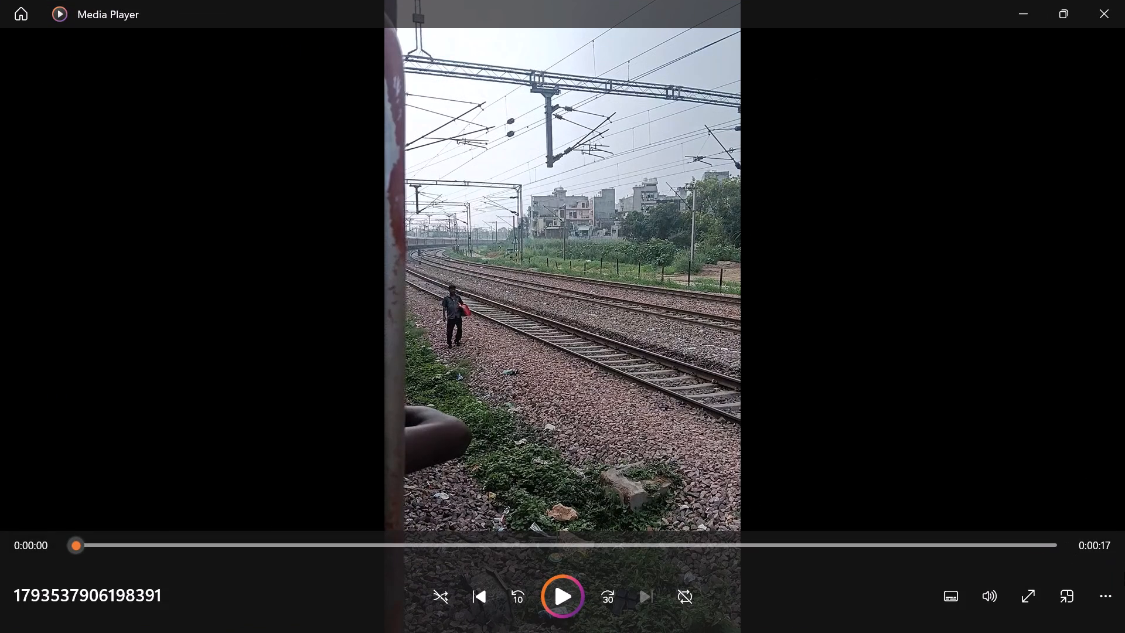
{"action": "left_click", "coordinate": [1095, 588]}
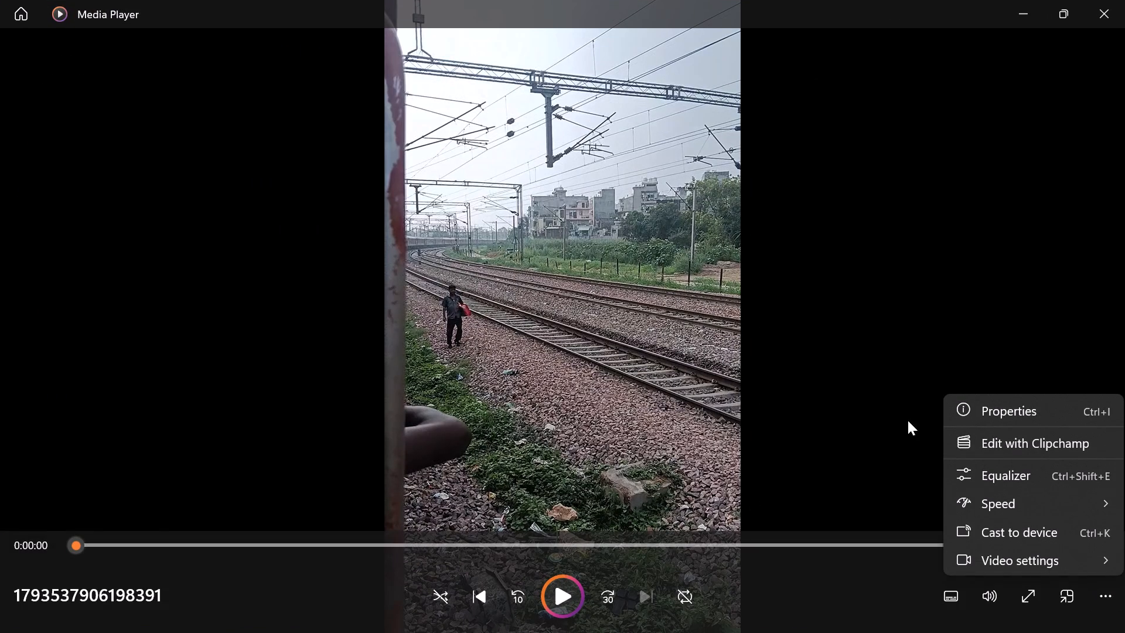
{"action": "left_click", "coordinate": [822, 385]}
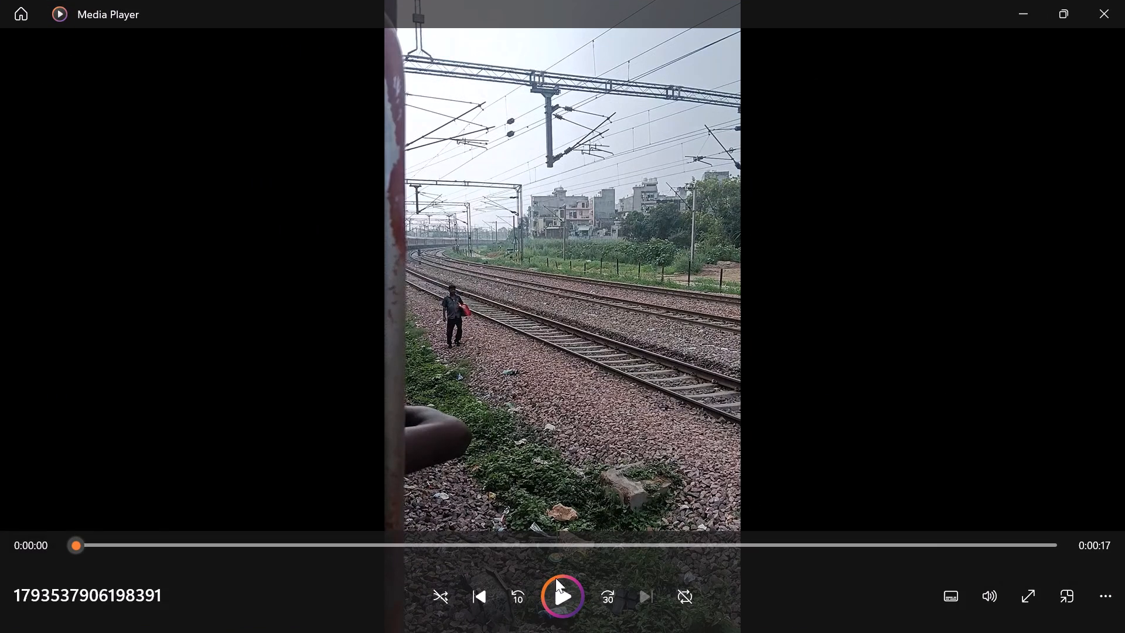
{"action": "left_click", "coordinate": [561, 588]}
{"action": "left_click", "coordinate": [561, 588]}
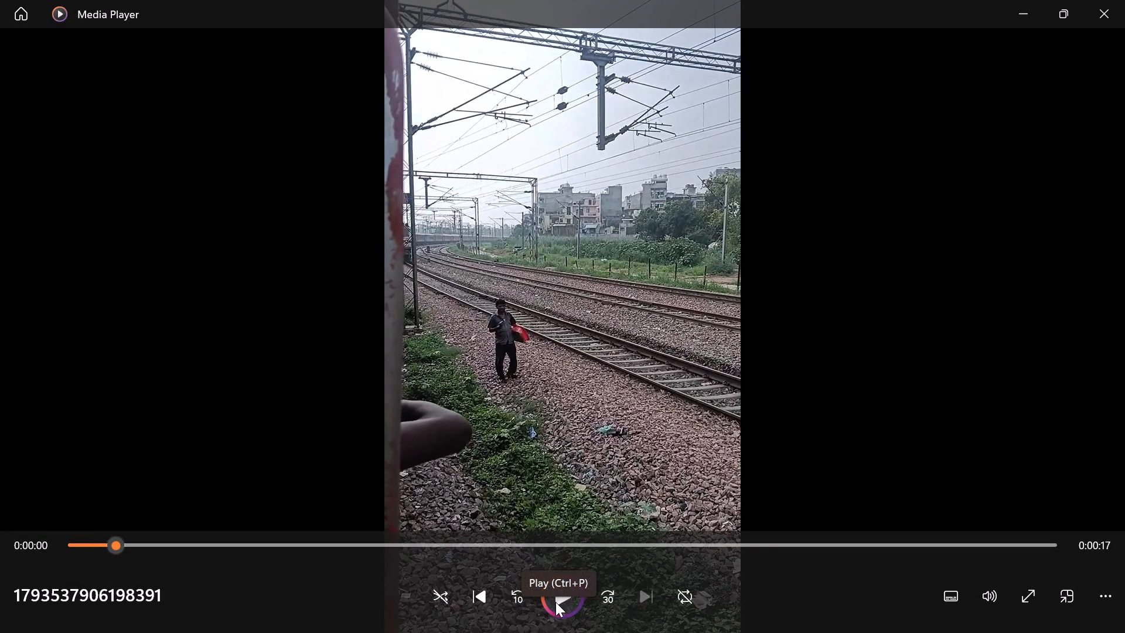
{"action": "left_click", "coordinate": [555, 600]}
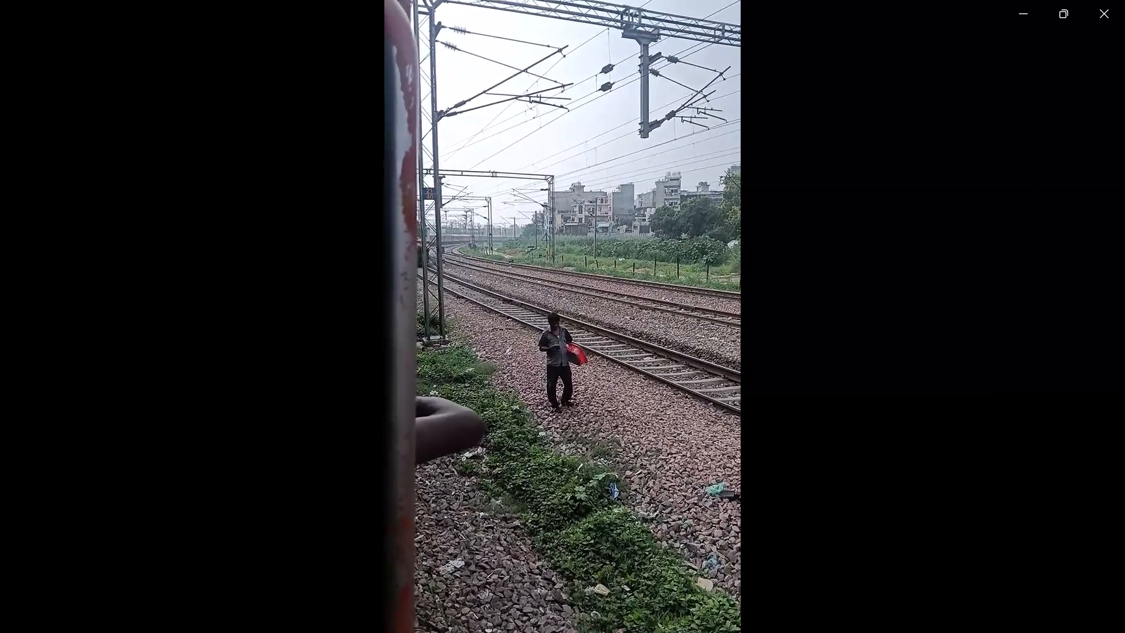
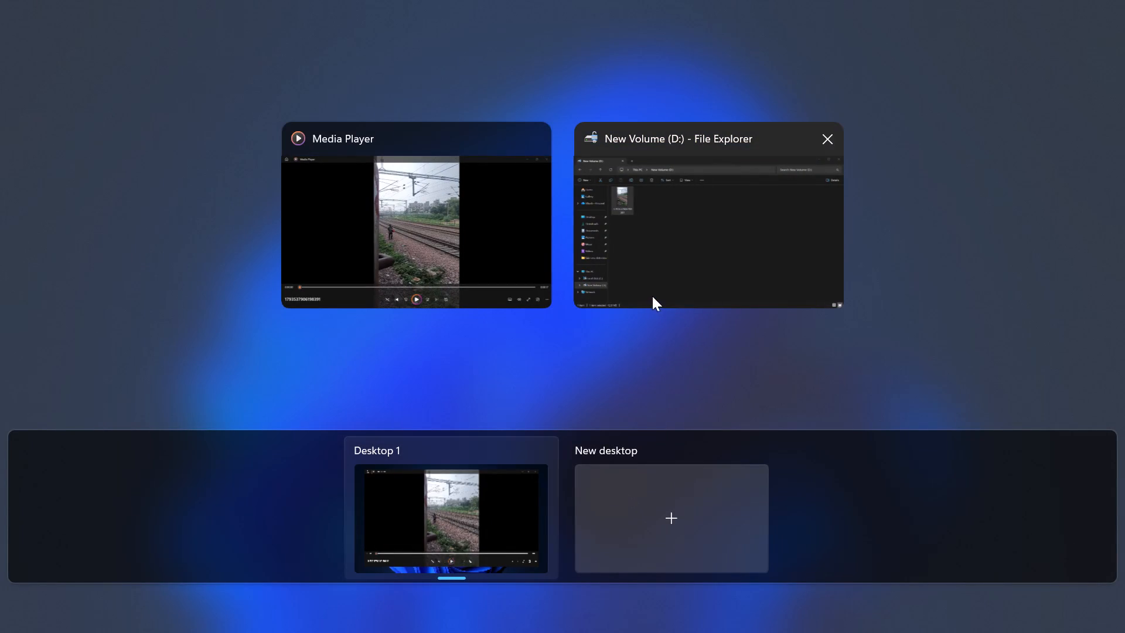
{"action": "left_click", "coordinate": [601, 510]}
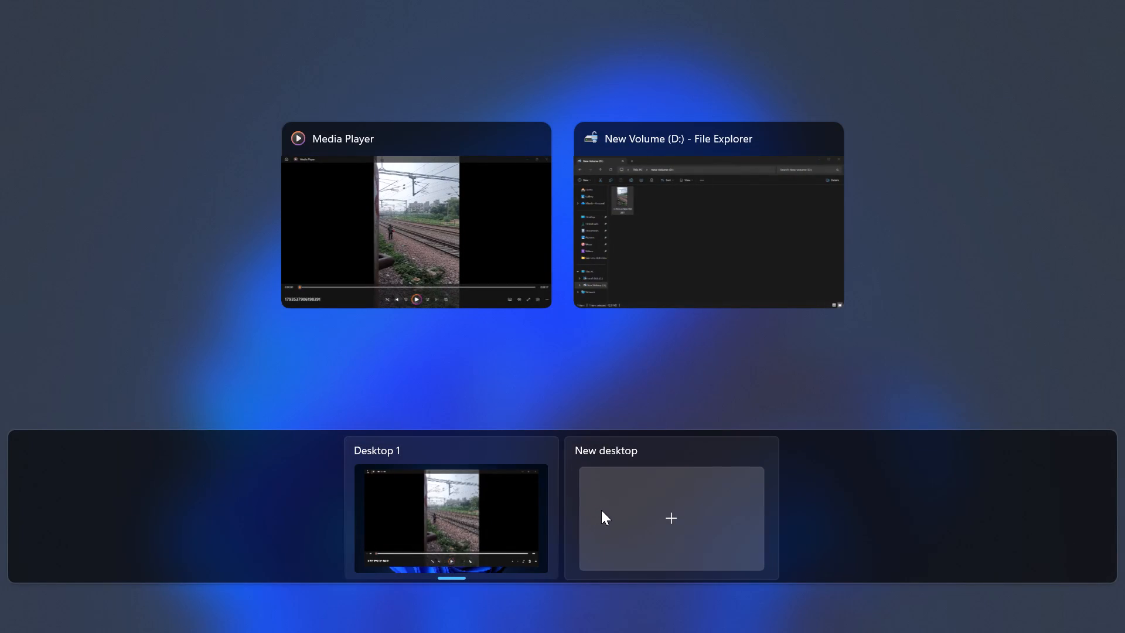
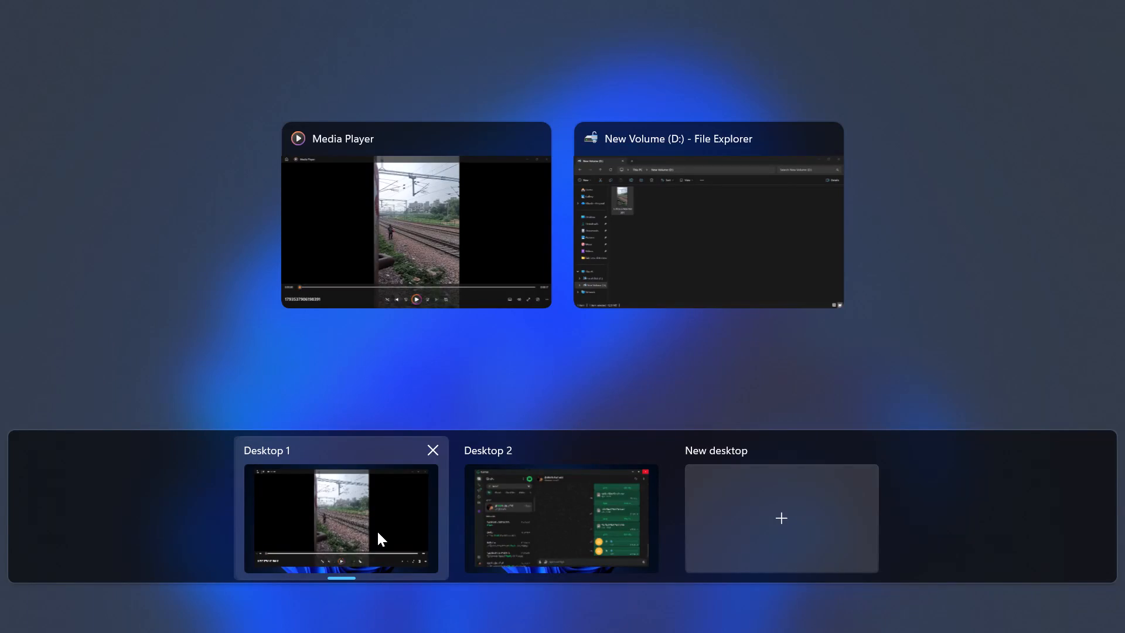
Return to Desktop 1 and close the Media Player window showing the exported train video.
{"action": "left_click", "coordinate": [381, 492]}
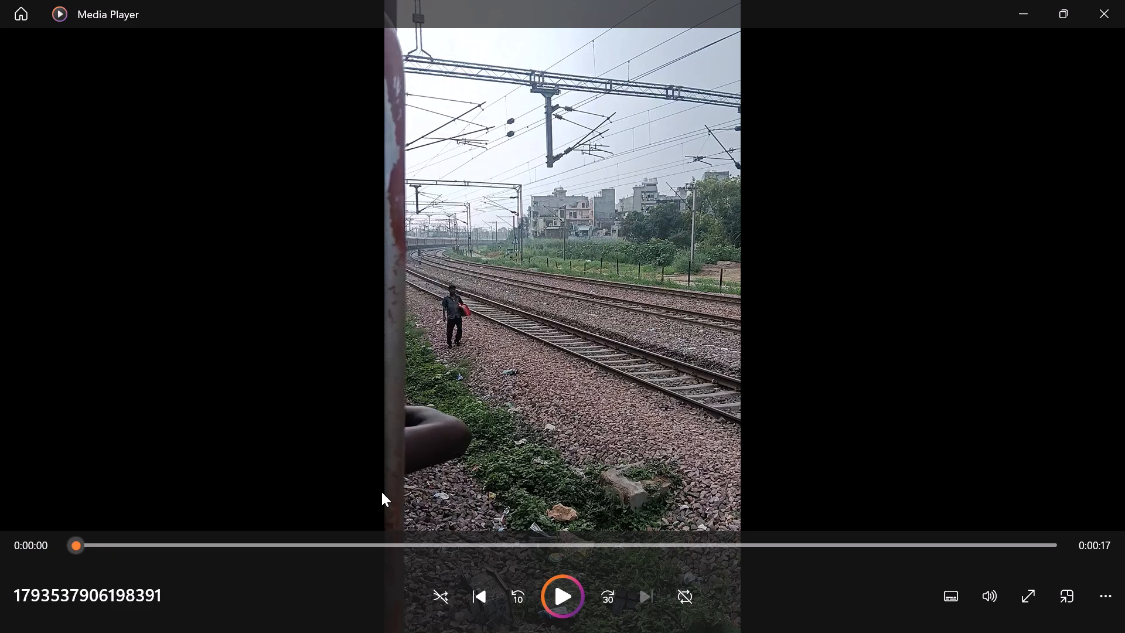
{"action": "left_click", "coordinate": [1101, 19]}
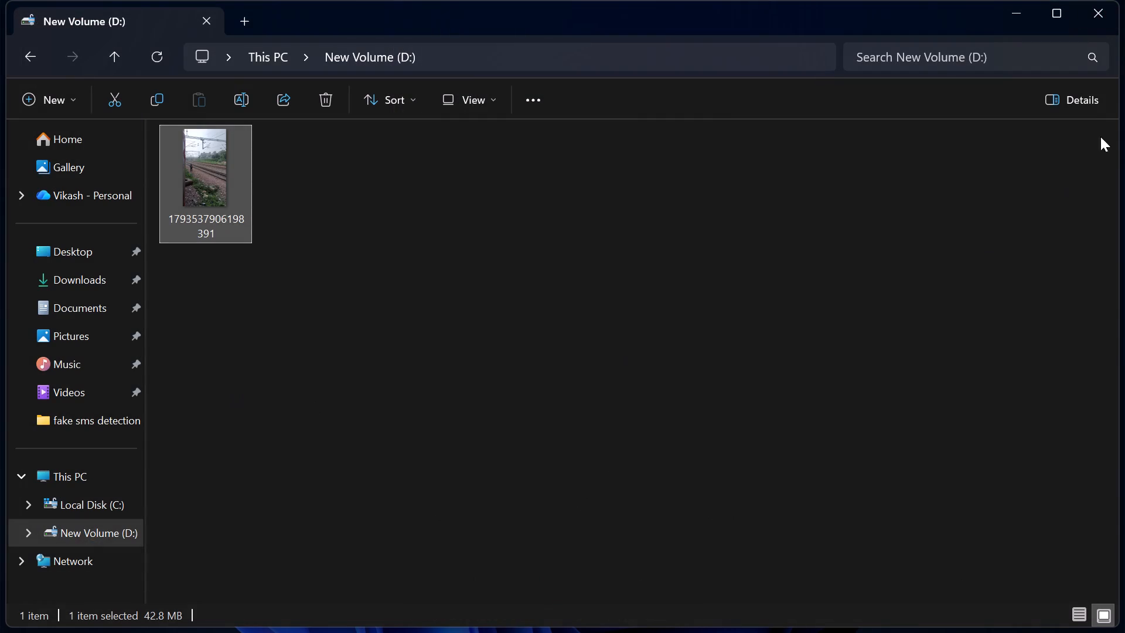
Close the New Volume (D:) window and return to Desktop 1.
{"action": "left_click", "coordinate": [1111, 12]}
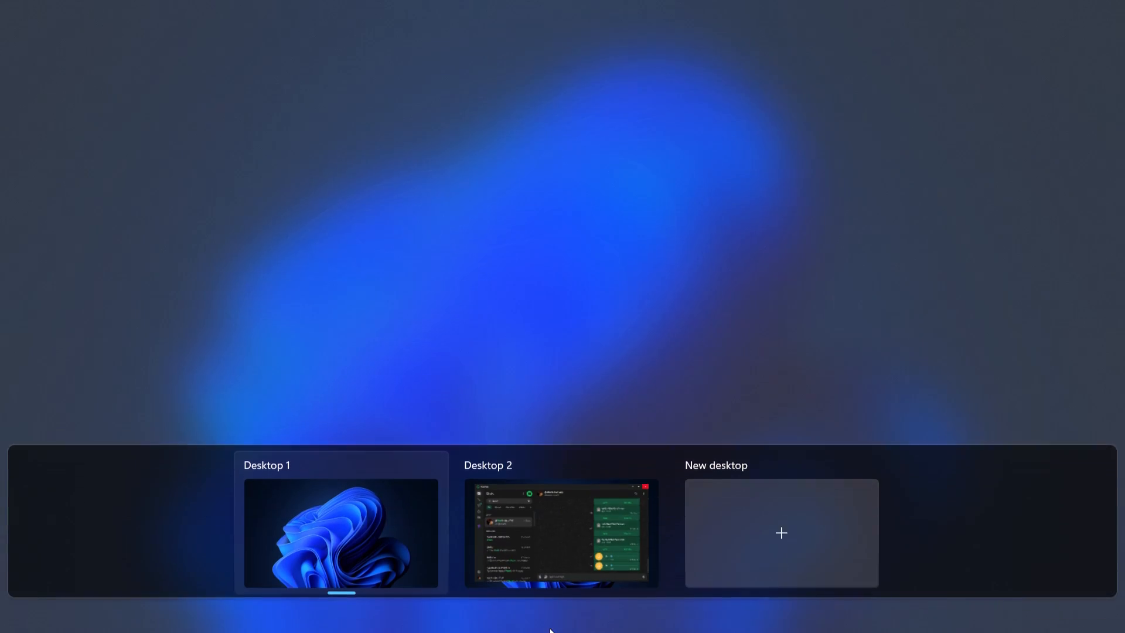
{"action": "left_click", "coordinate": [300, 506]}
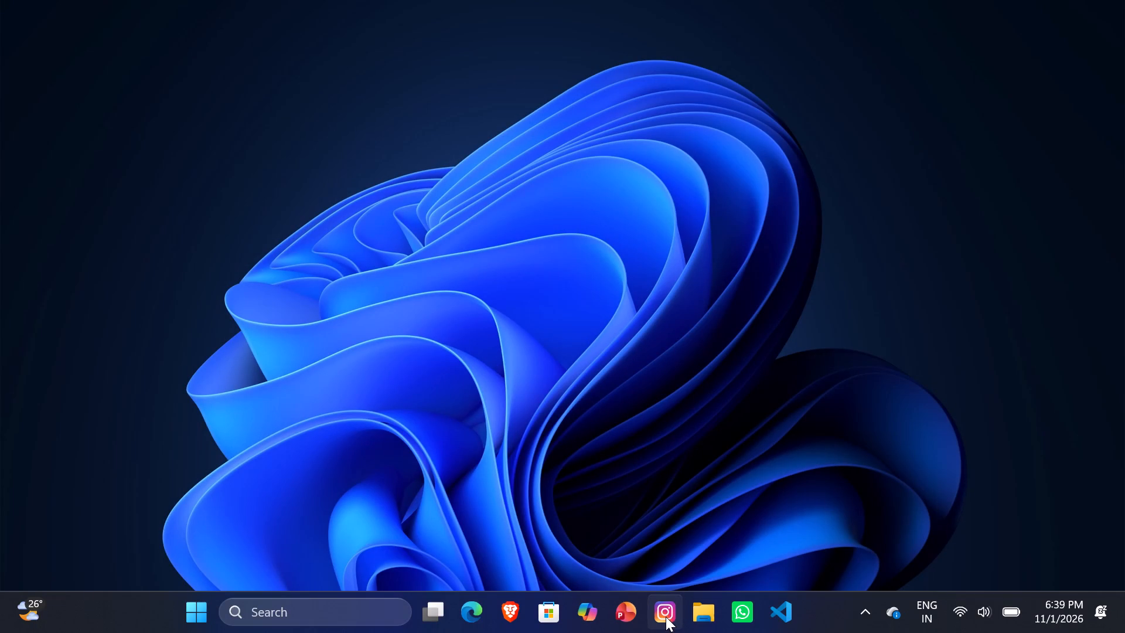
Launch VN and open the existing 0:17 train project with 7 clips.
{"action": "left_click", "coordinate": [322, 612]}
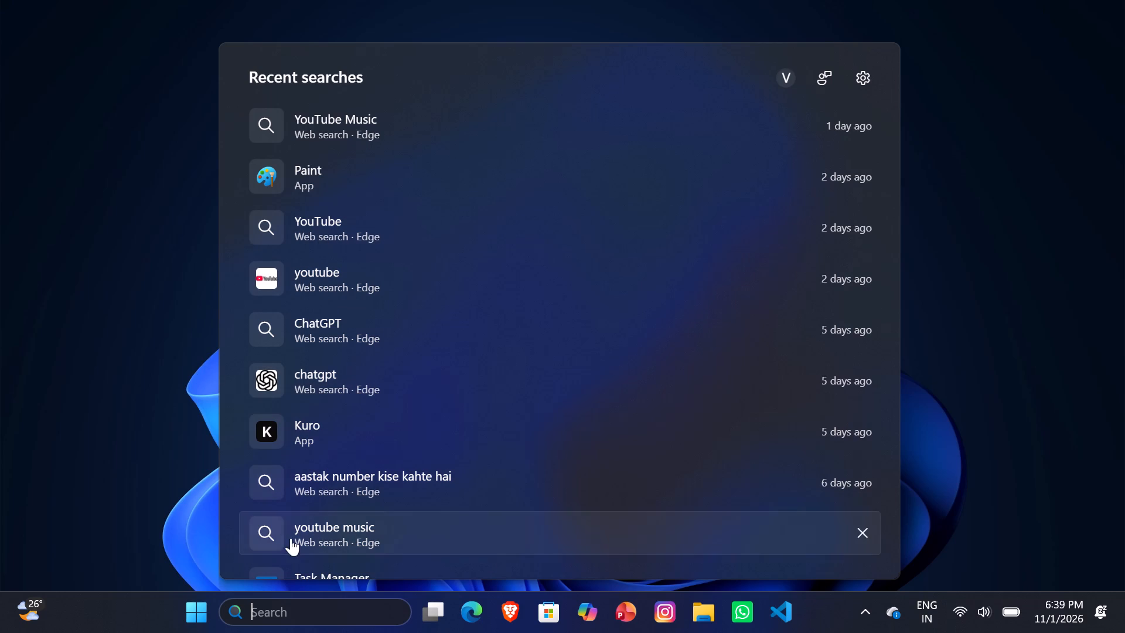
{"action": "type", "text": "vm"}
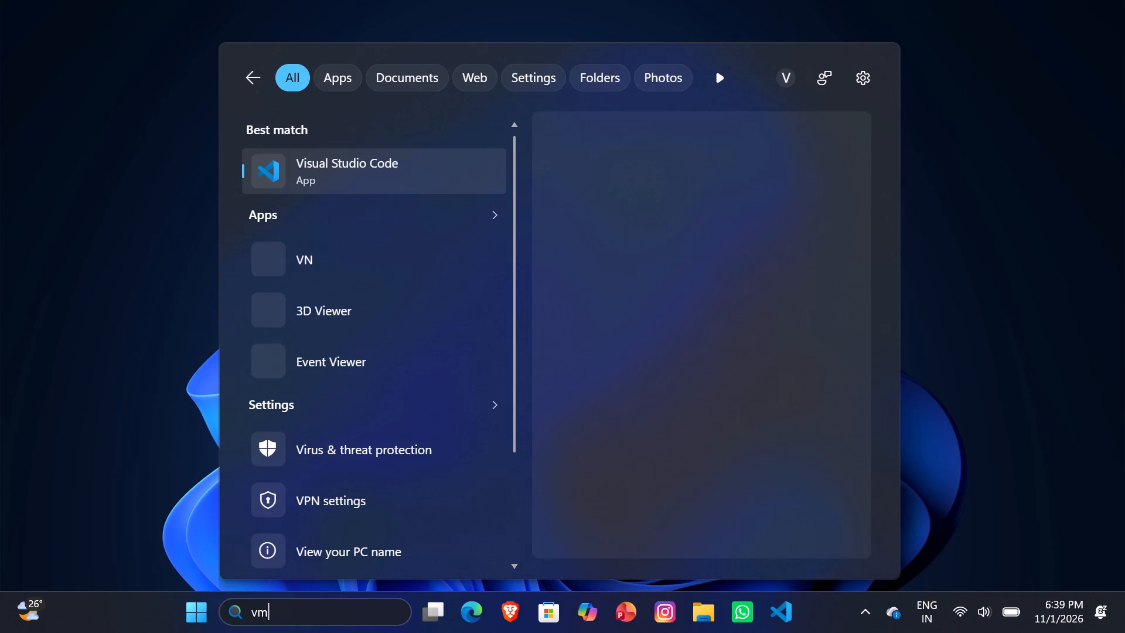
{"action": "key", "text": "BackSpace"}
{"action": "key", "text": "n"}
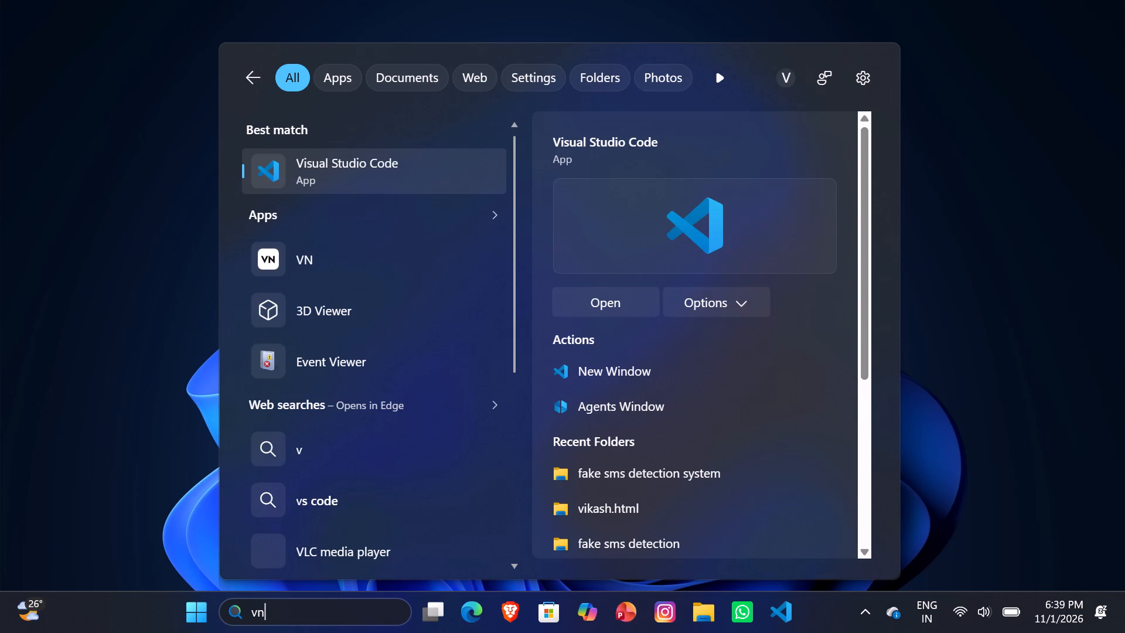
{"action": "double_click", "coordinate": [315, 173]}
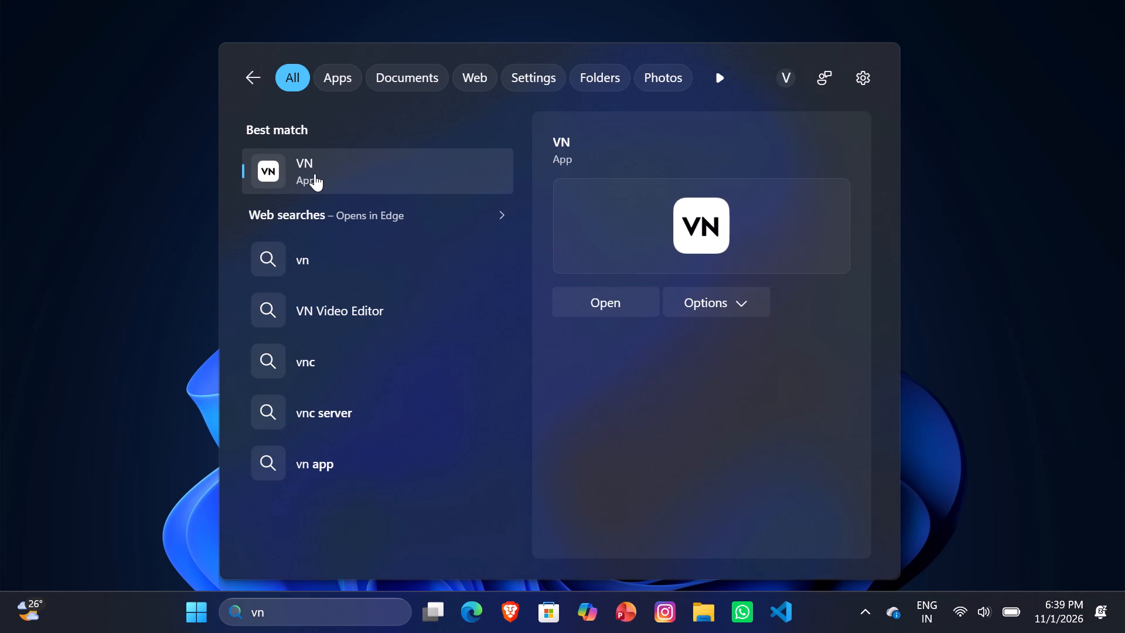
{"action": "left_click", "coordinate": [585, 299]}
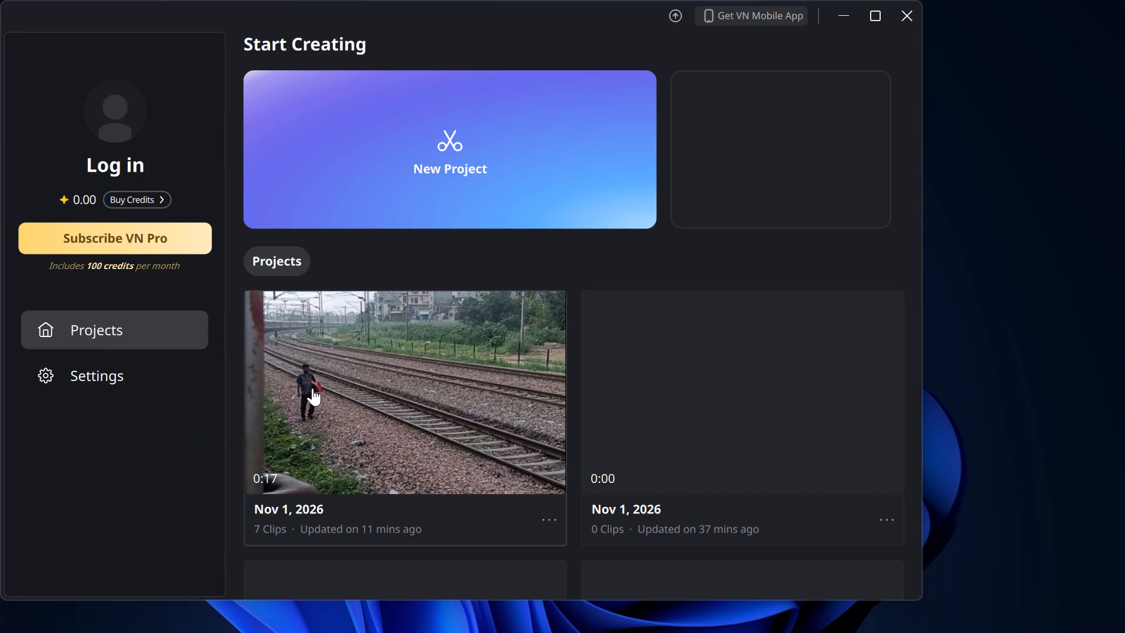
{"action": "left_click", "coordinate": [306, 389]}
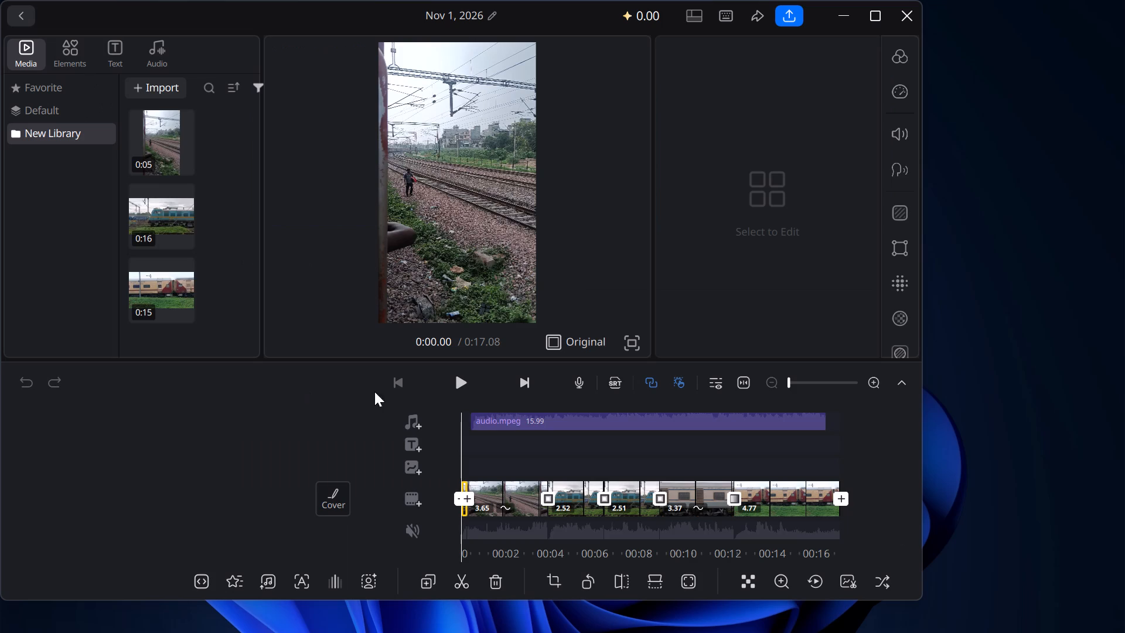
Add the audio2 file from Downloads as a music track at the start of the timeline.
{"action": "left_click", "coordinate": [418, 423]}
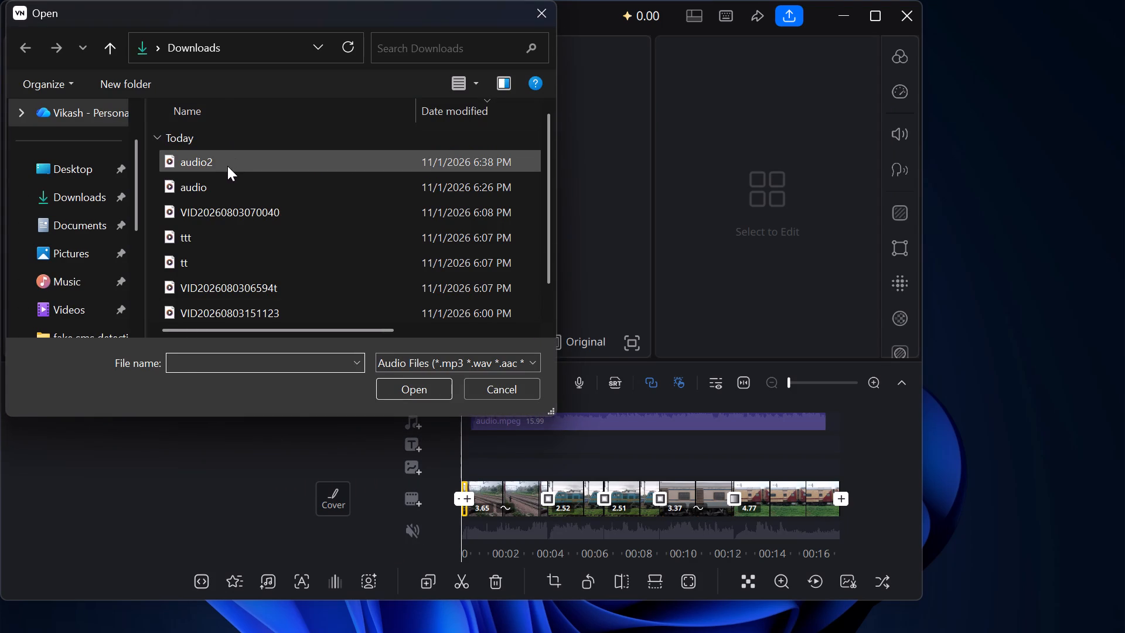
{"action": "left_click", "coordinate": [227, 166]}
{"action": "left_click", "coordinate": [396, 394]}
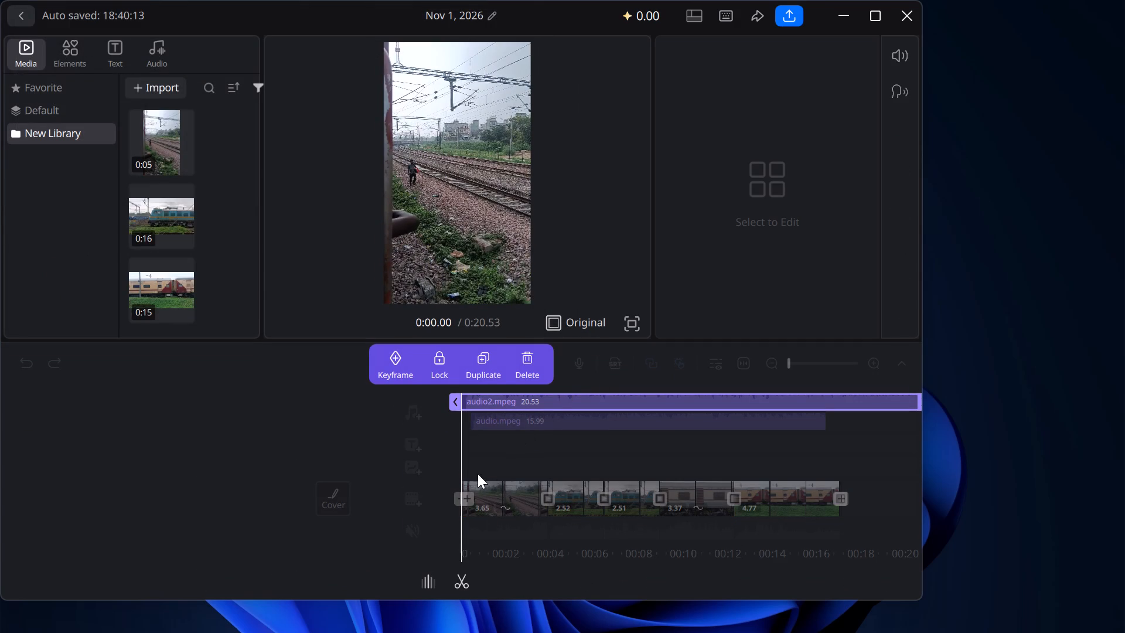
Delete the old audio.mpeg music clip from the timeline.
{"action": "left_click", "coordinate": [499, 417]}
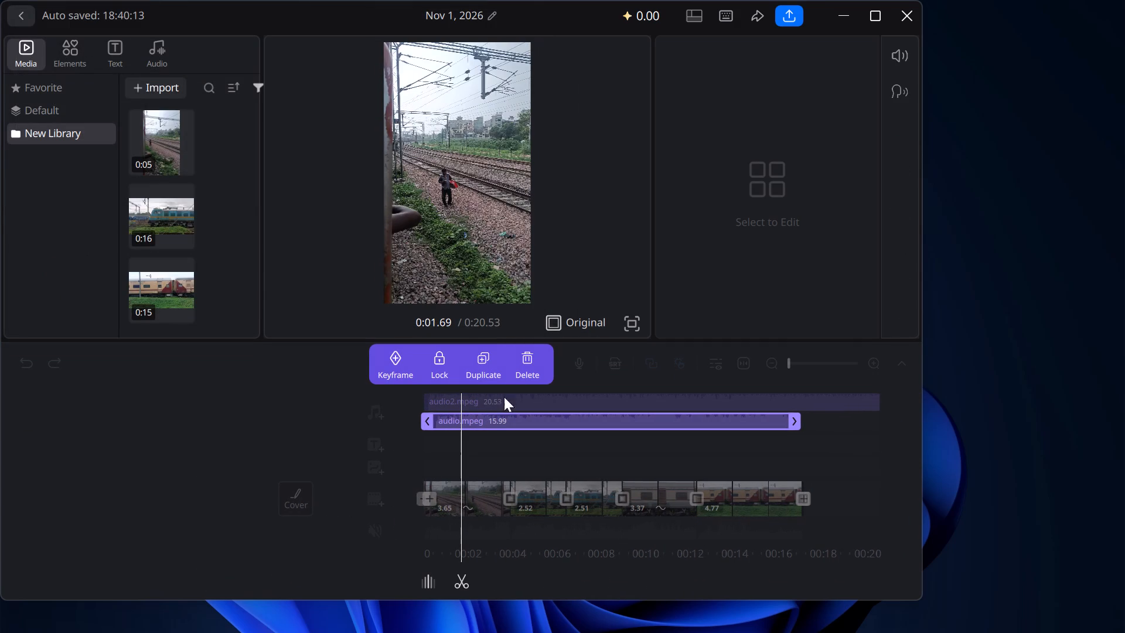
{"action": "left_click", "coordinate": [529, 350]}
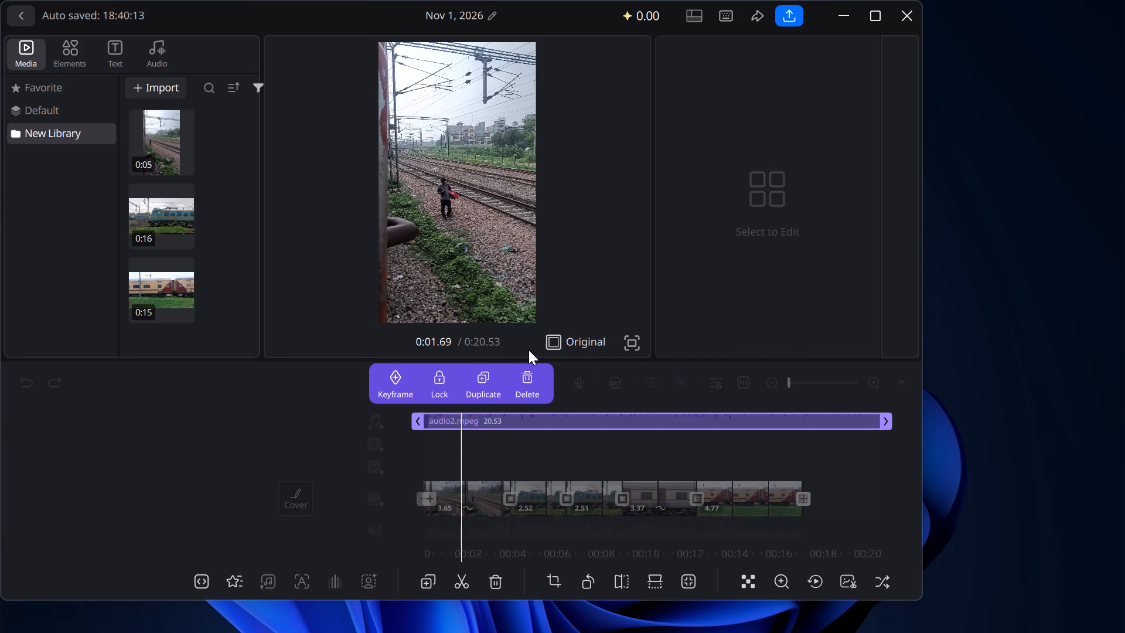
{"action": "left_click", "coordinate": [302, 395]}
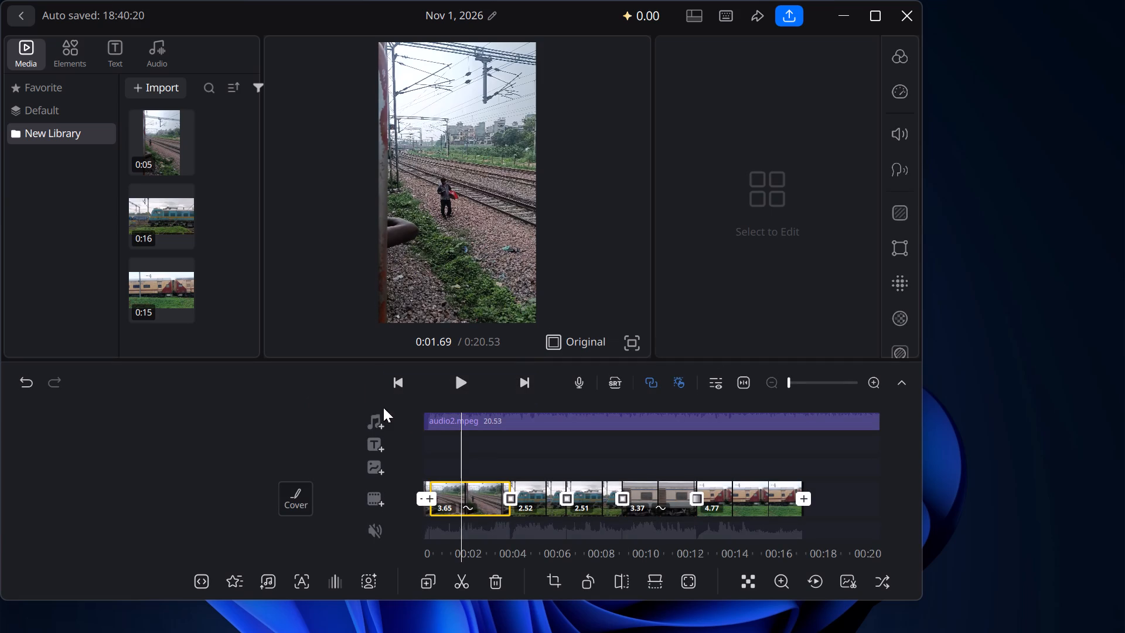
Play the timeline from the start to check the clips against the audio2 music, and return the playhead to the beginning.
{"action": "scroll", "coordinate": [471, 501], "scroll_direction": "right", "scroll_amount": 1}
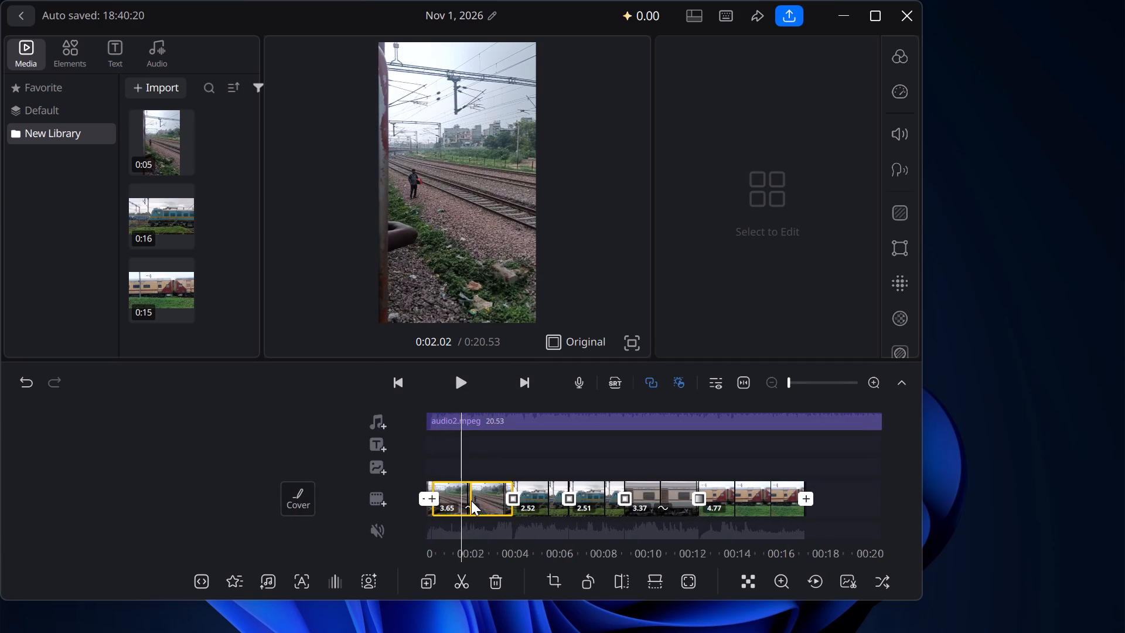
{"action": "scroll", "coordinate": [471, 501], "scroll_direction": "right", "scroll_amount": 2}
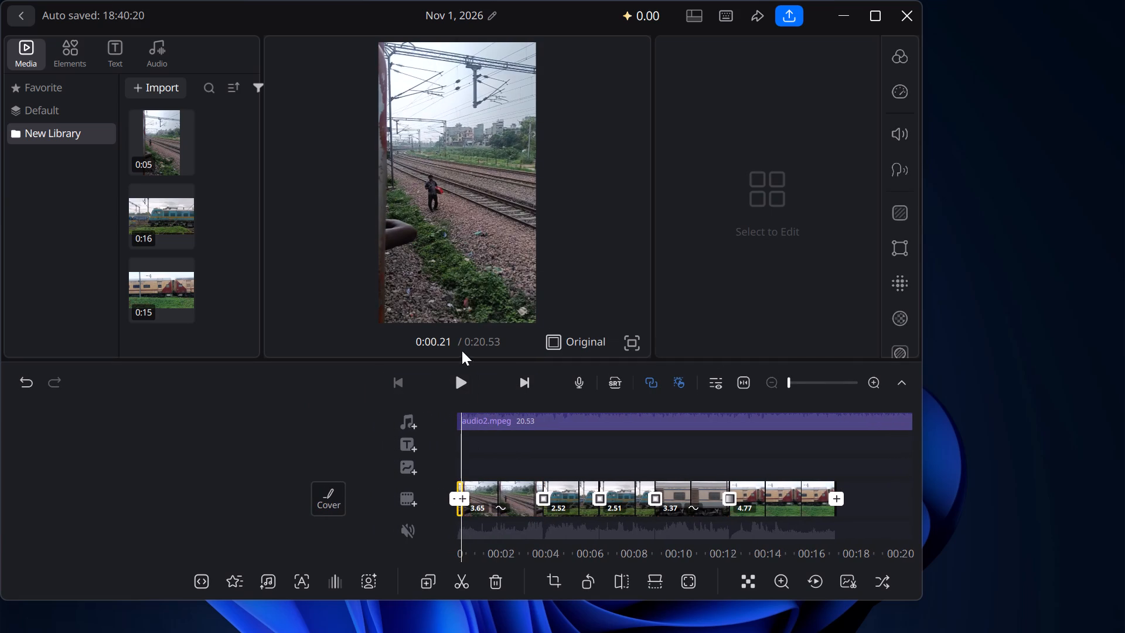
{"action": "left_click", "coordinate": [457, 373]}
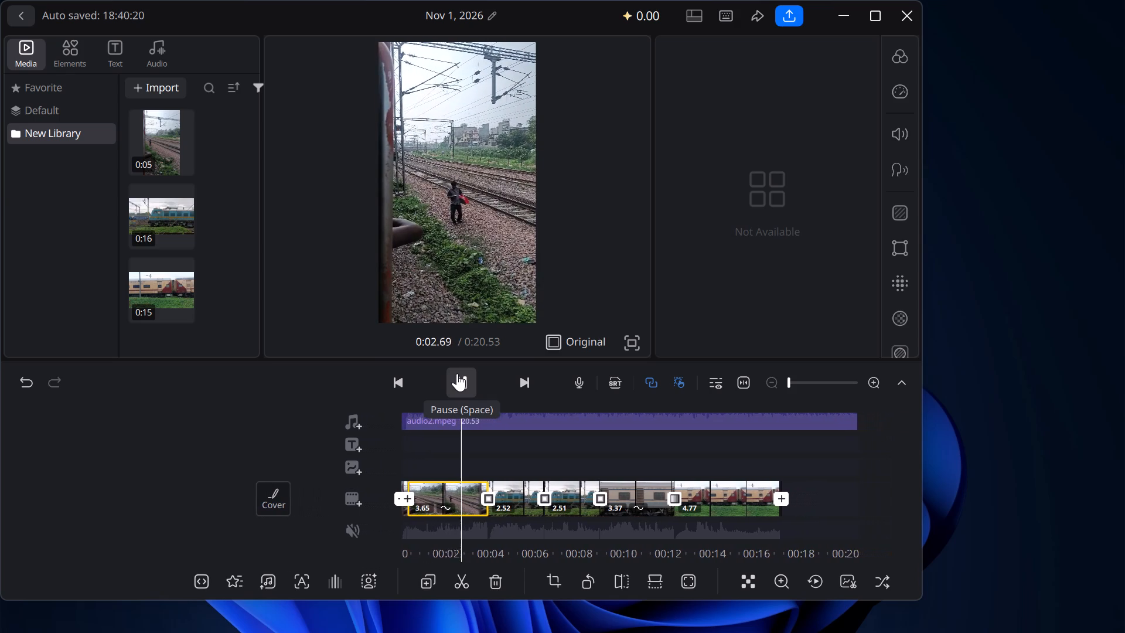
{"action": "left_click", "coordinate": [457, 373]}
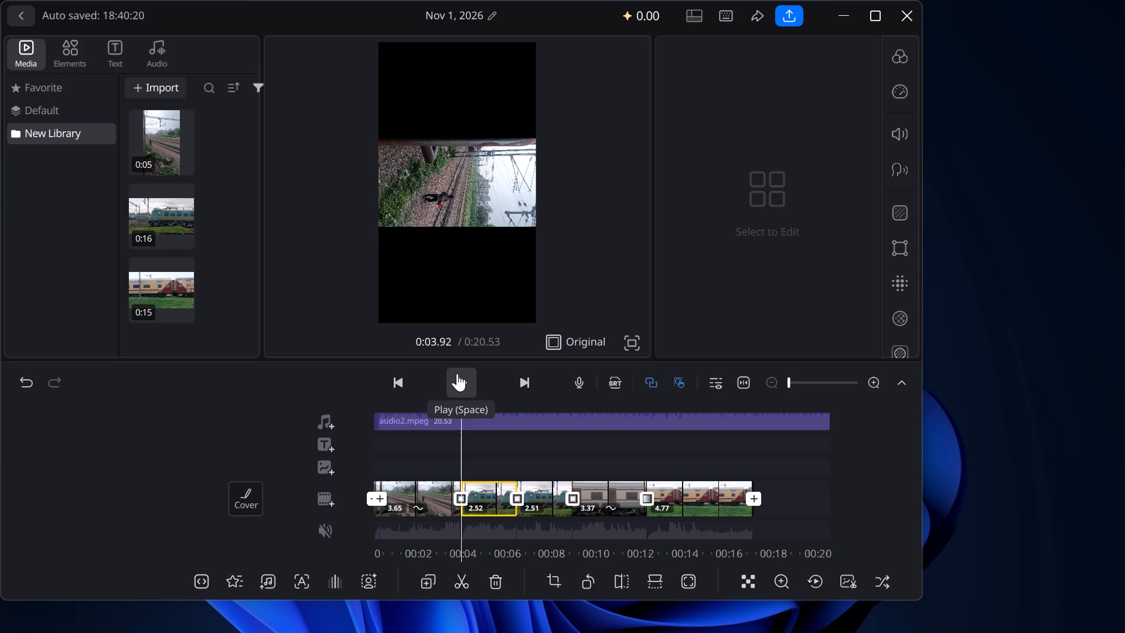
{"action": "left_click", "coordinate": [463, 380]}
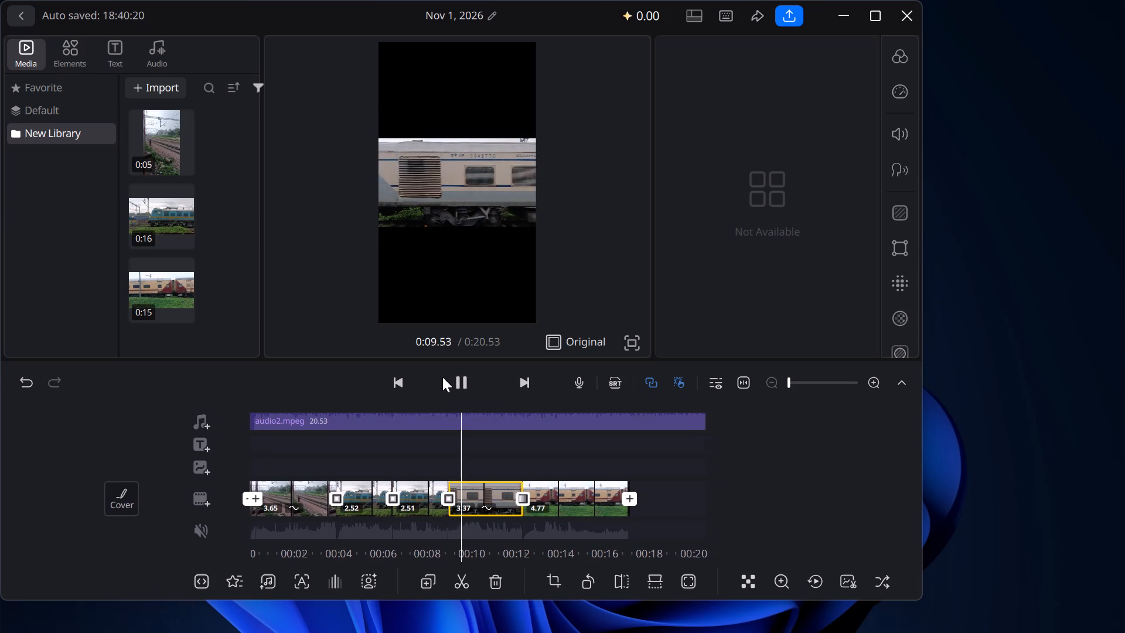
{"action": "scroll", "coordinate": [298, 465], "scroll_direction": "right", "scroll_amount": 5}
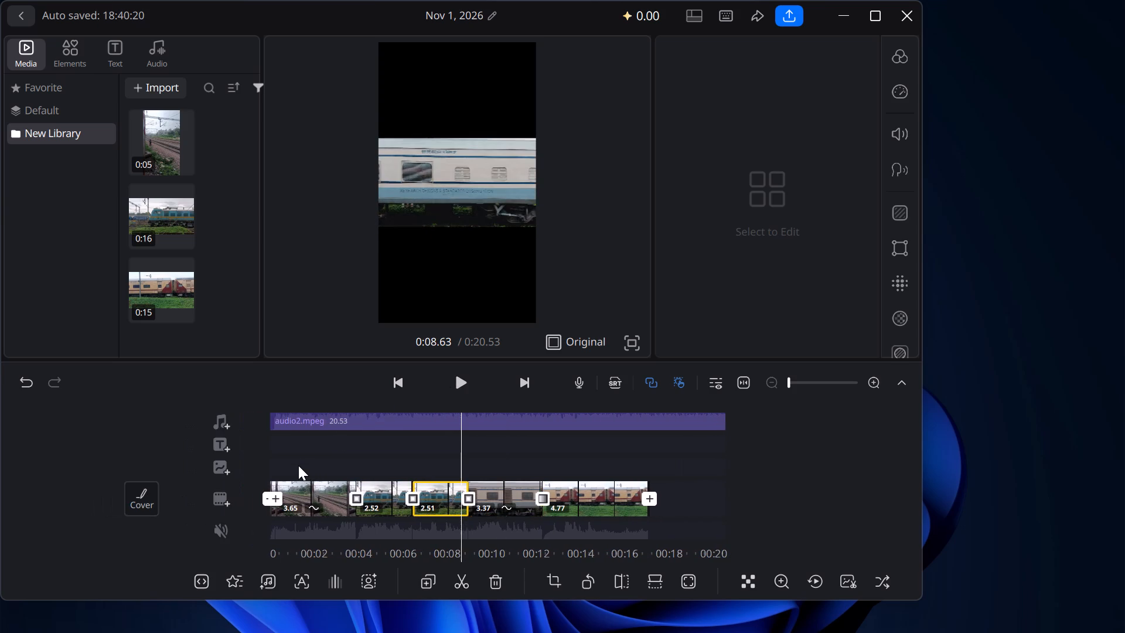
{"action": "scroll", "coordinate": [298, 465], "scroll_direction": "right", "scroll_amount": 11}
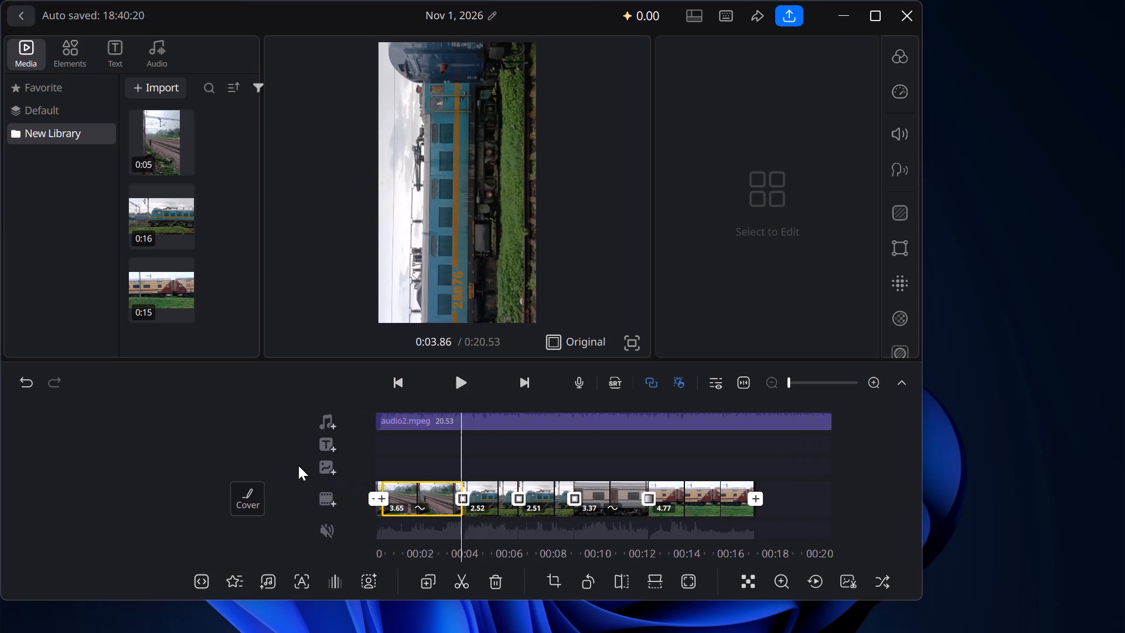
{"action": "scroll", "coordinate": [298, 465], "scroll_direction": "right", "scroll_amount": 2}
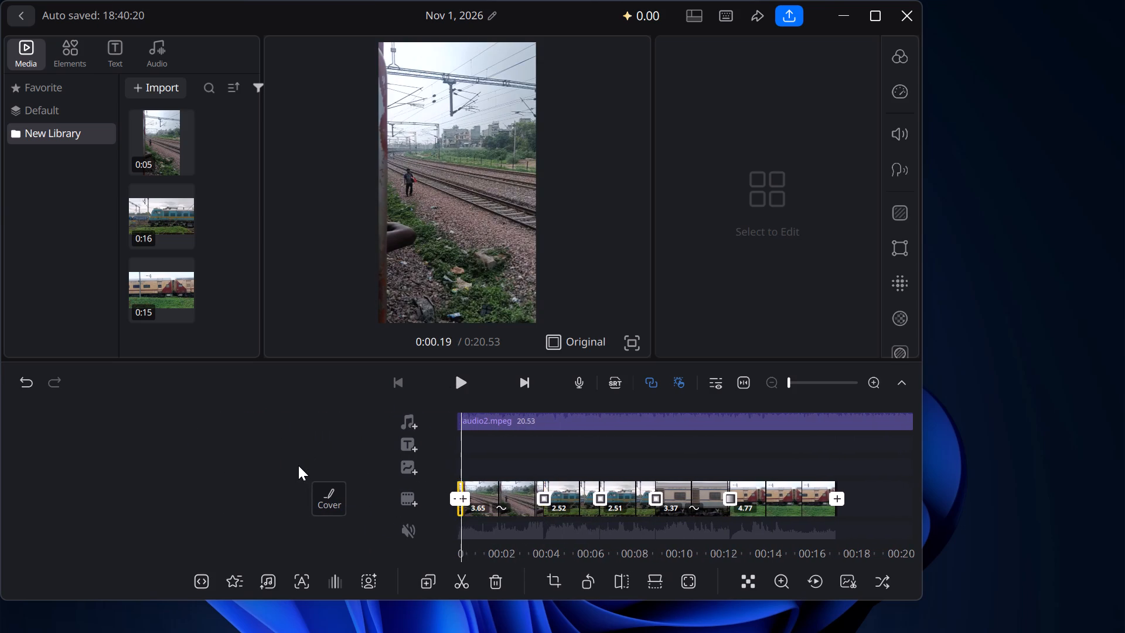
{"action": "scroll", "coordinate": [298, 465], "scroll_direction": "right", "scroll_amount": 2}
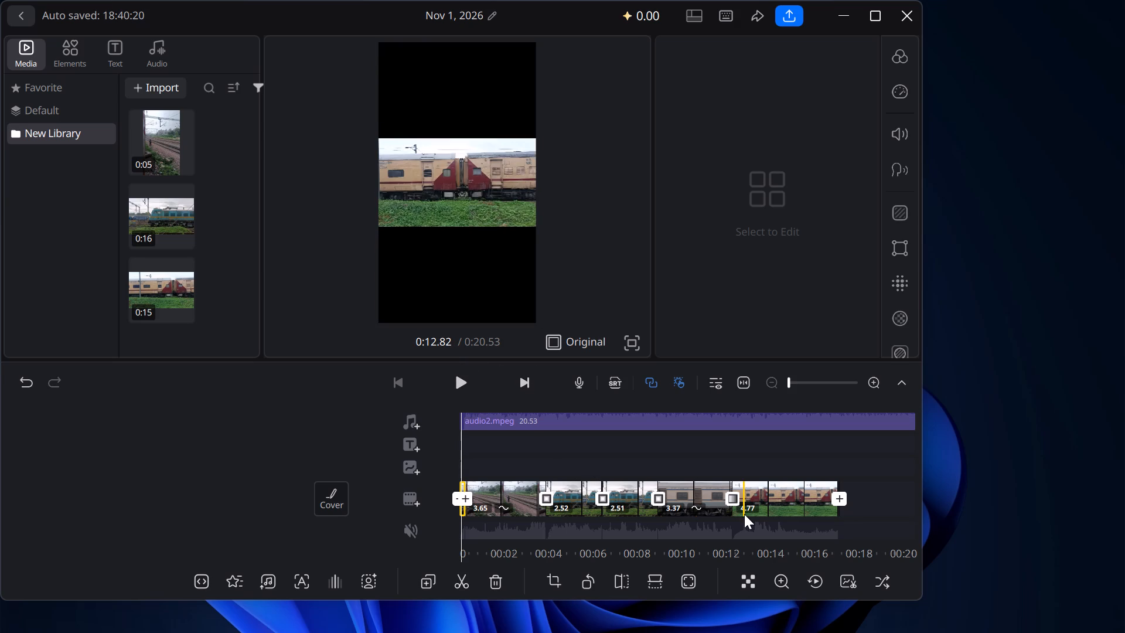
Apply a Custom speed curve to the short opening clip at the start of the timeline.
{"action": "scroll", "coordinate": [744, 514], "scroll_direction": "left", "scroll_amount": 2}
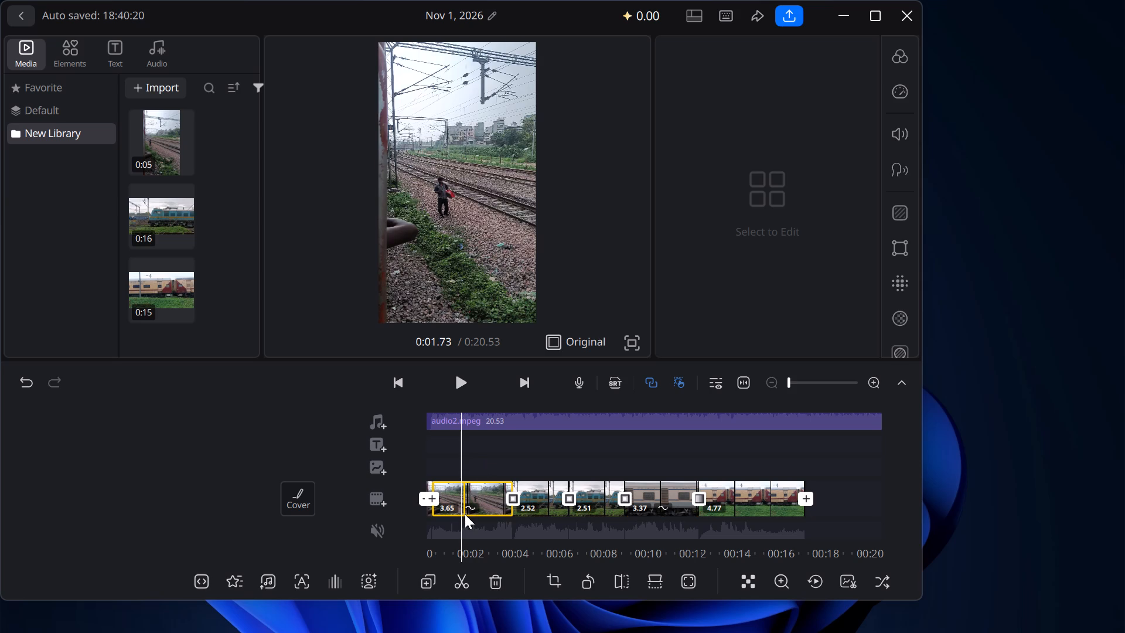
{"action": "scroll", "coordinate": [465, 514], "scroll_direction": "right", "scroll_amount": 3}
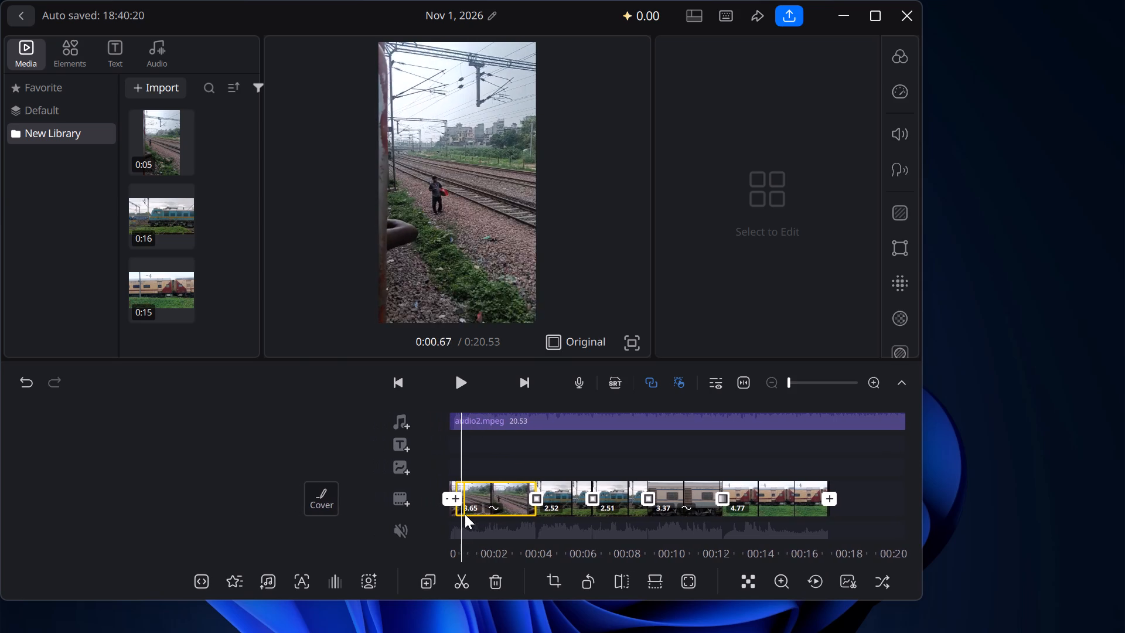
{"action": "scroll", "coordinate": [465, 514], "scroll_direction": "right", "scroll_amount": 1}
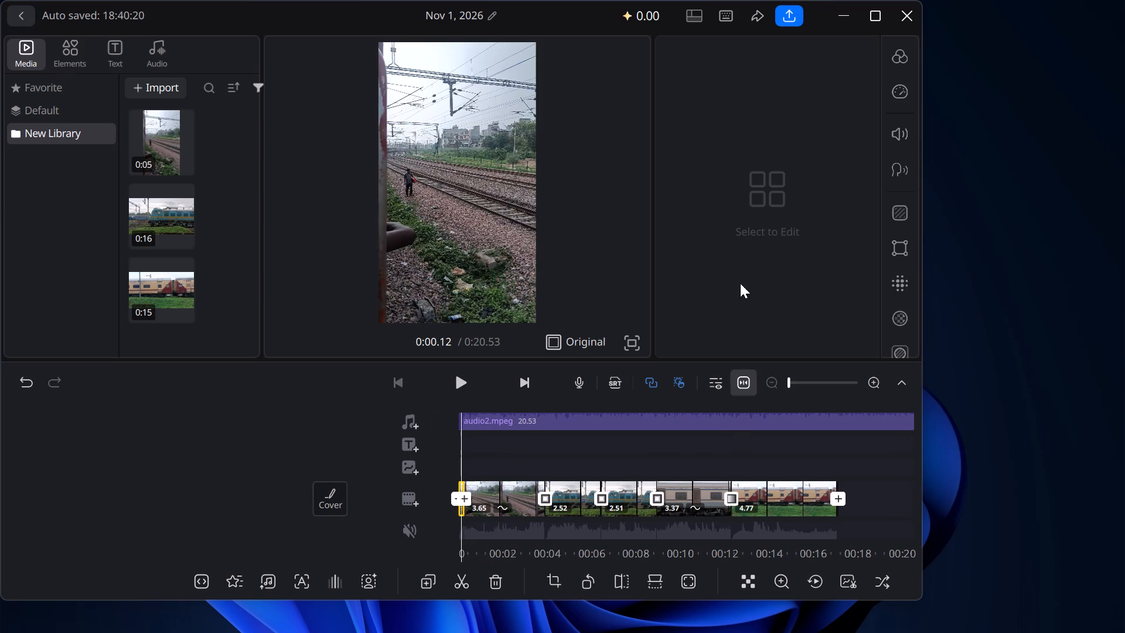
{"action": "left_click", "coordinate": [895, 81]}
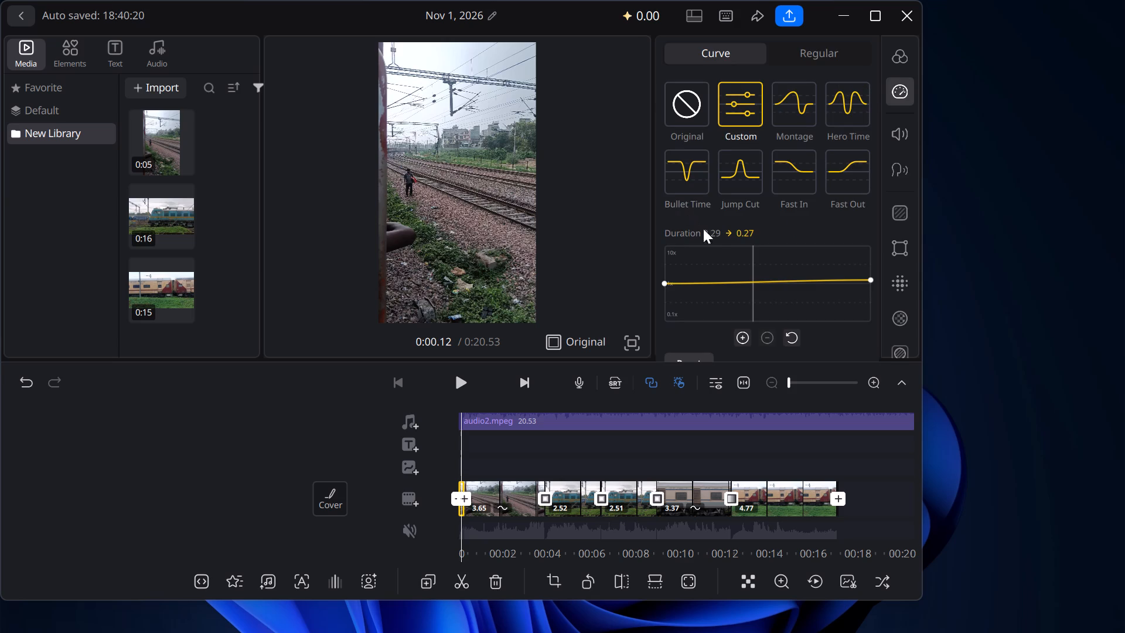
{"action": "left_click", "coordinate": [734, 108]}
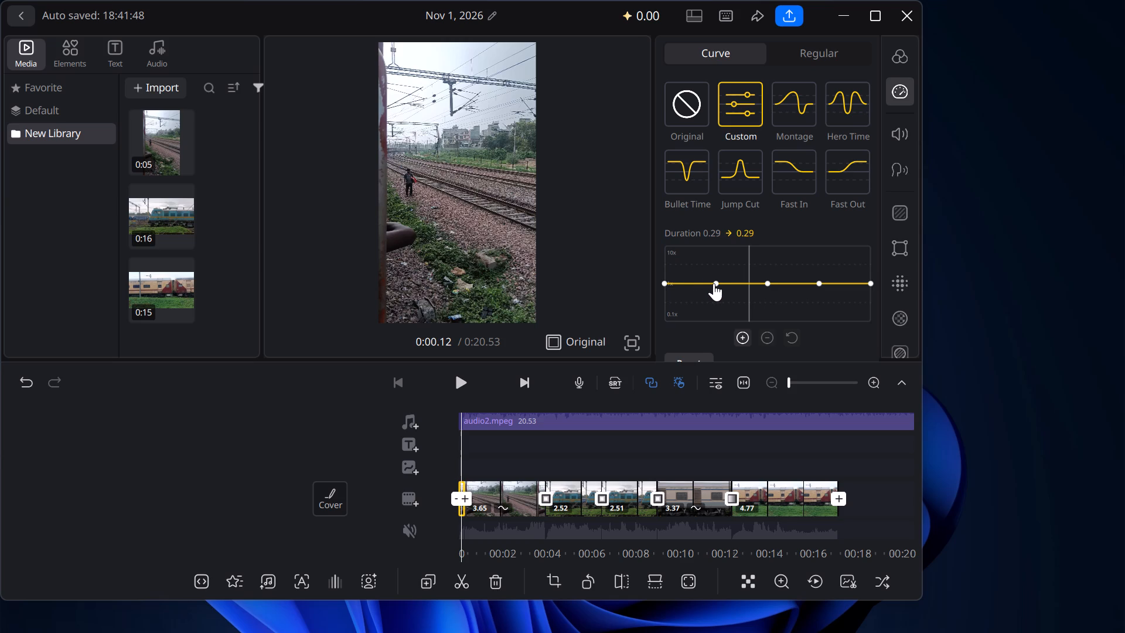
Adjust the second point of the opening clip's speed curve, ending in a slow-motion dip slightly below 0.44x.
{"action": "left_click_drag", "start_coordinate": [713, 284], "coordinate": [709, 297]}
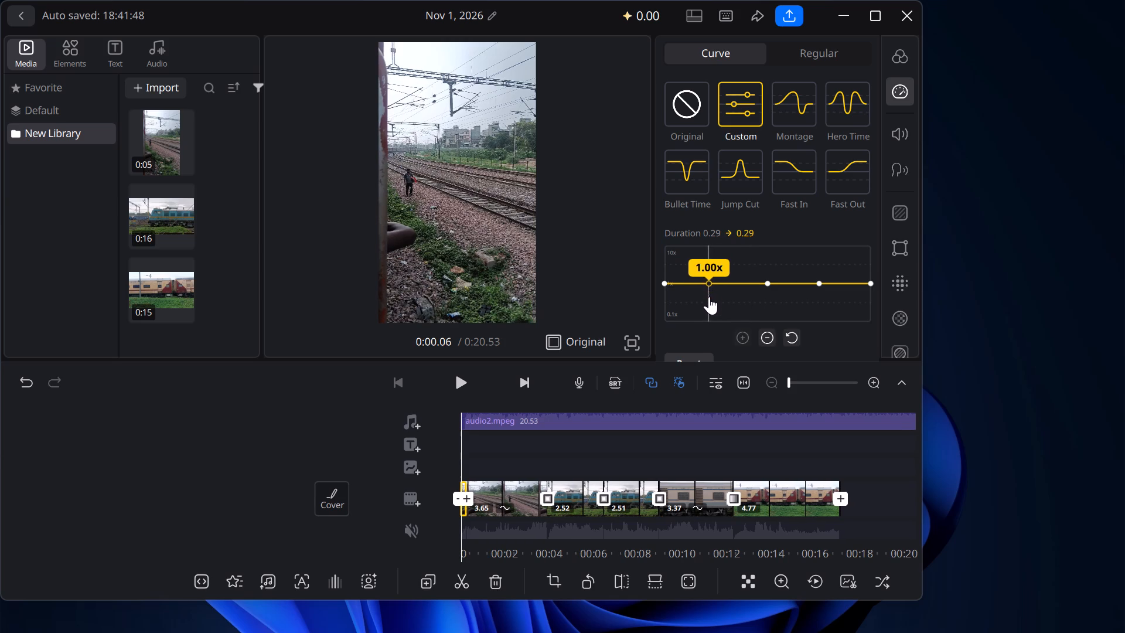
{"action": "left_click_drag", "start_coordinate": [709, 297], "coordinate": [701, 296]}
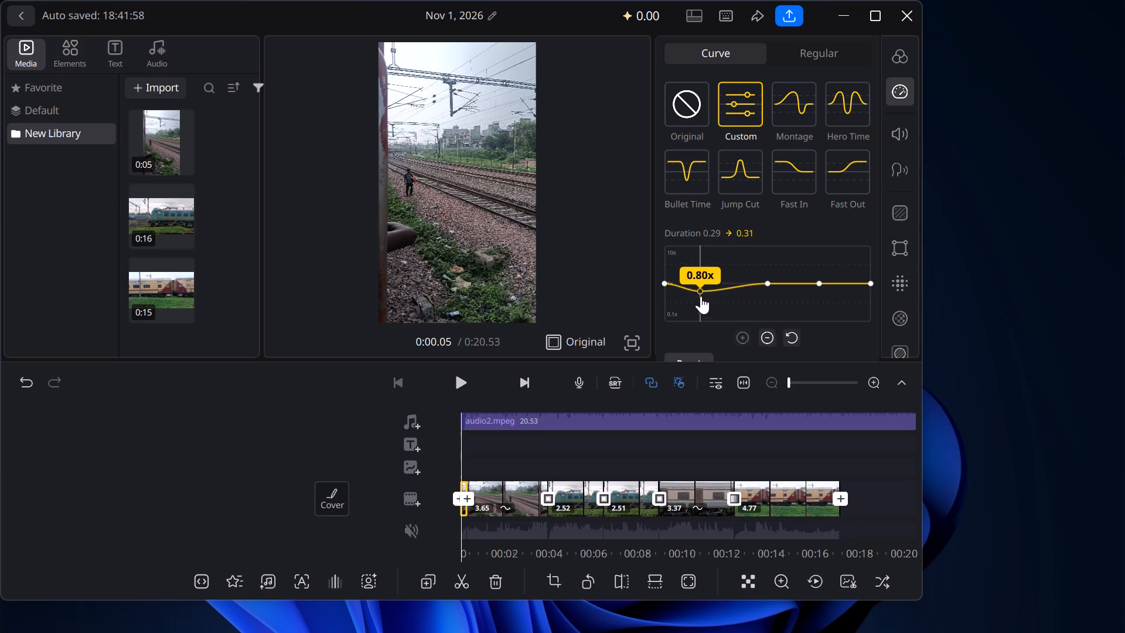
{"action": "left_click_drag", "start_coordinate": [701, 296], "coordinate": [704, 322]}
{"action": "left_click", "coordinate": [704, 322]}
{"action": "left_click_drag", "start_coordinate": [704, 322], "coordinate": [703, 316]}
{"action": "double_click", "coordinate": [703, 316]}
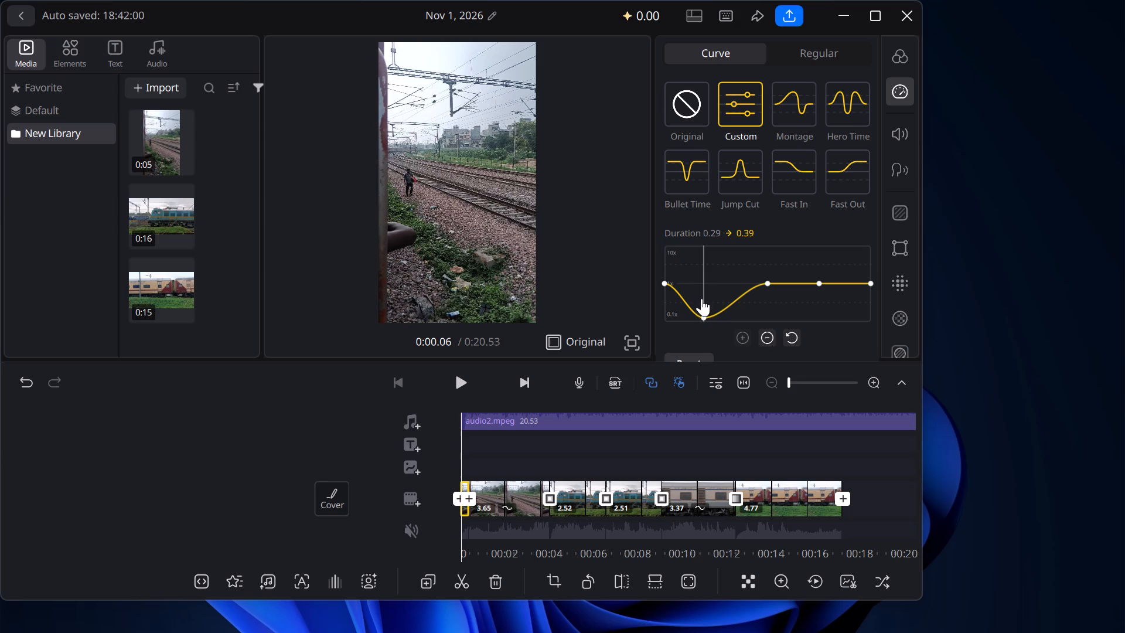
{"action": "left_click_drag", "start_coordinate": [701, 313], "coordinate": [698, 252]}
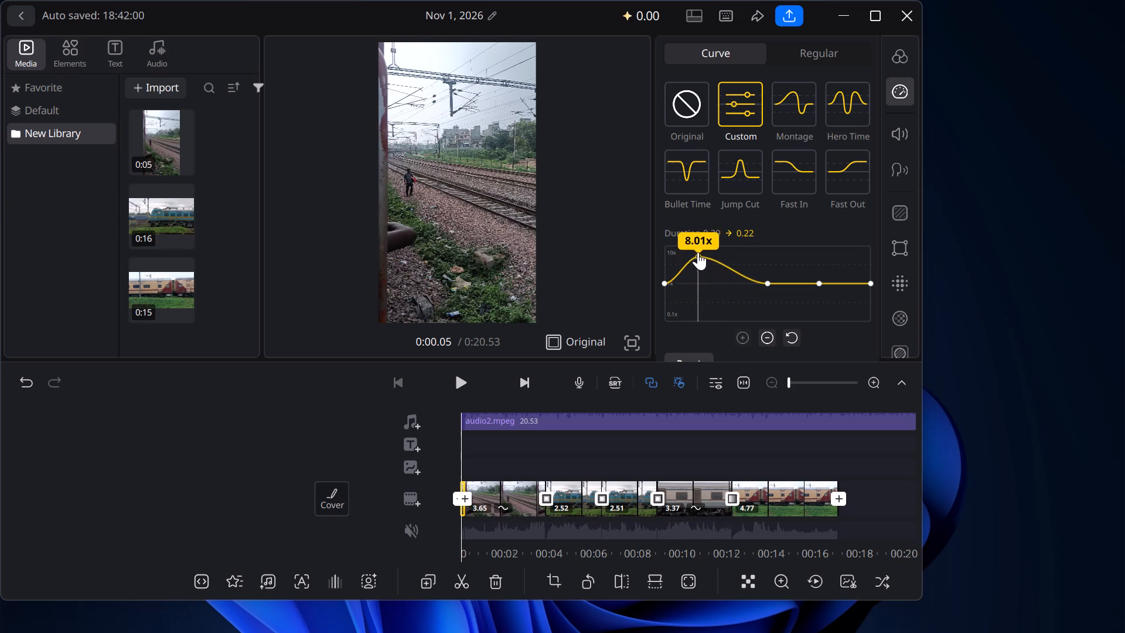
{"action": "left_click_drag", "start_coordinate": [698, 252], "coordinate": [723, 326]}
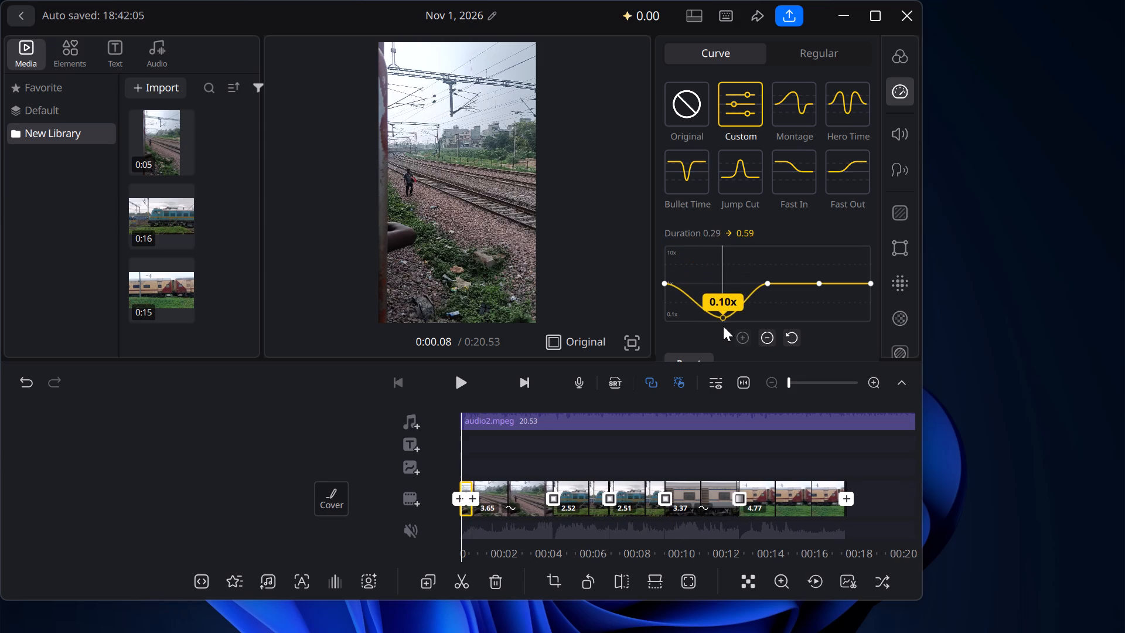
{"action": "left_click_drag", "start_coordinate": [723, 326], "coordinate": [716, 268]}
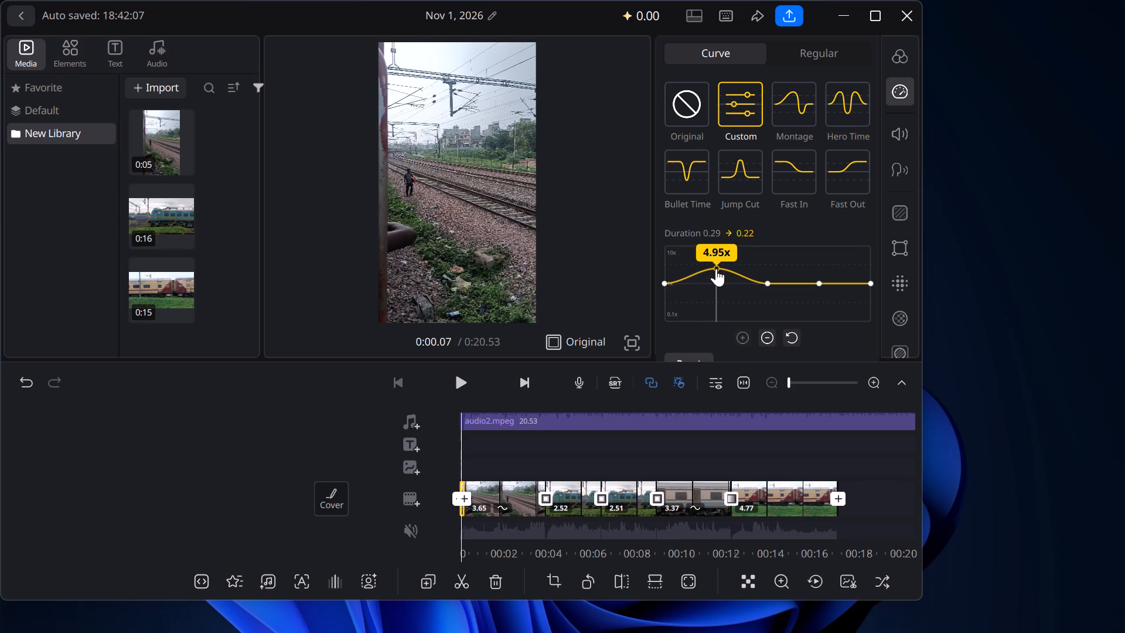
{"action": "left_click", "coordinate": [714, 270]}
{"action": "left_click_drag", "start_coordinate": [714, 270], "coordinate": [714, 305]}
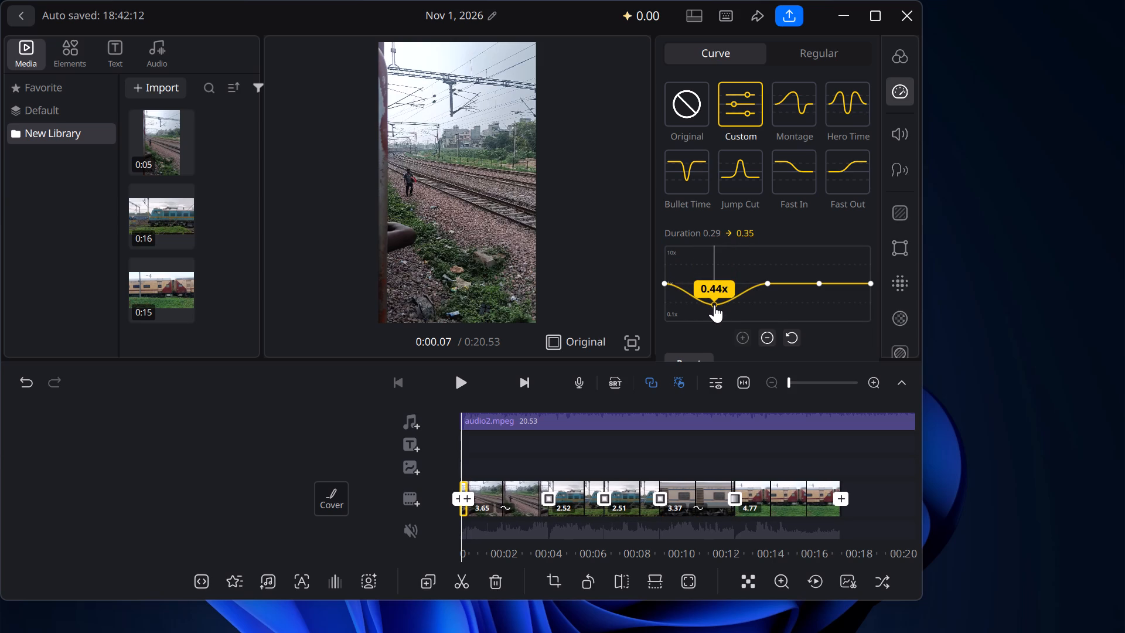
{"action": "left_click_drag", "start_coordinate": [714, 305], "coordinate": [714, 308]}
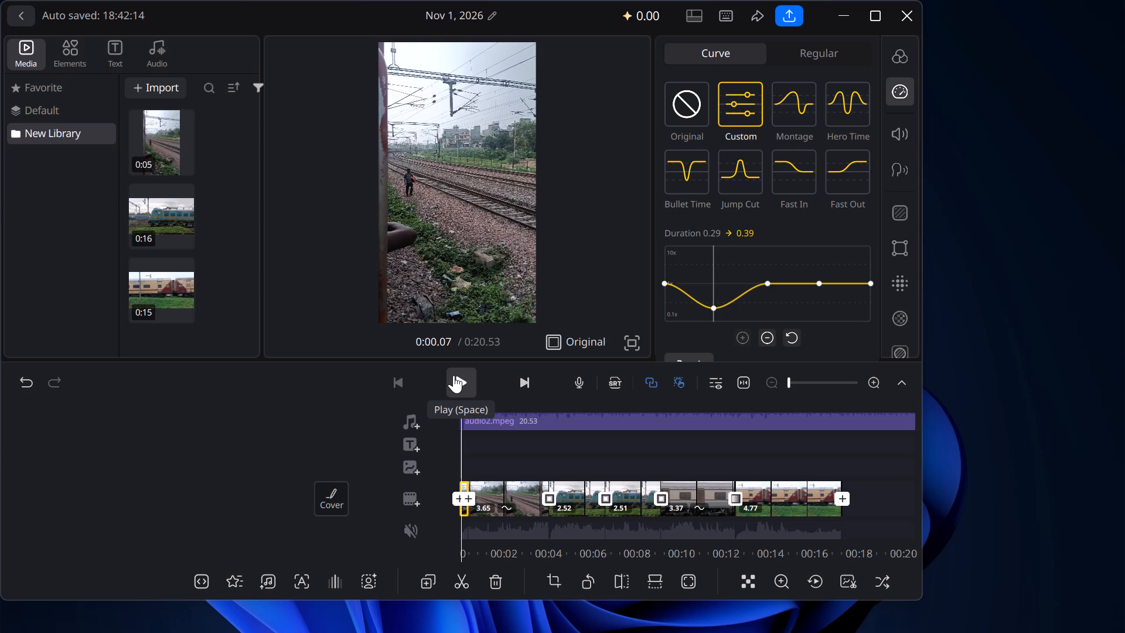
Play the start of the timeline to check the slowed opening against the music, and return the playhead near the beginning.
{"action": "left_click", "coordinate": [454, 375]}
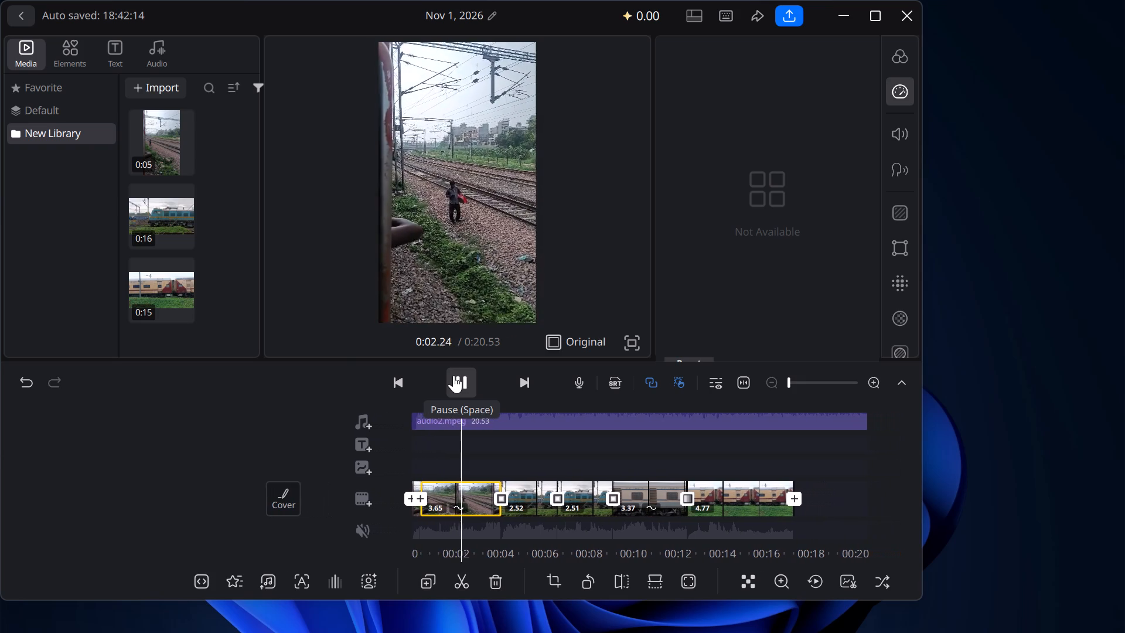
{"action": "left_click", "coordinate": [454, 375]}
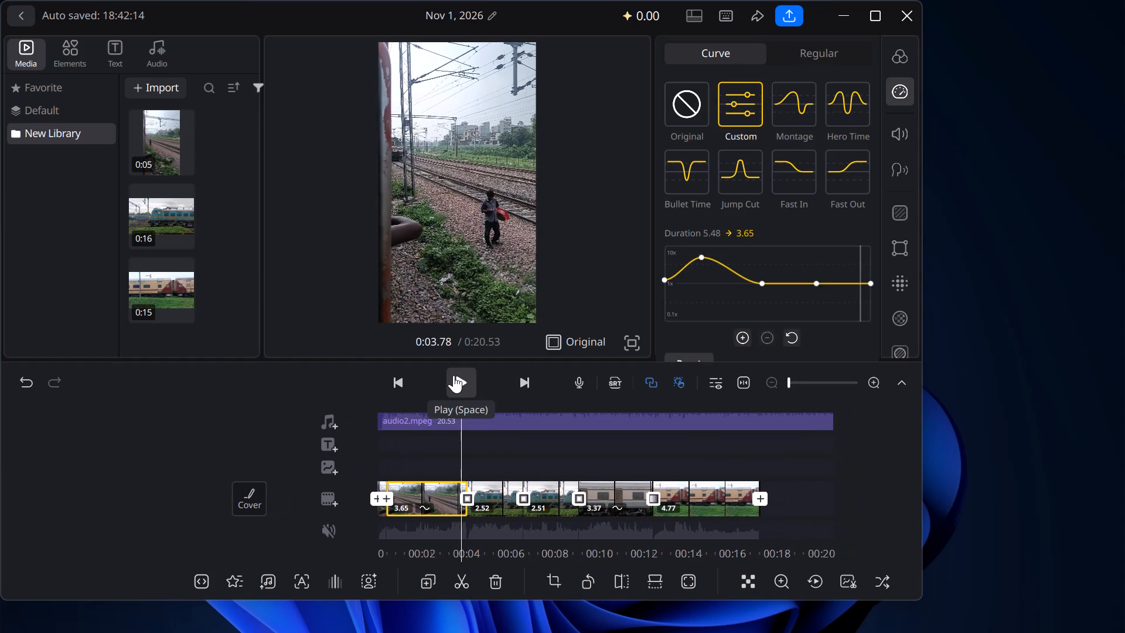
{"action": "scroll", "coordinate": [404, 501], "scroll_direction": "right", "scroll_amount": 2}
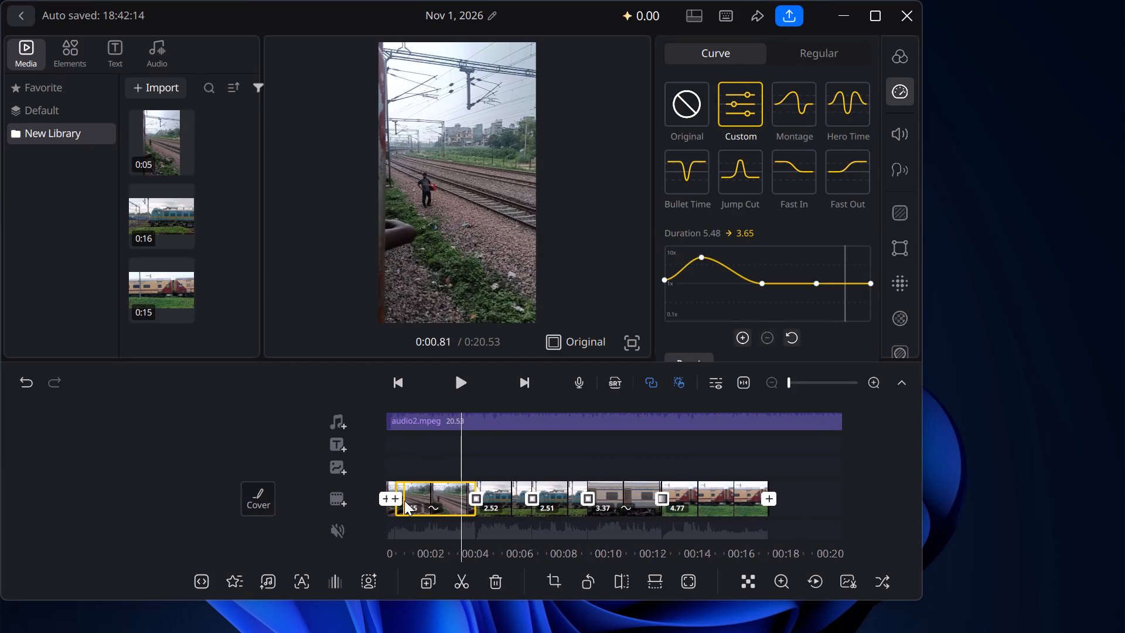
{"action": "scroll", "coordinate": [404, 501], "scroll_direction": "right", "scroll_amount": 8}
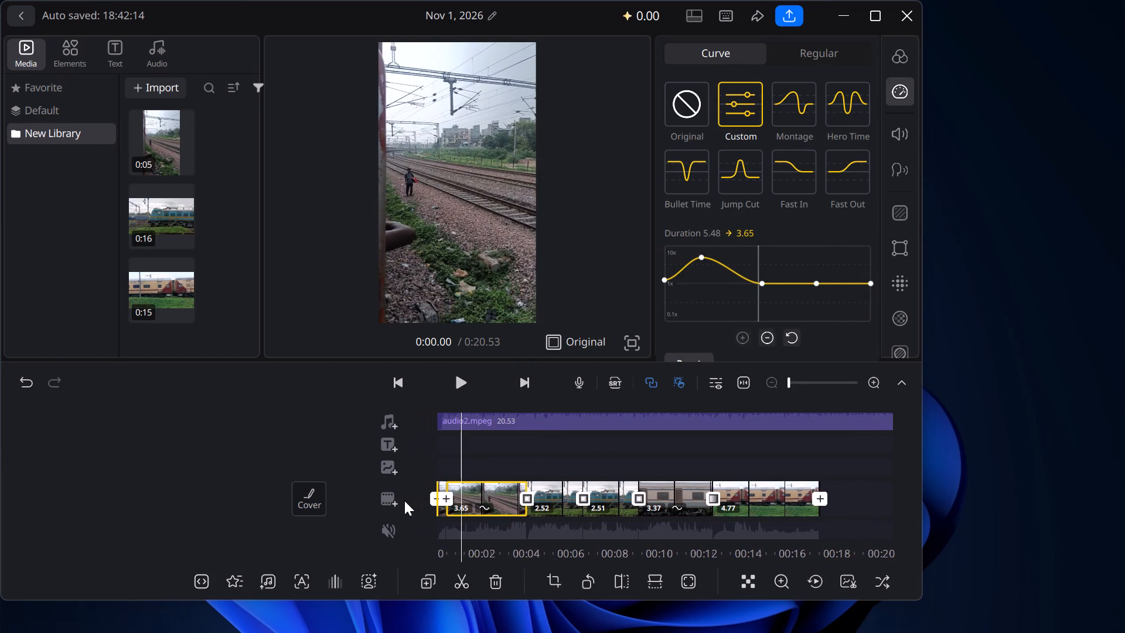
{"action": "scroll", "coordinate": [404, 501], "scroll_direction": "right", "scroll_amount": 1}
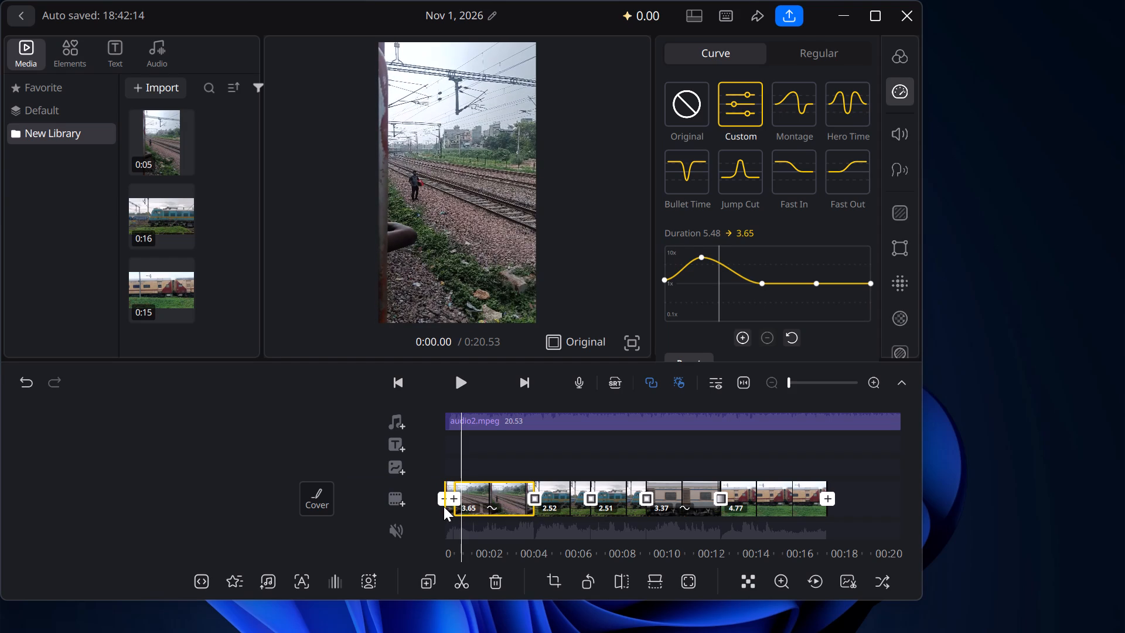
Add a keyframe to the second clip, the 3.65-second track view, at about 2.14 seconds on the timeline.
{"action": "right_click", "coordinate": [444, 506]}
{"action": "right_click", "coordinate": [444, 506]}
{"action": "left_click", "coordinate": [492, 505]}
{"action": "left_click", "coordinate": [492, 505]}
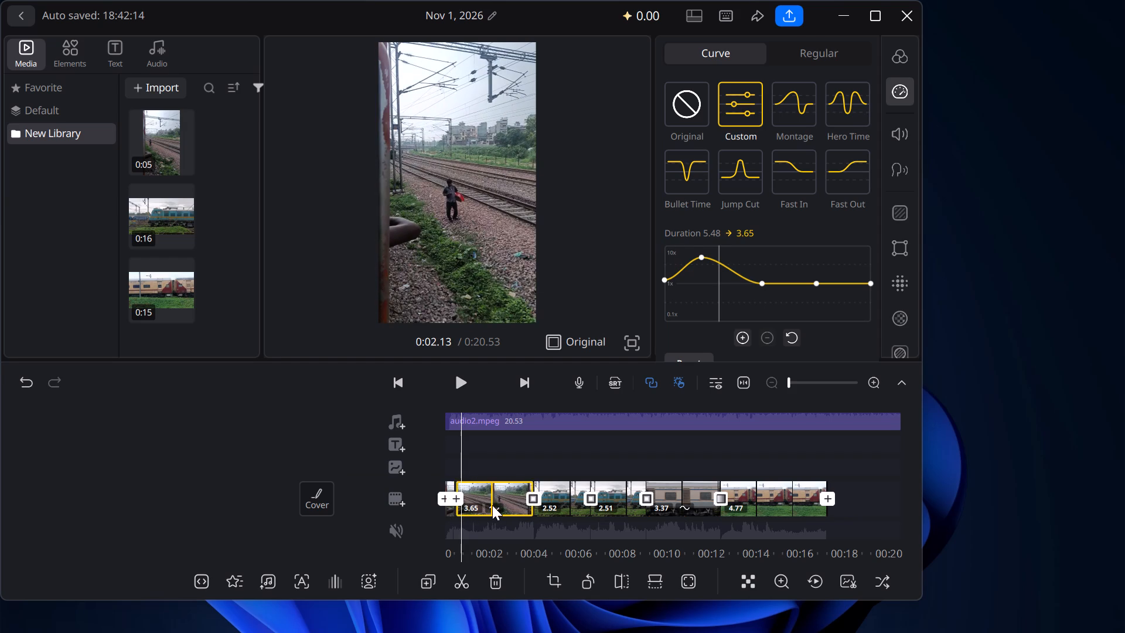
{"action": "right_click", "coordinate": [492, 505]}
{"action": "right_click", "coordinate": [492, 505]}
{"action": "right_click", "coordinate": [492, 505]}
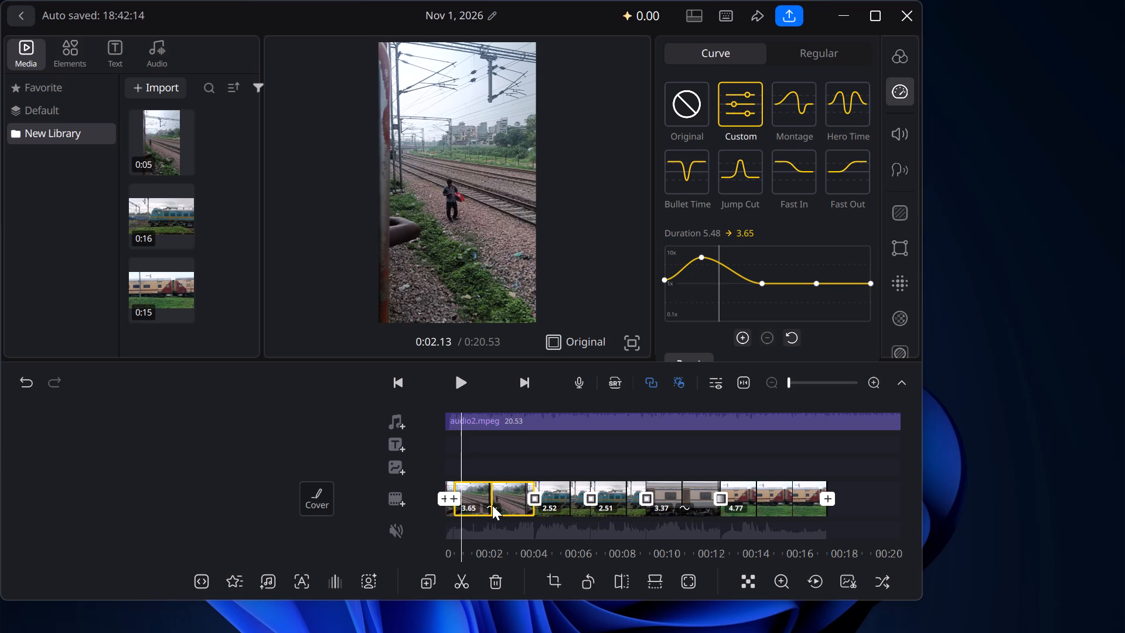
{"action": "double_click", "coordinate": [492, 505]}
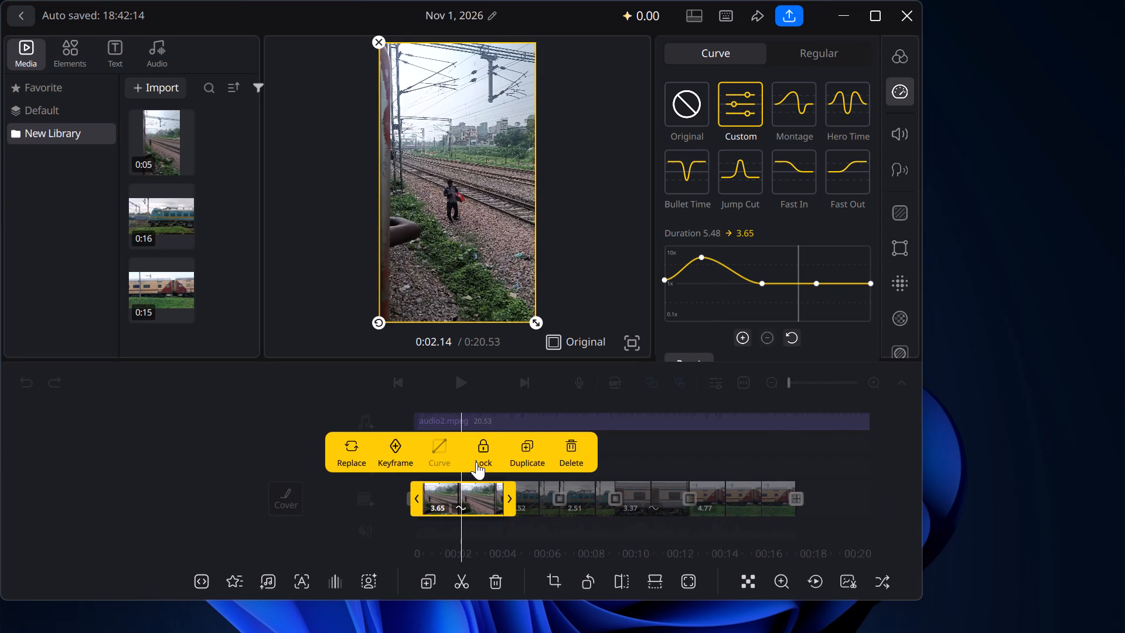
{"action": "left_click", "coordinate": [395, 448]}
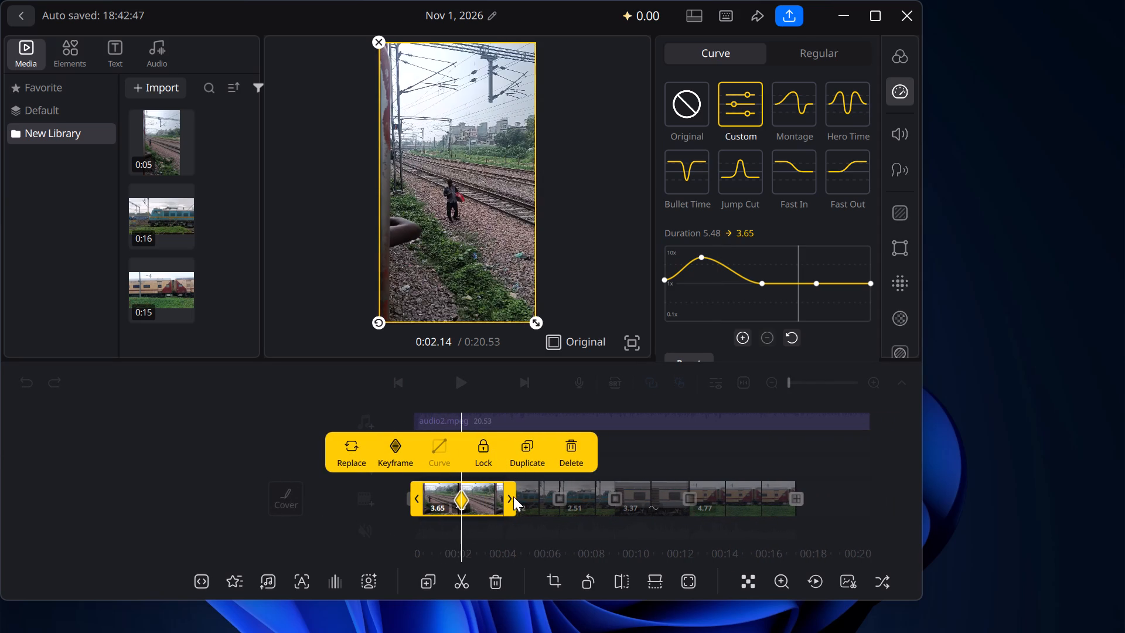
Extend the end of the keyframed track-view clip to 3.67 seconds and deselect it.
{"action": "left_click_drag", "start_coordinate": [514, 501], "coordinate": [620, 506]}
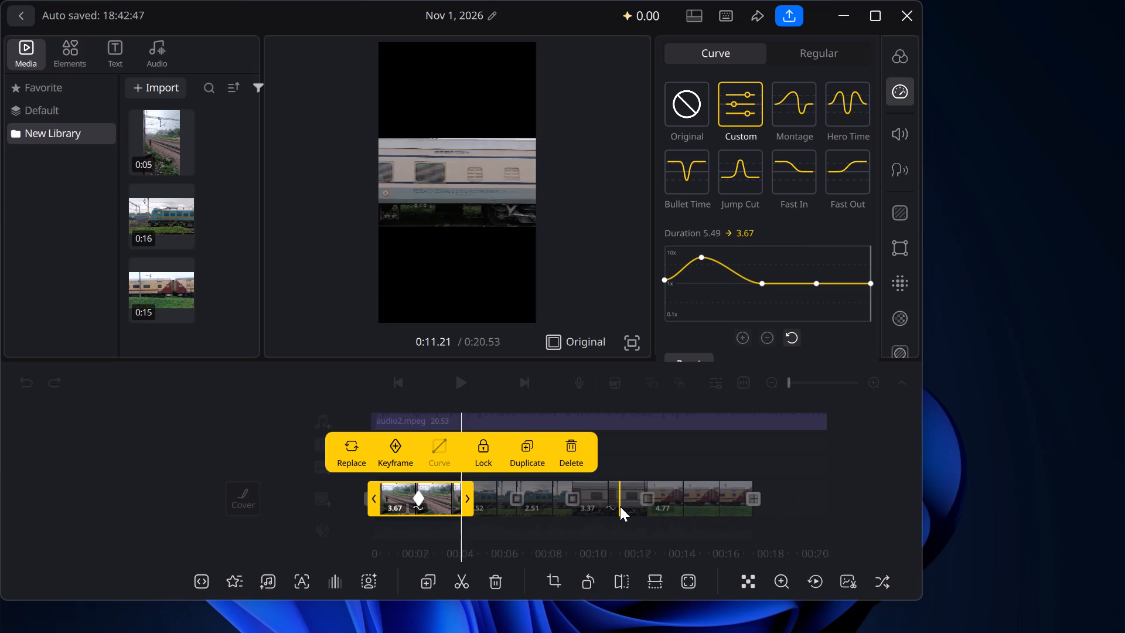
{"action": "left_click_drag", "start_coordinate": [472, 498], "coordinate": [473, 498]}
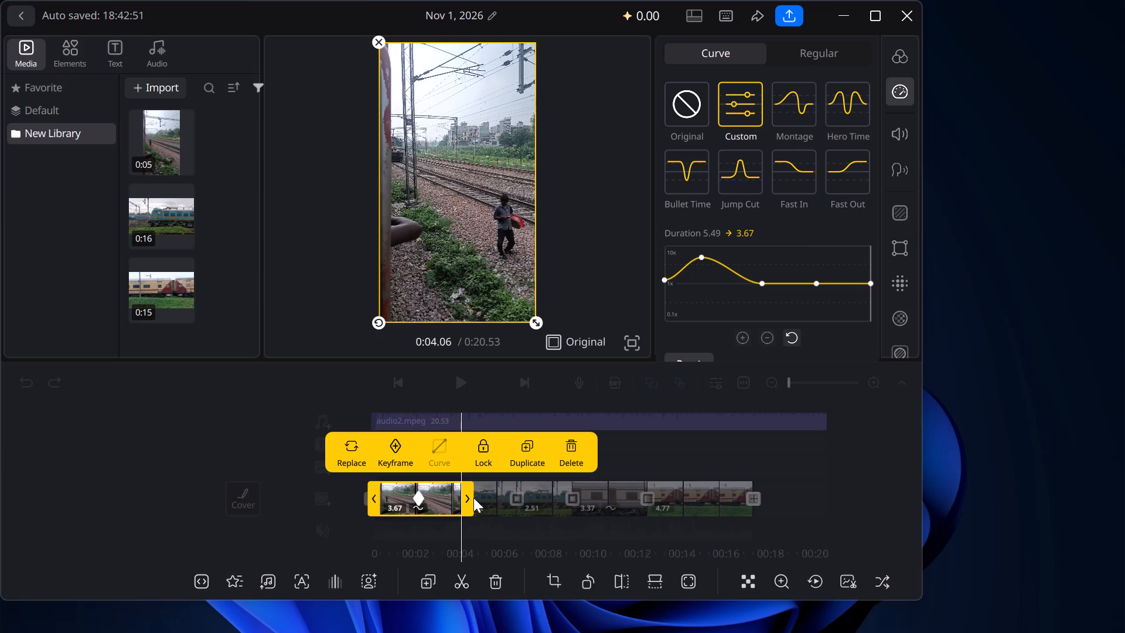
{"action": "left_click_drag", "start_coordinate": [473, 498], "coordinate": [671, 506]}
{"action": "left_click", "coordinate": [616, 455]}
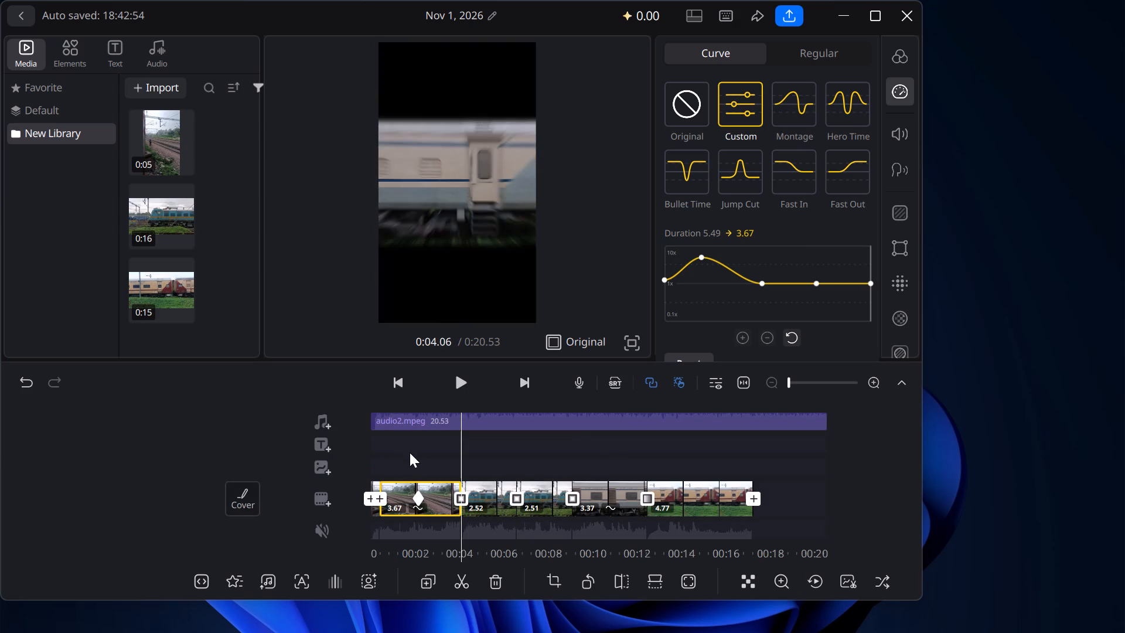
Play the timeline from the start through the blue locomotive clips to review the timing, and return the playhead to the beginning.
{"action": "scroll", "coordinate": [396, 488], "scroll_direction": "right", "scroll_amount": 4}
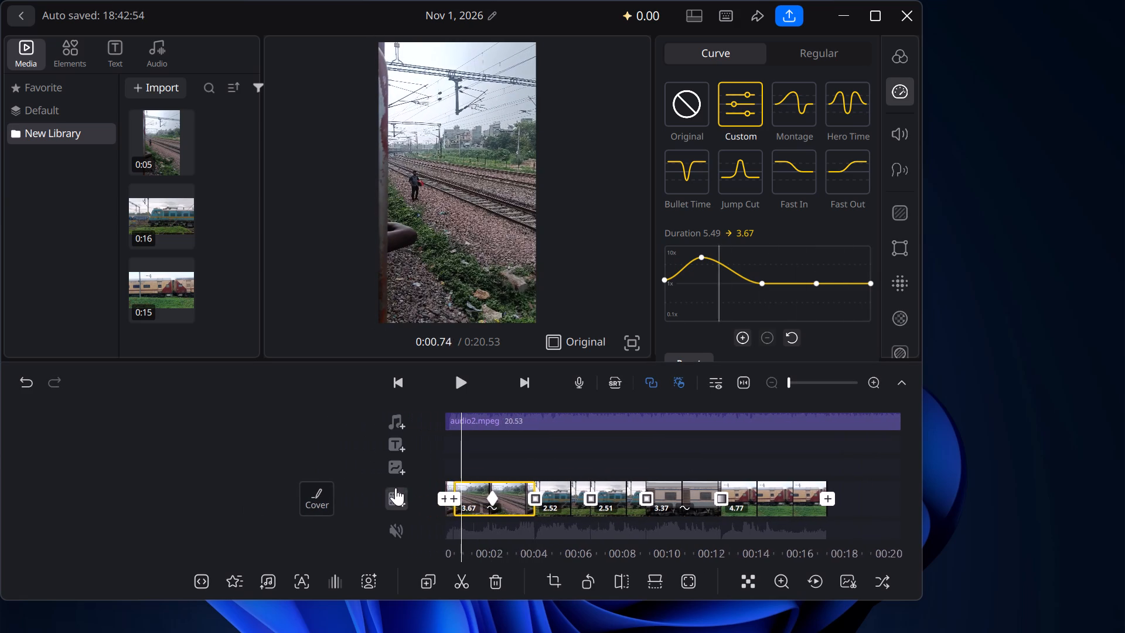
{"action": "scroll", "coordinate": [396, 488], "scroll_direction": "right", "scroll_amount": 4}
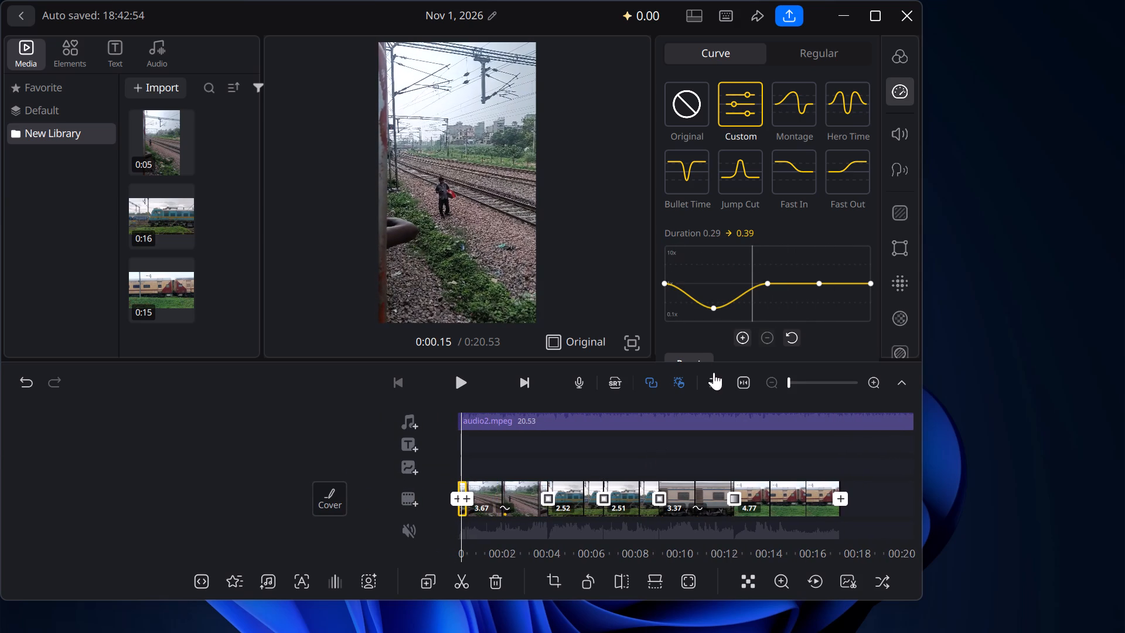
{"action": "left_click", "coordinate": [489, 489]}
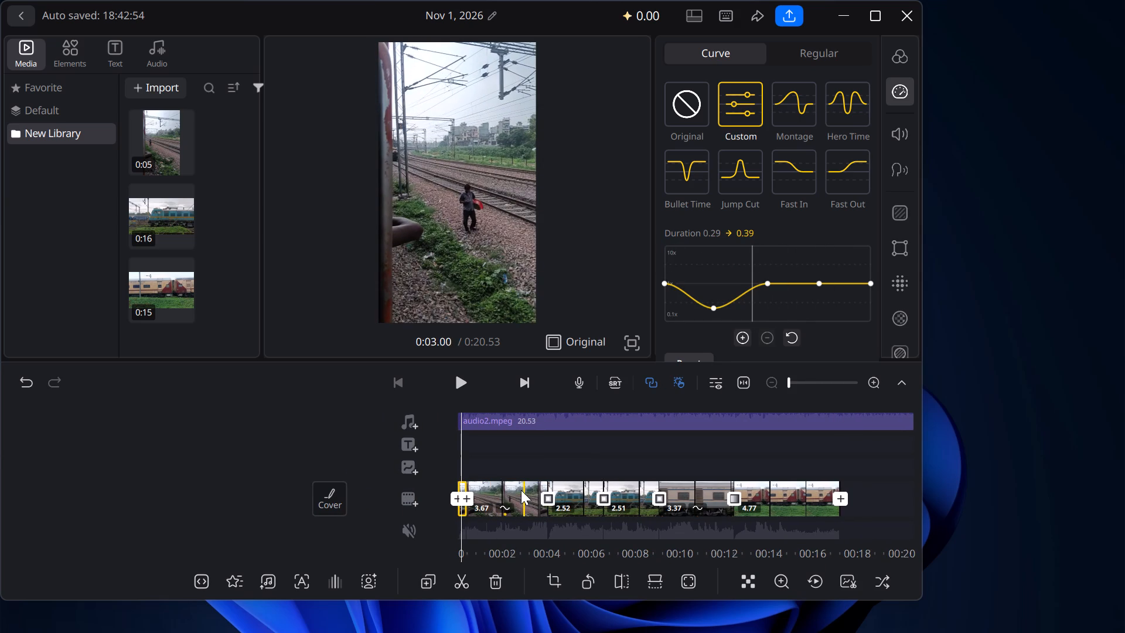
{"action": "left_click", "coordinate": [455, 376]}
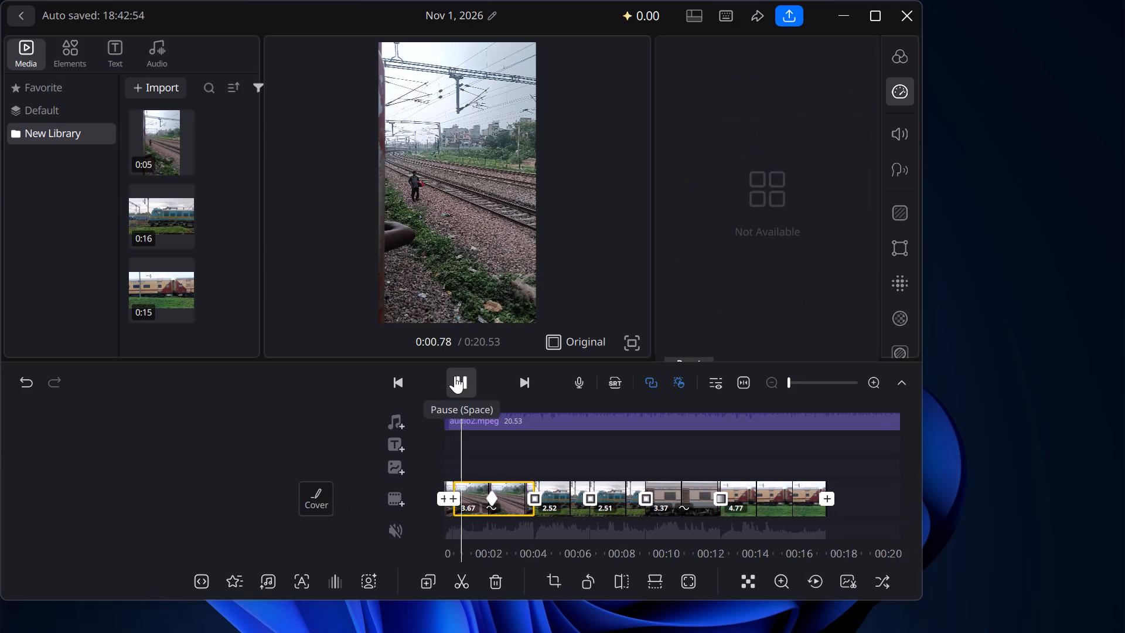
{"action": "left_click", "coordinate": [469, 492]}
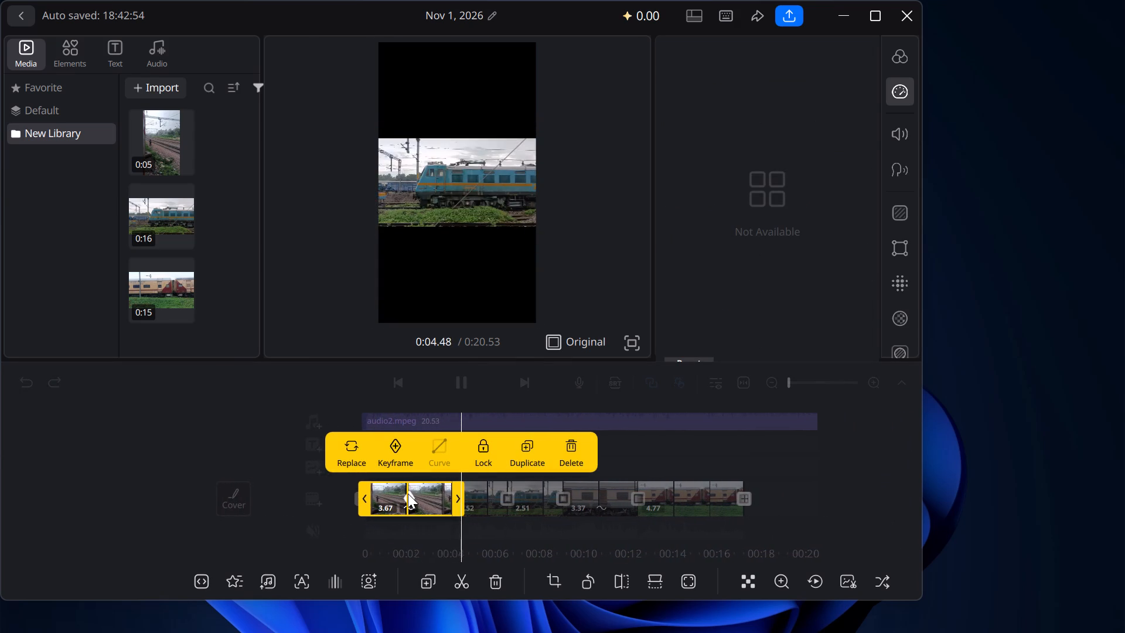
{"action": "left_click", "coordinate": [159, 381]}
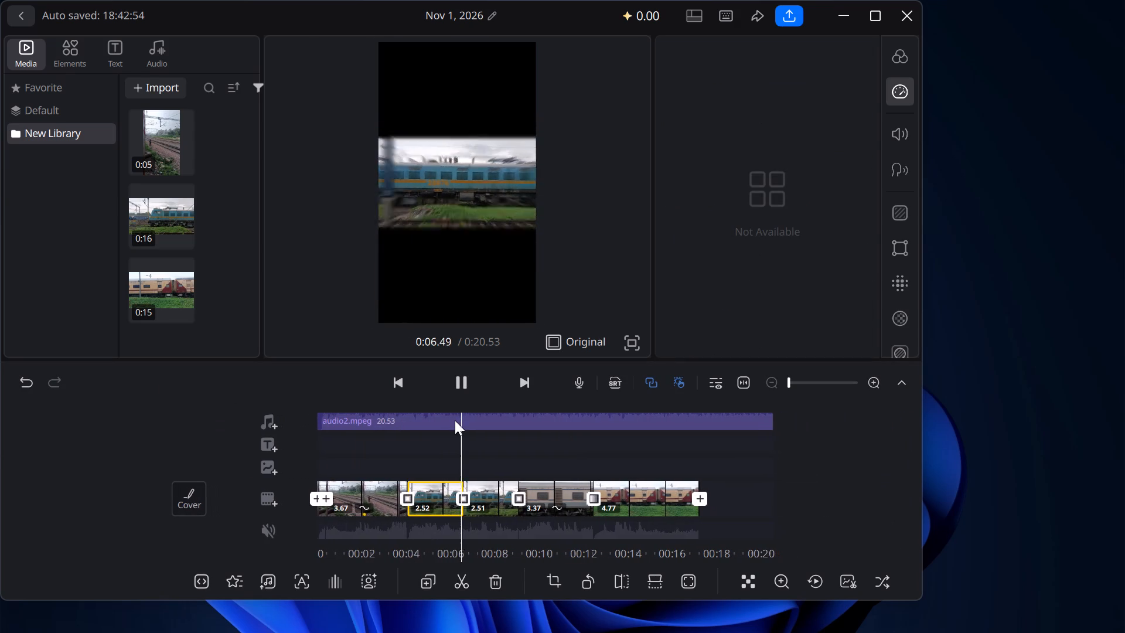
{"action": "left_click", "coordinate": [459, 376]}
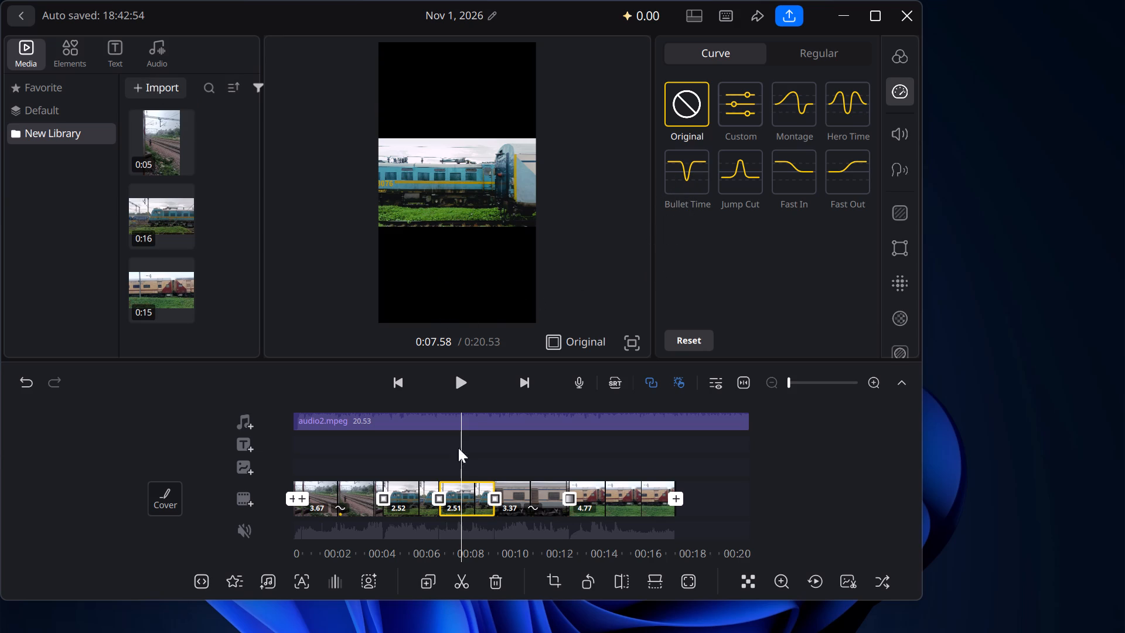
{"action": "scroll", "coordinate": [349, 497], "scroll_direction": "right", "scroll_amount": 3}
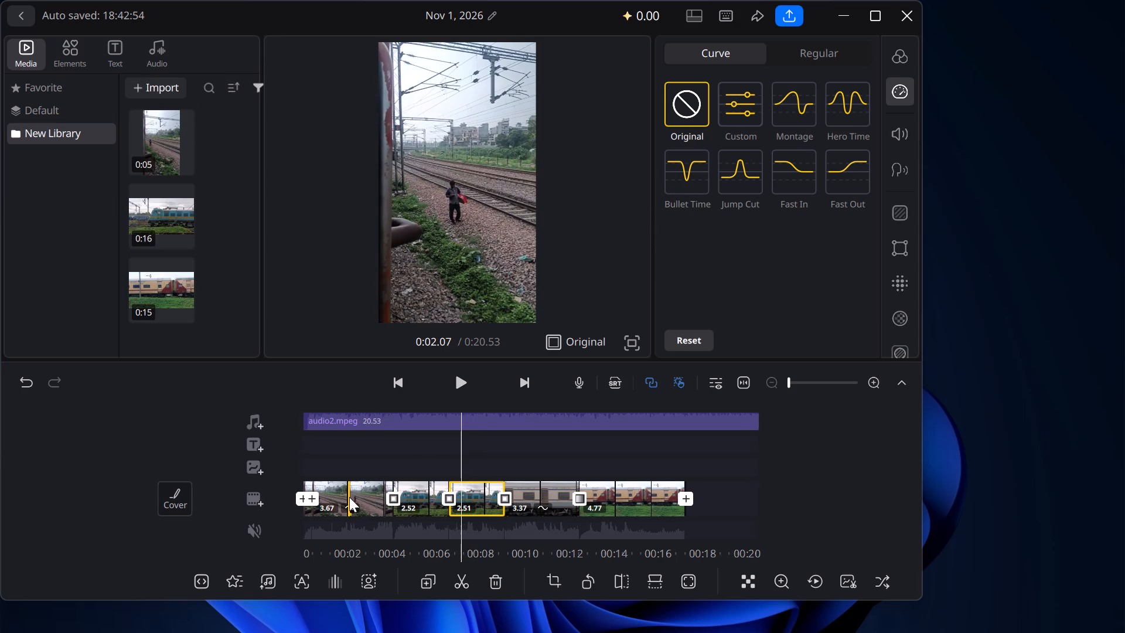
{"action": "scroll", "coordinate": [349, 497], "scroll_direction": "right", "scroll_amount": 4}
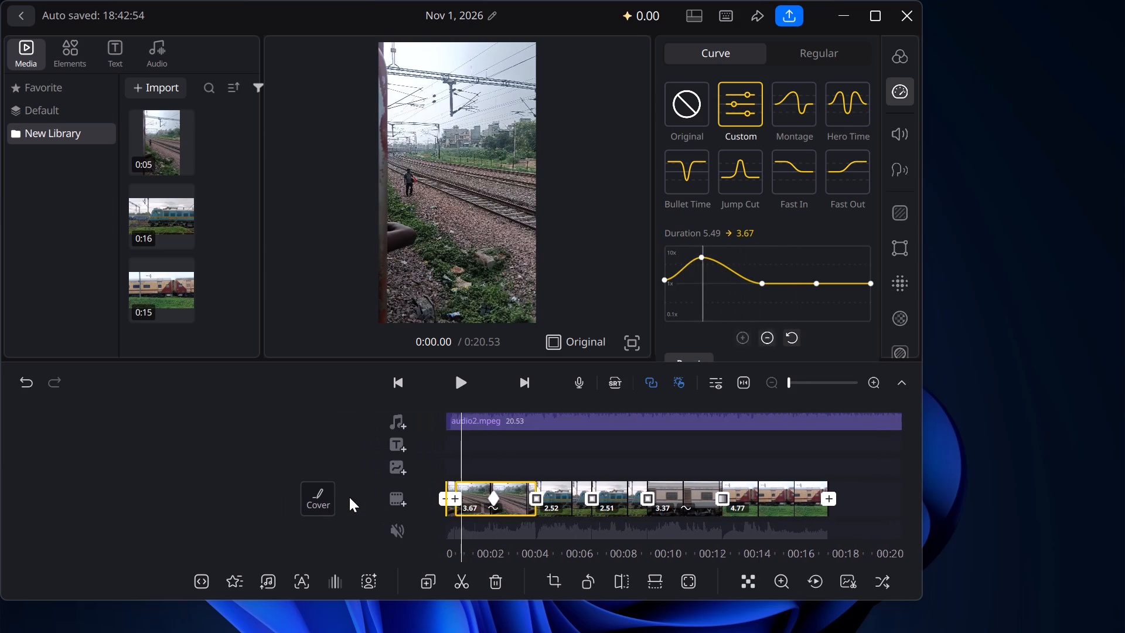
{"action": "scroll", "coordinate": [349, 497], "scroll_direction": "right", "scroll_amount": 2}
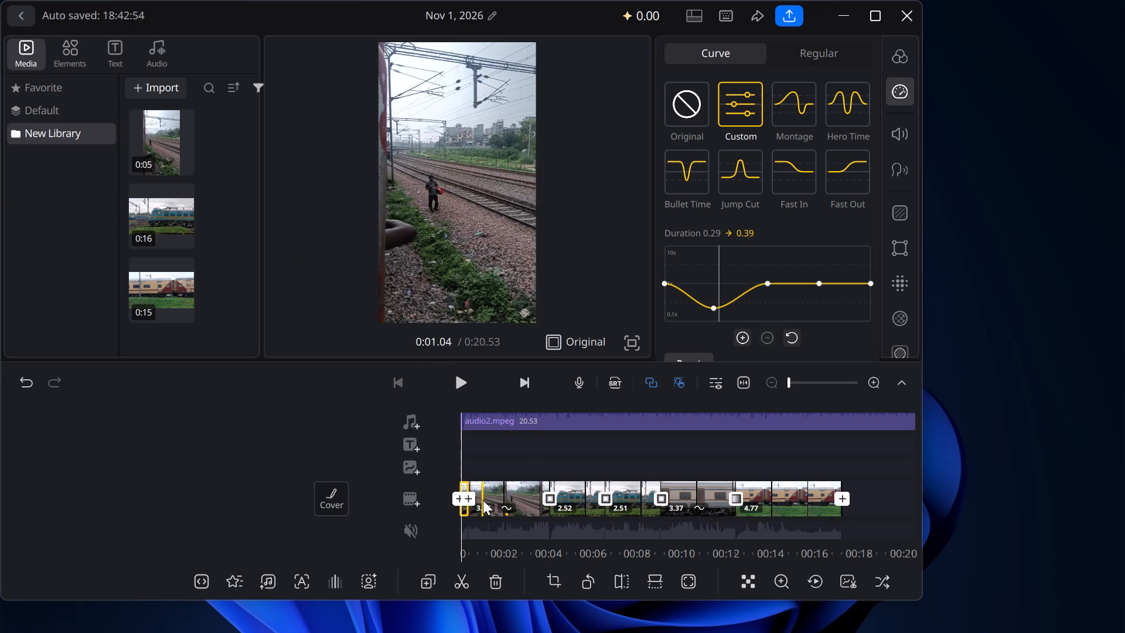
Delete every video clip from the timeline one after another, starting with the keyframed track-view clip, leaving the timeline empty.
{"action": "right_click", "coordinate": [507, 502]}
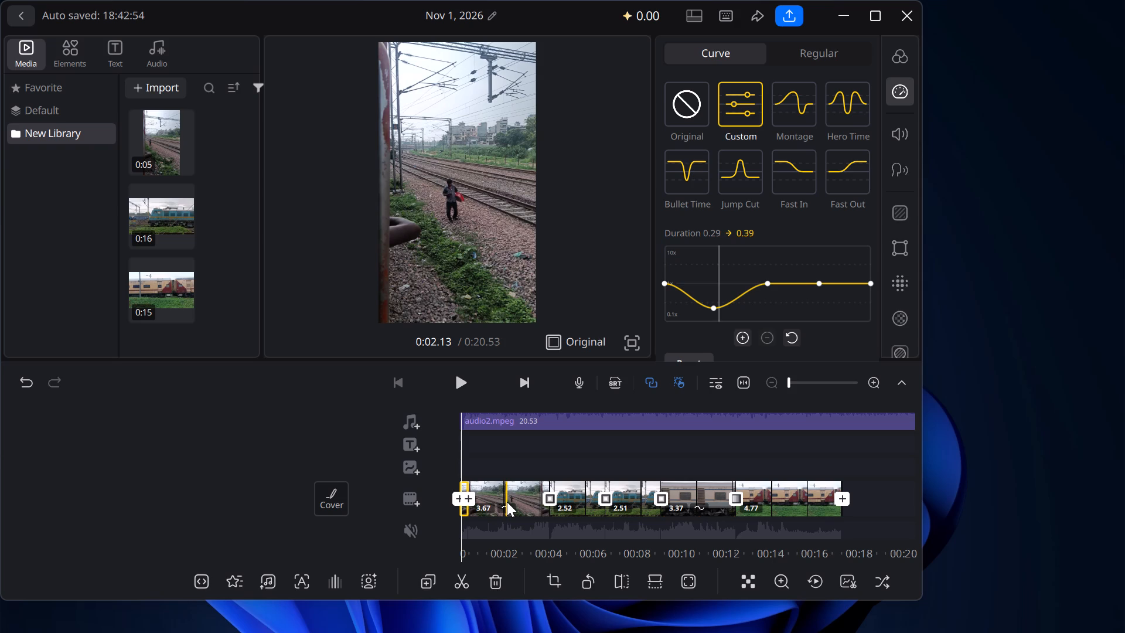
{"action": "double_click", "coordinate": [507, 502]}
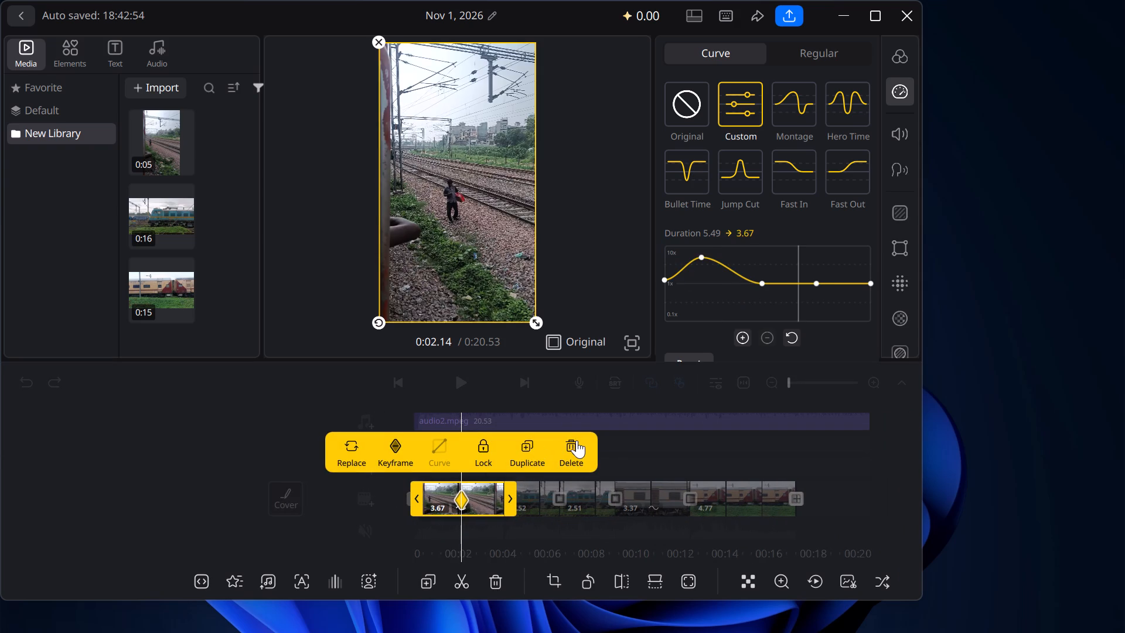
{"action": "left_click", "coordinate": [569, 441]}
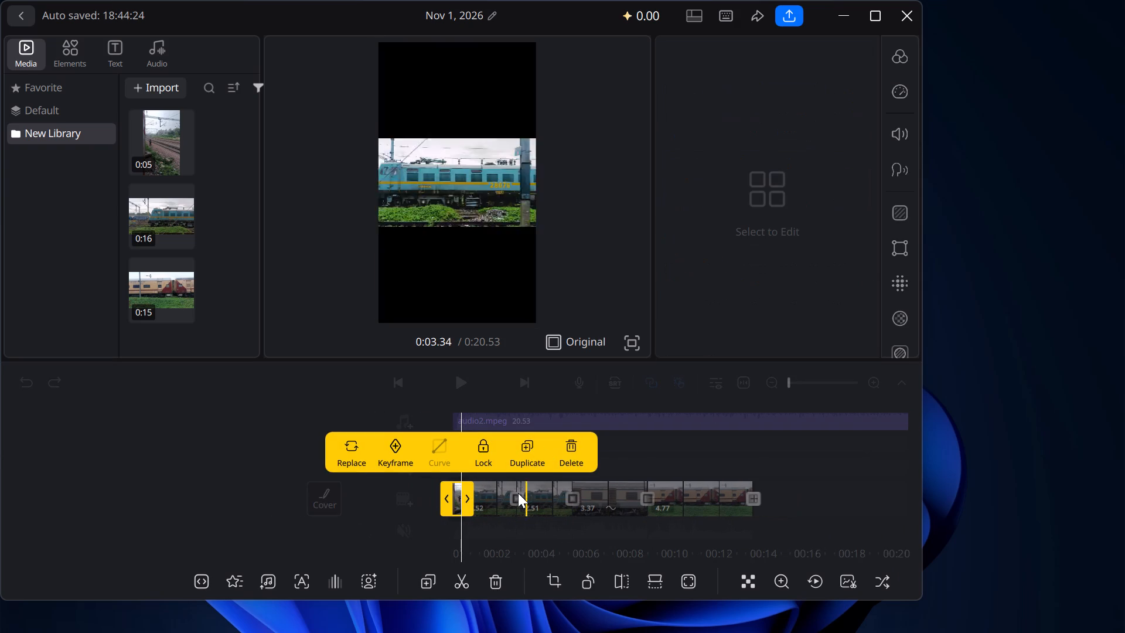
{"action": "left_click", "coordinate": [574, 455]}
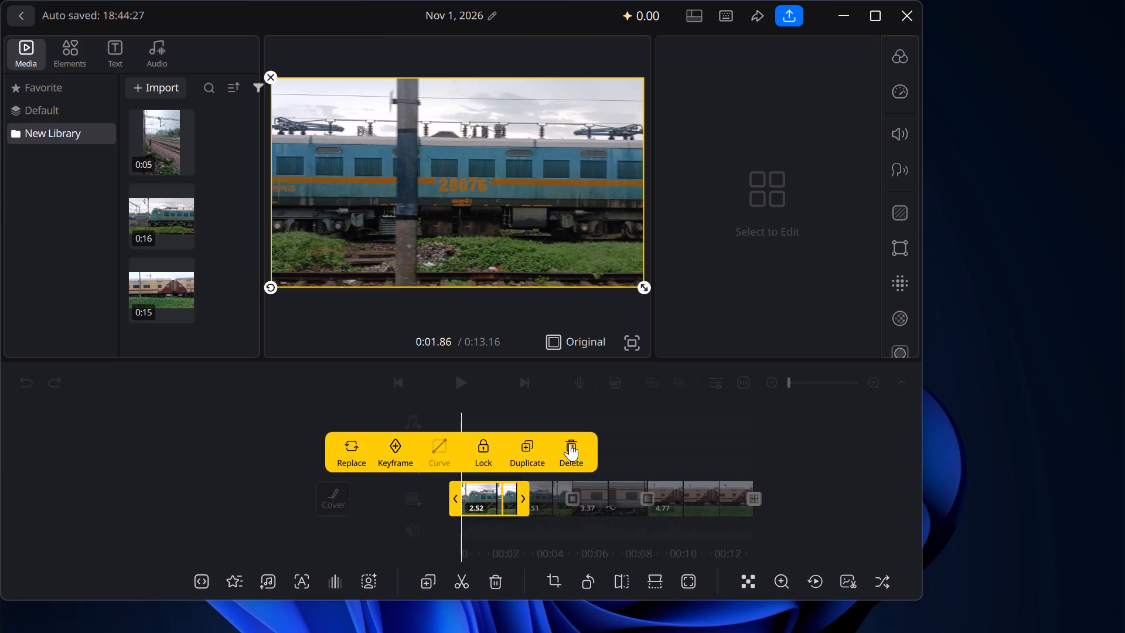
{"action": "left_click", "coordinate": [574, 441]}
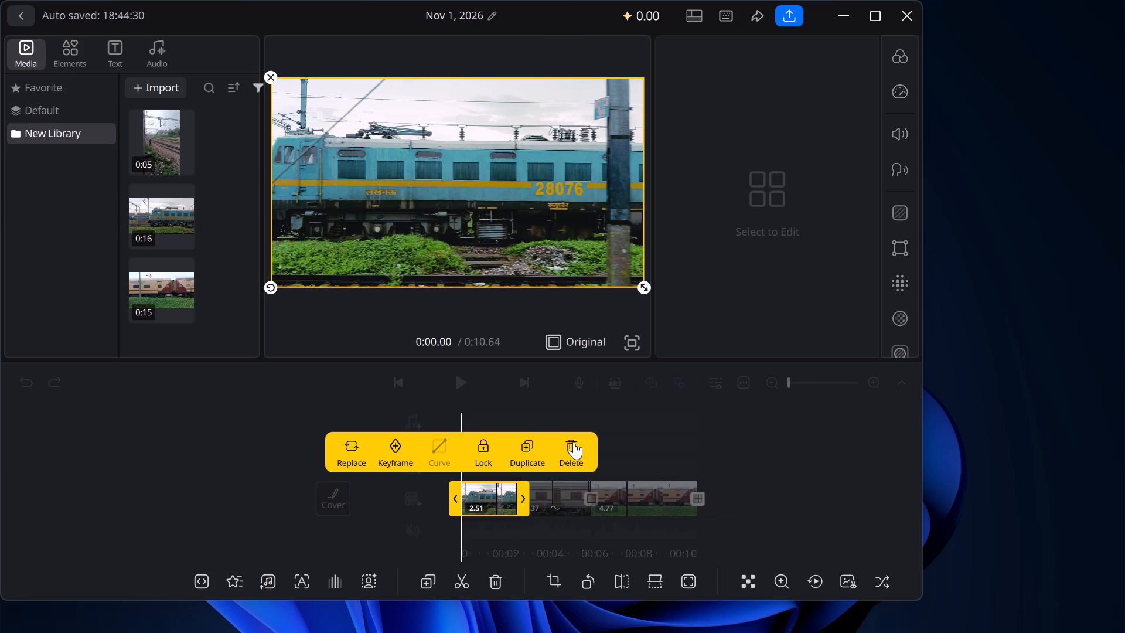
{"action": "left_click", "coordinate": [574, 441]}
{"action": "left_click", "coordinate": [567, 452]}
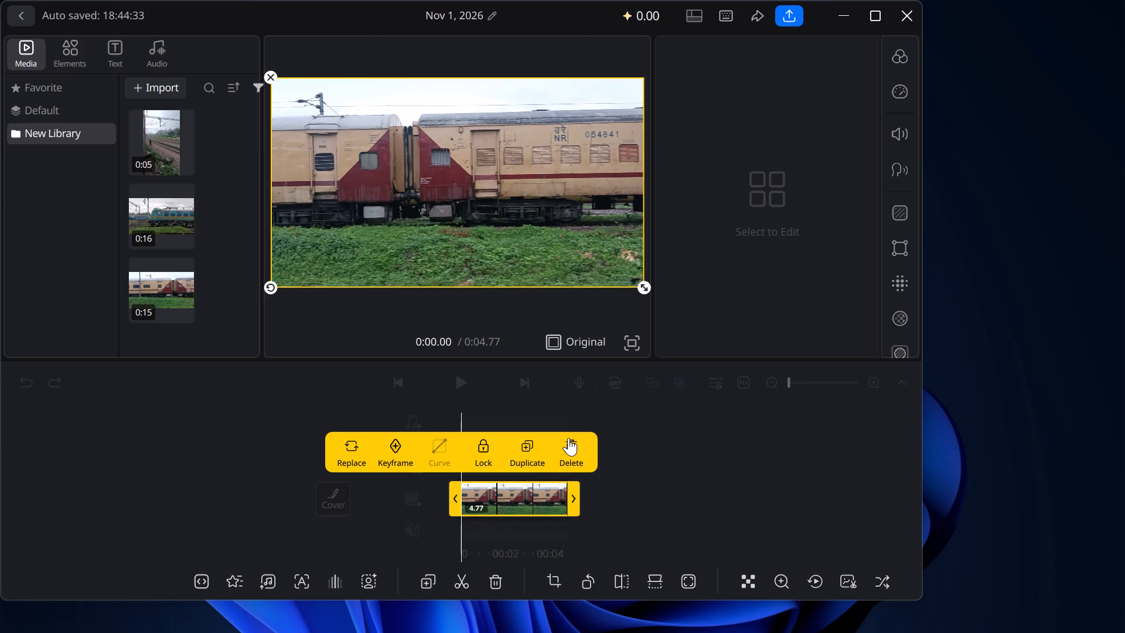
{"action": "left_click", "coordinate": [568, 442]}
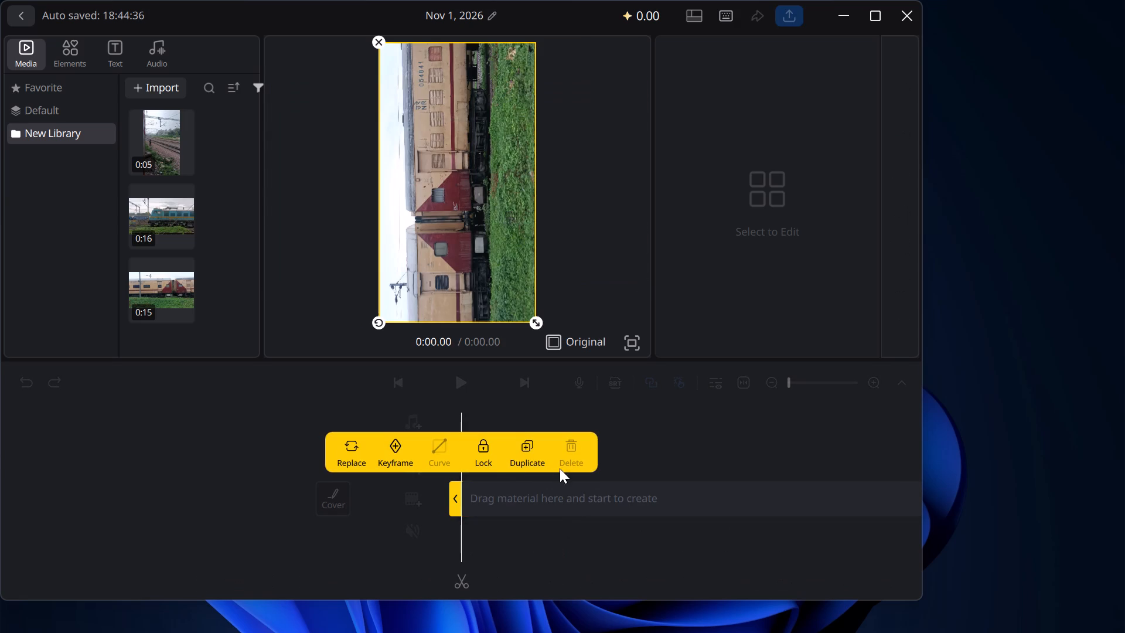
{"action": "left_click", "coordinate": [547, 508]}
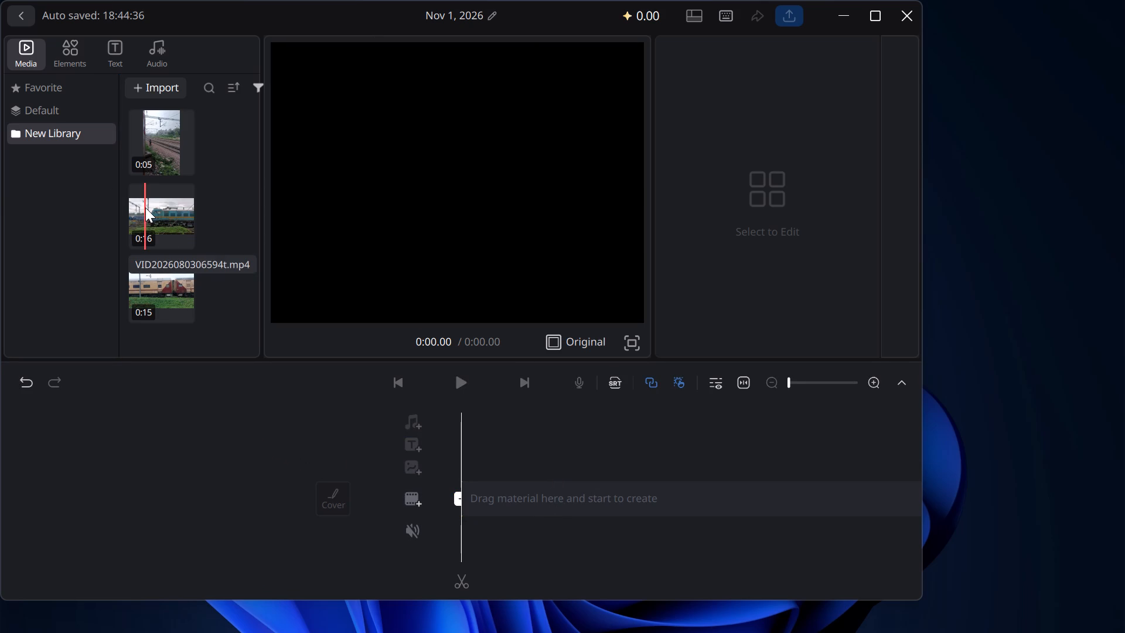
{"action": "left_click_drag", "start_coordinate": [145, 207], "coordinate": [480, 443]}
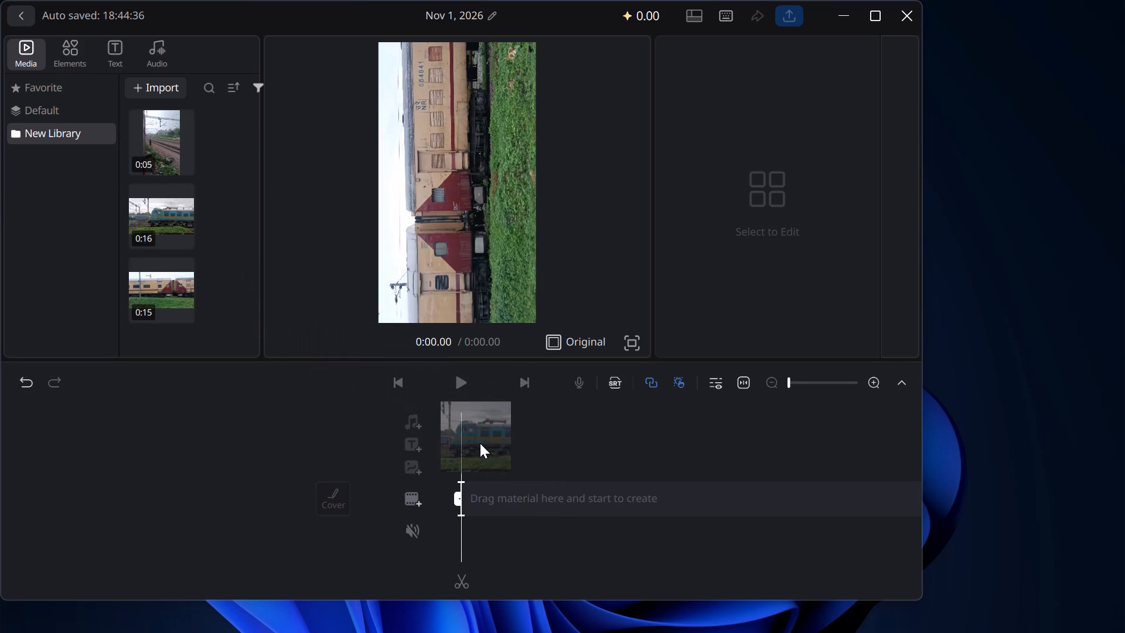
{"action": "left_click_drag", "start_coordinate": [480, 443], "coordinate": [497, 472]}
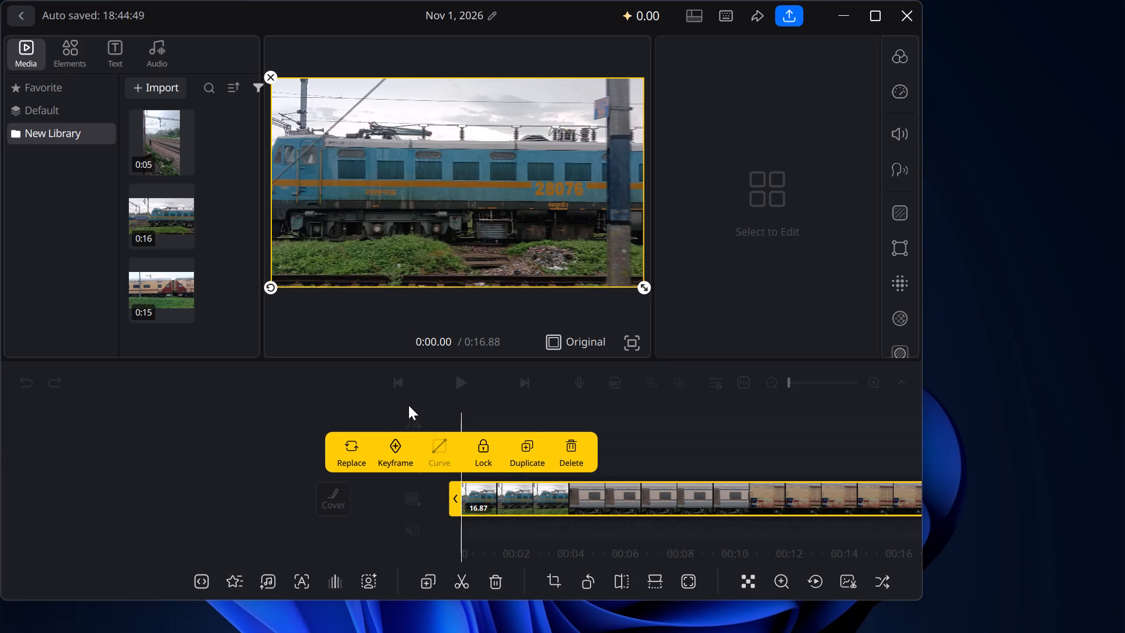
{"action": "left_click", "coordinate": [190, 409]}
Play the blue locomotive clip from the start, then move back through its footage to review it near the beginning.
{"action": "left_click", "coordinate": [462, 375]}
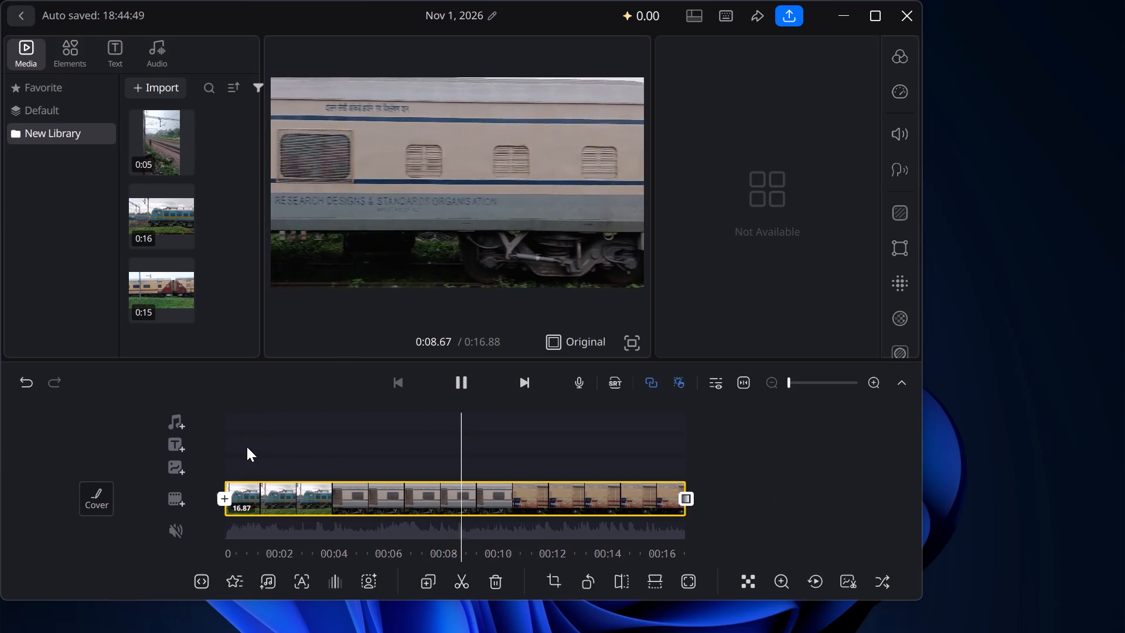
{"action": "scroll", "coordinate": [226, 508], "scroll_direction": "right", "scroll_amount": 3}
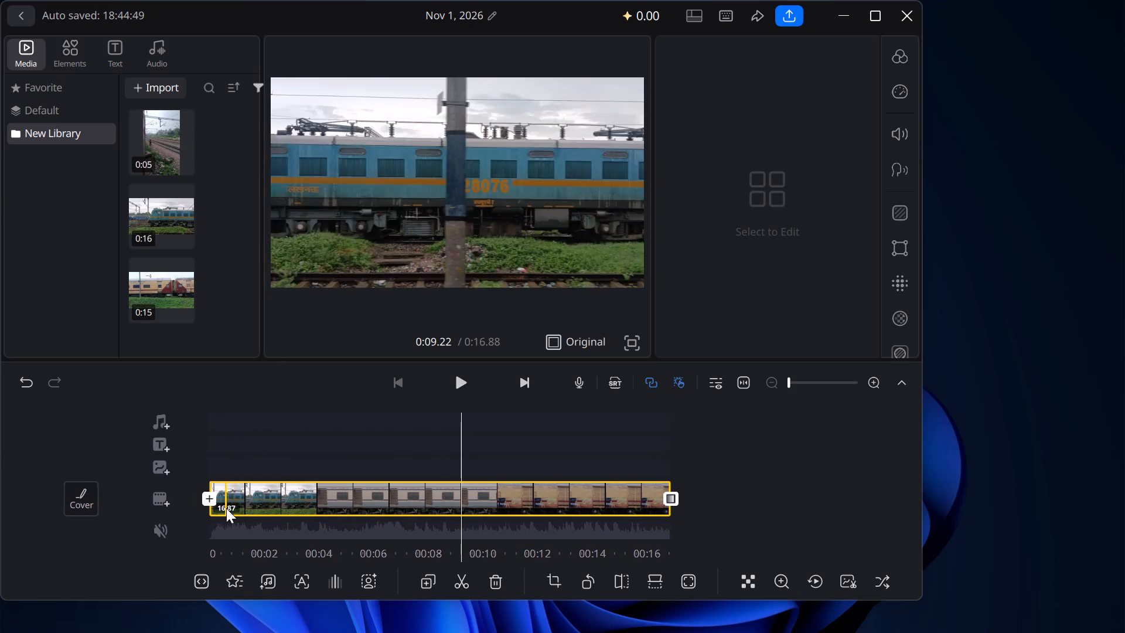
{"action": "scroll", "coordinate": [226, 508], "scroll_direction": "right", "scroll_amount": 4}
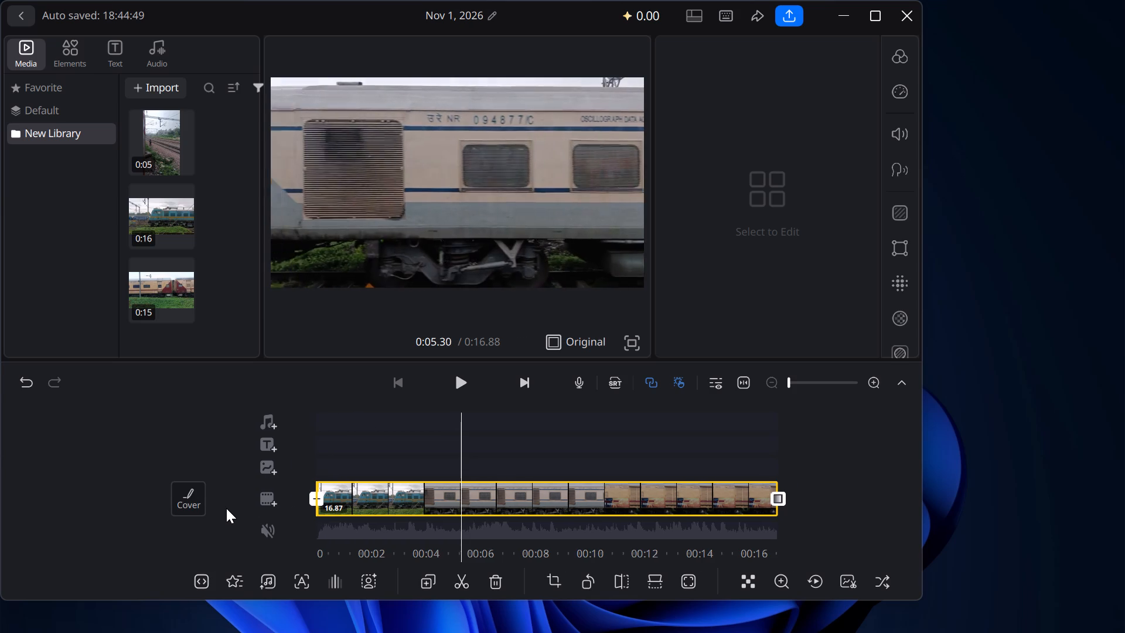
{"action": "scroll", "coordinate": [226, 508], "scroll_direction": "right", "scroll_amount": 1}
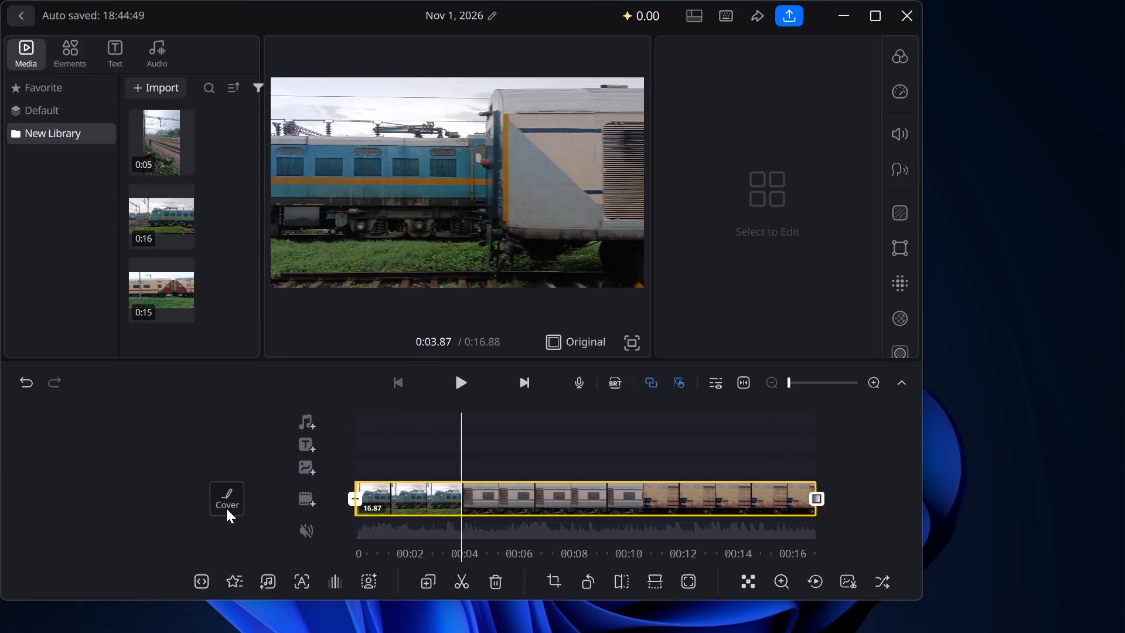
{"action": "scroll", "coordinate": [226, 508], "scroll_direction": "right", "scroll_amount": 1}
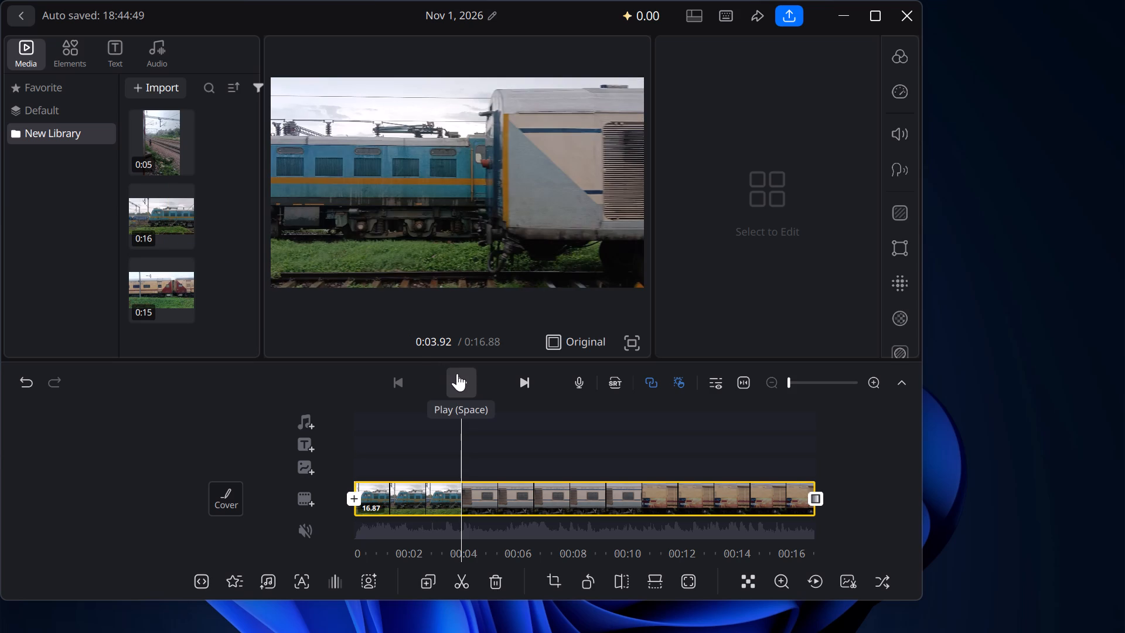
{"action": "scroll", "coordinate": [473, 489], "scroll_direction": "right", "scroll_amount": 2}
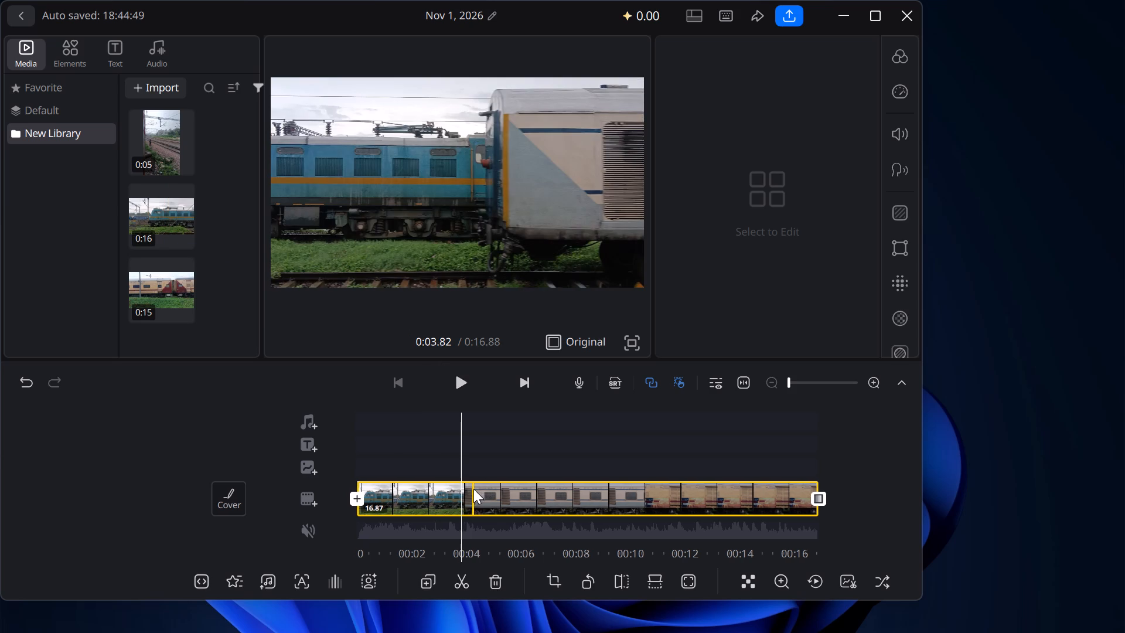
{"action": "scroll", "coordinate": [473, 489], "scroll_direction": "right", "scroll_amount": 7}
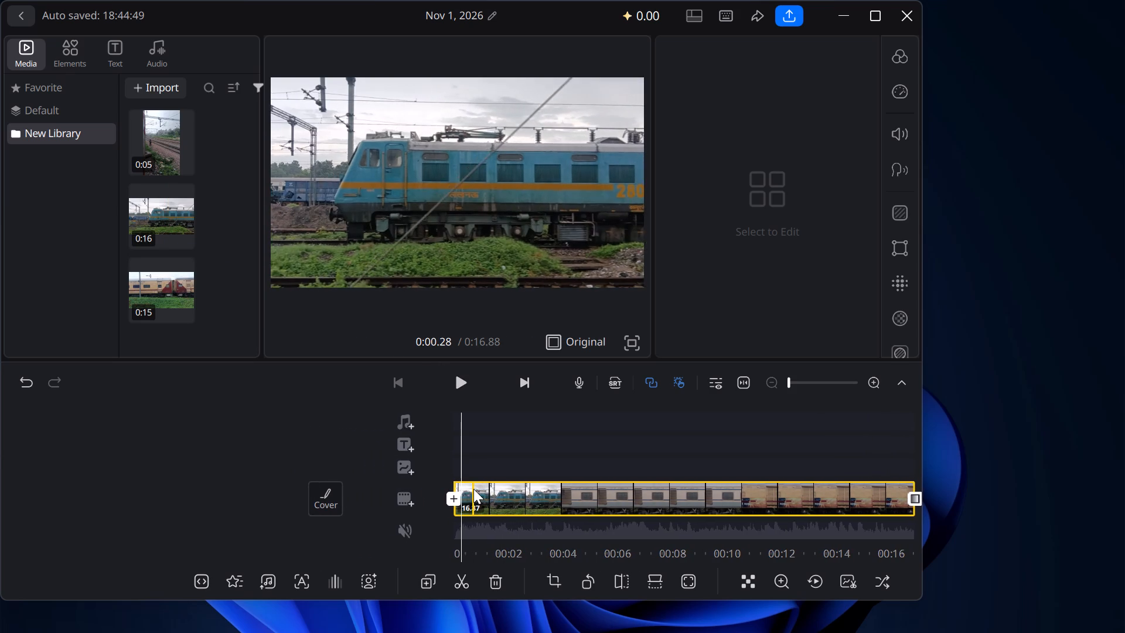
{"action": "scroll", "coordinate": [473, 489], "scroll_direction": "right", "scroll_amount": 1}
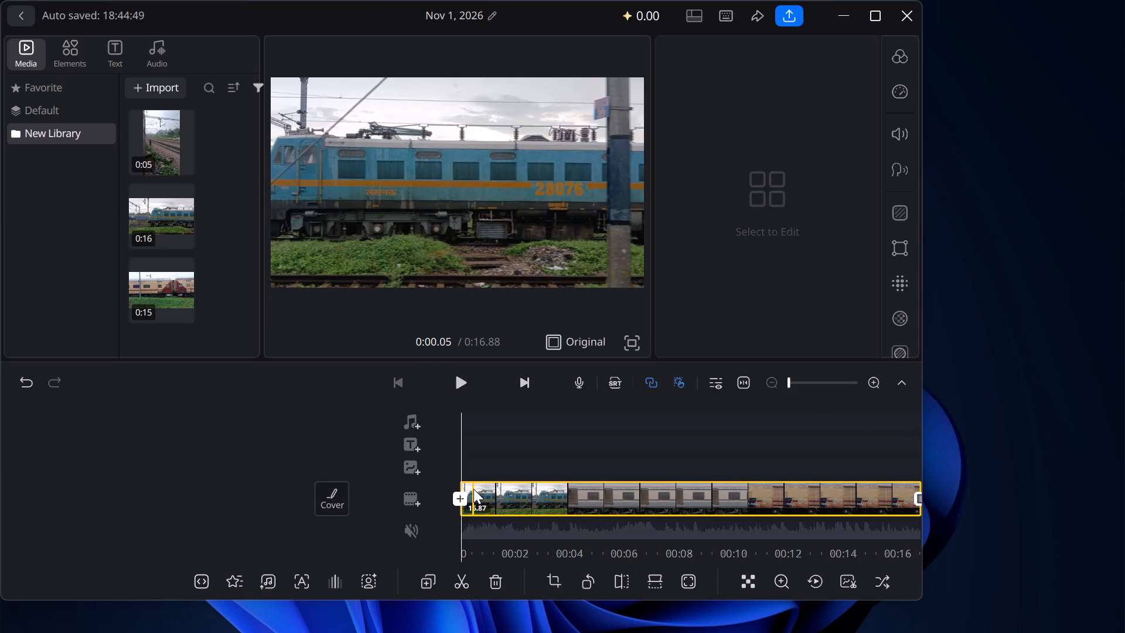
{"action": "scroll", "coordinate": [537, 440], "scroll_direction": "left", "scroll_amount": 1}
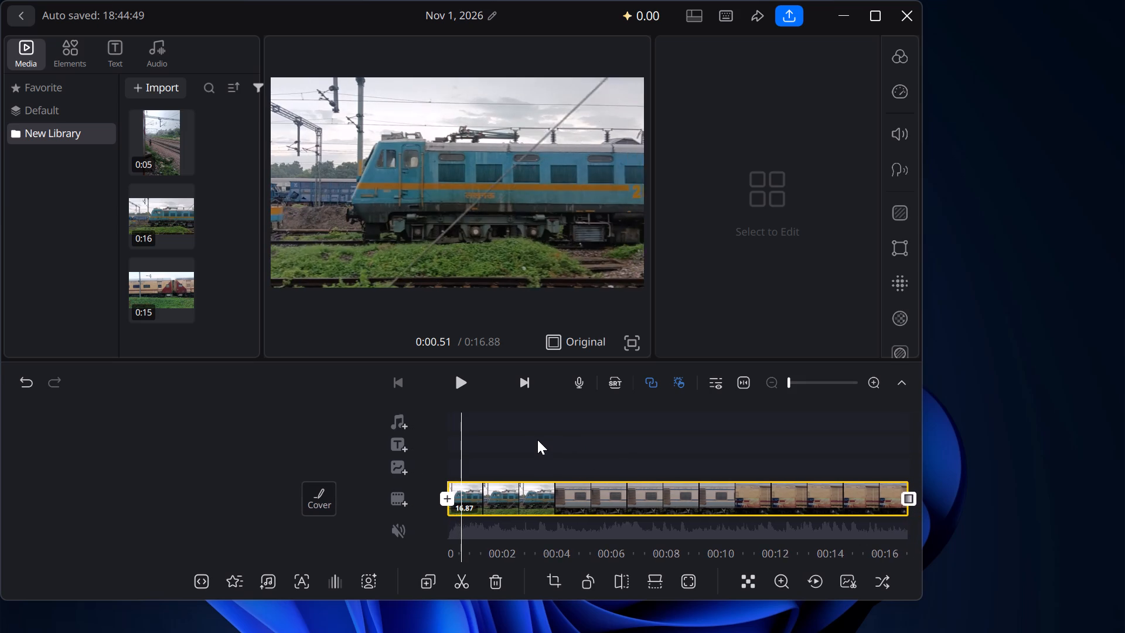
{"action": "scroll", "coordinate": [471, 237], "scroll_direction": "down", "scroll_amount": 1, "text": "ctrl"}
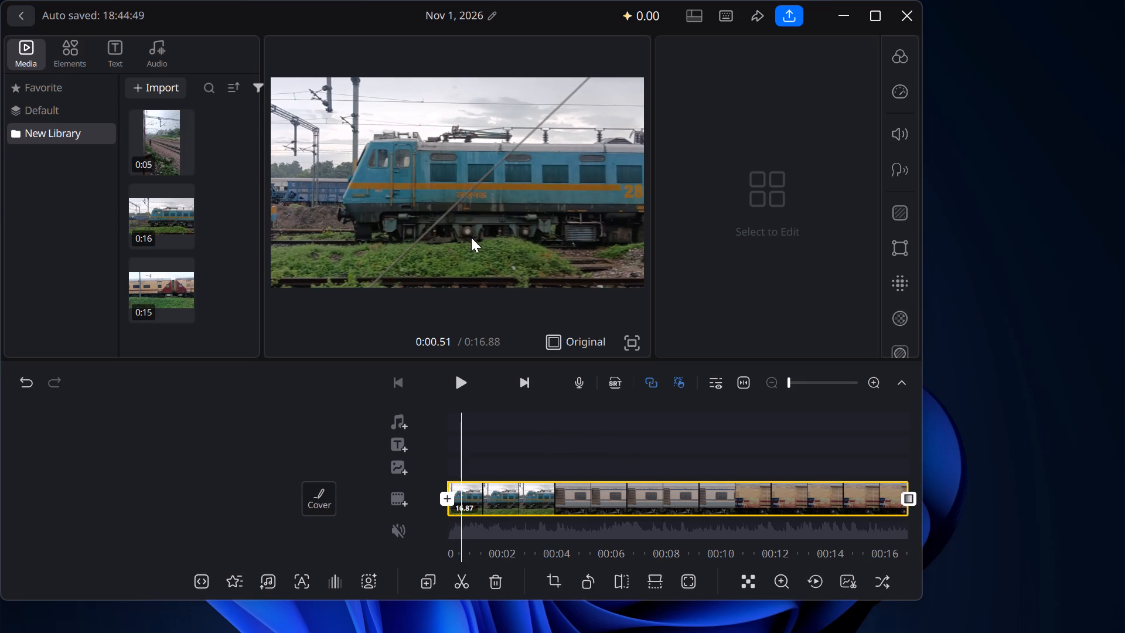
{"action": "scroll", "coordinate": [471, 237], "scroll_direction": "down", "scroll_amount": 3, "text": "ctrl"}
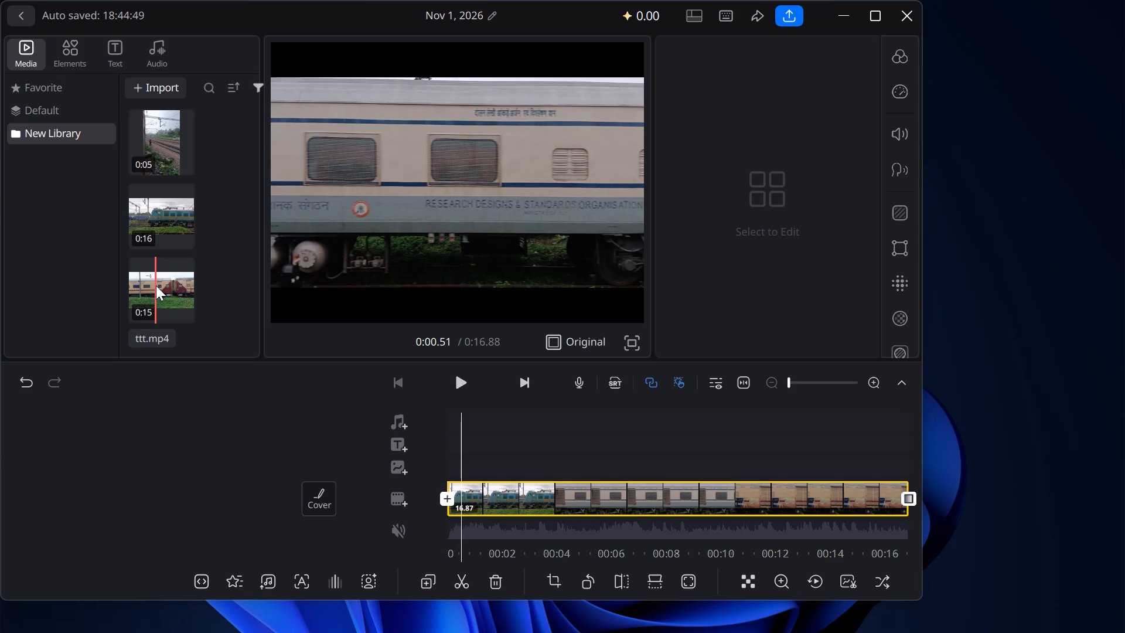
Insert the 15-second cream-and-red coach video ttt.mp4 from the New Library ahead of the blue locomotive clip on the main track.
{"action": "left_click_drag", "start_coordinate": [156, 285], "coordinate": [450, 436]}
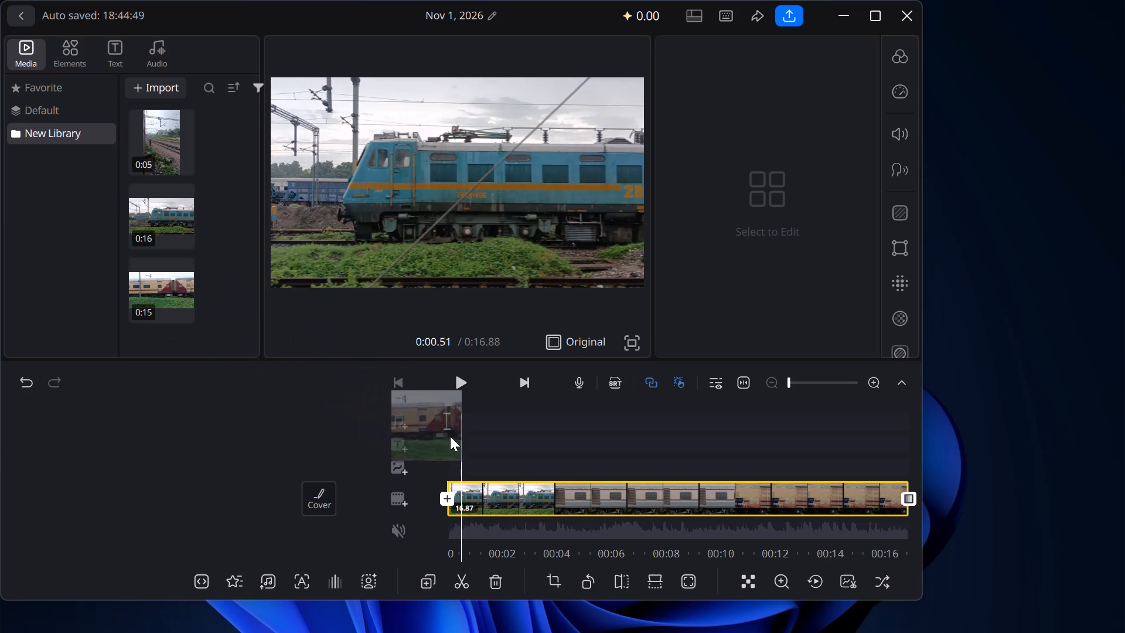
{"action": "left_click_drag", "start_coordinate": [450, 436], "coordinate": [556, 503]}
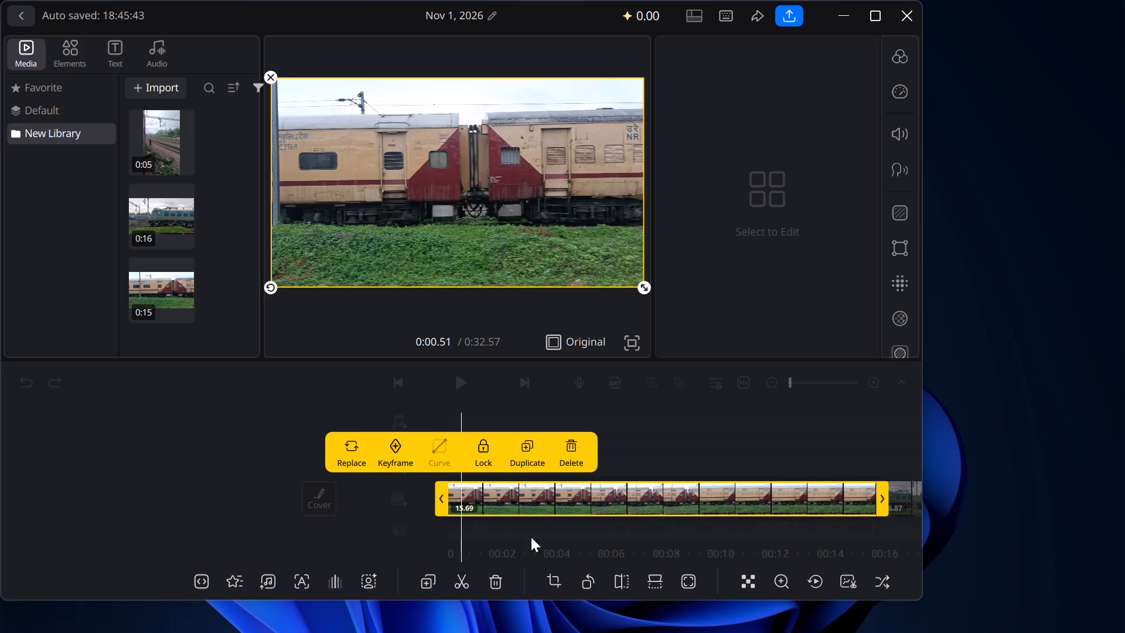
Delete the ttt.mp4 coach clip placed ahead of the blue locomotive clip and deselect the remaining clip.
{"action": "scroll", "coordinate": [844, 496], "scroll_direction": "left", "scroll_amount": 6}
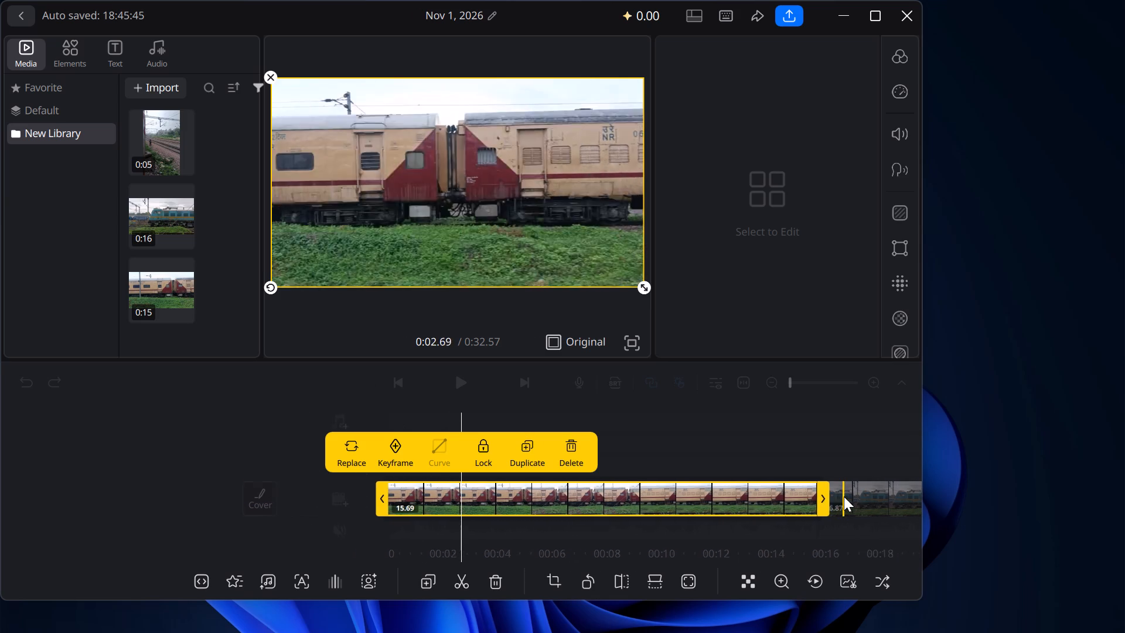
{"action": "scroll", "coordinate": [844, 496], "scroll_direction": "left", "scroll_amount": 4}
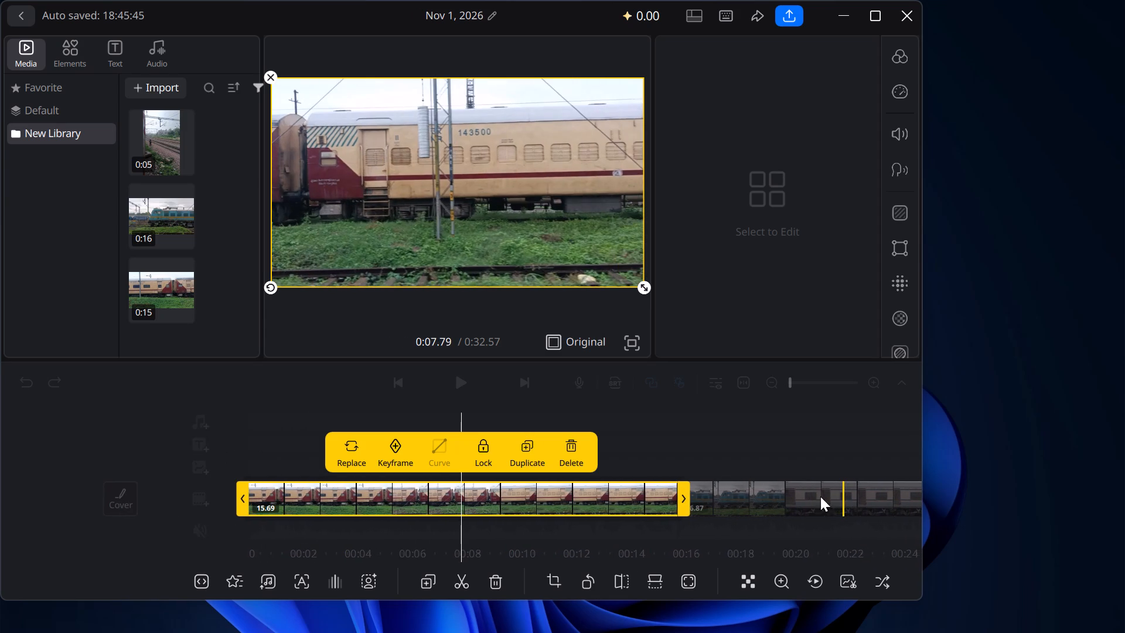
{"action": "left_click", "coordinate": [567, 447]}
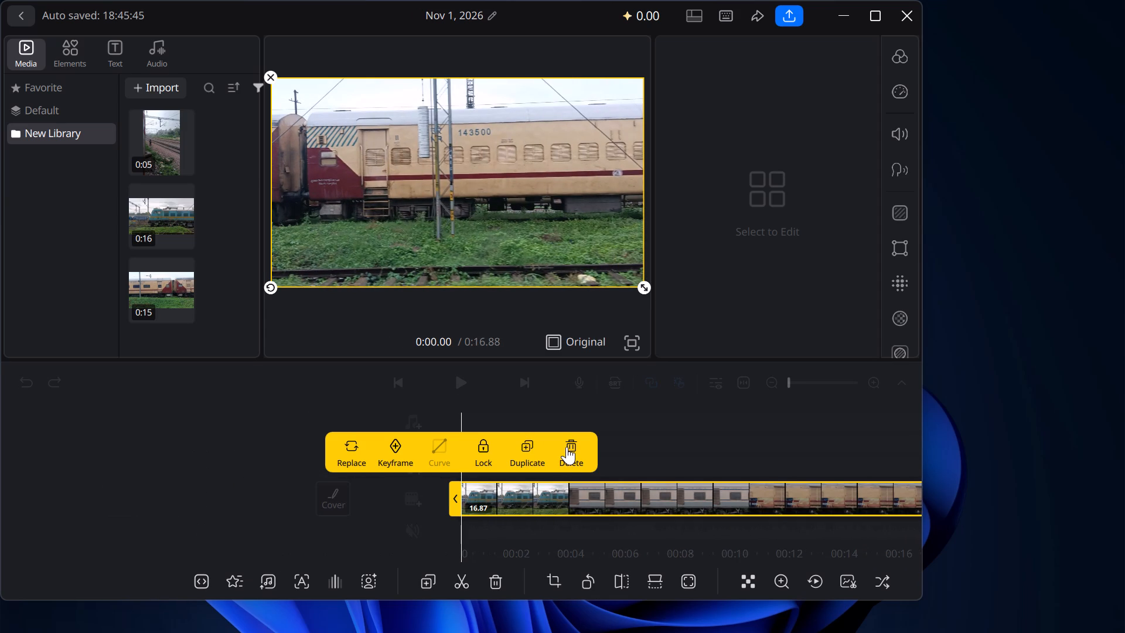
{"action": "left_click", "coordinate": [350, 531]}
Add the 15-second coach video ttt.mp4 from the New Library to the main track directly after the blue locomotive clip.
{"action": "scroll", "coordinate": [574, 488], "scroll_direction": "left", "scroll_amount": 7}
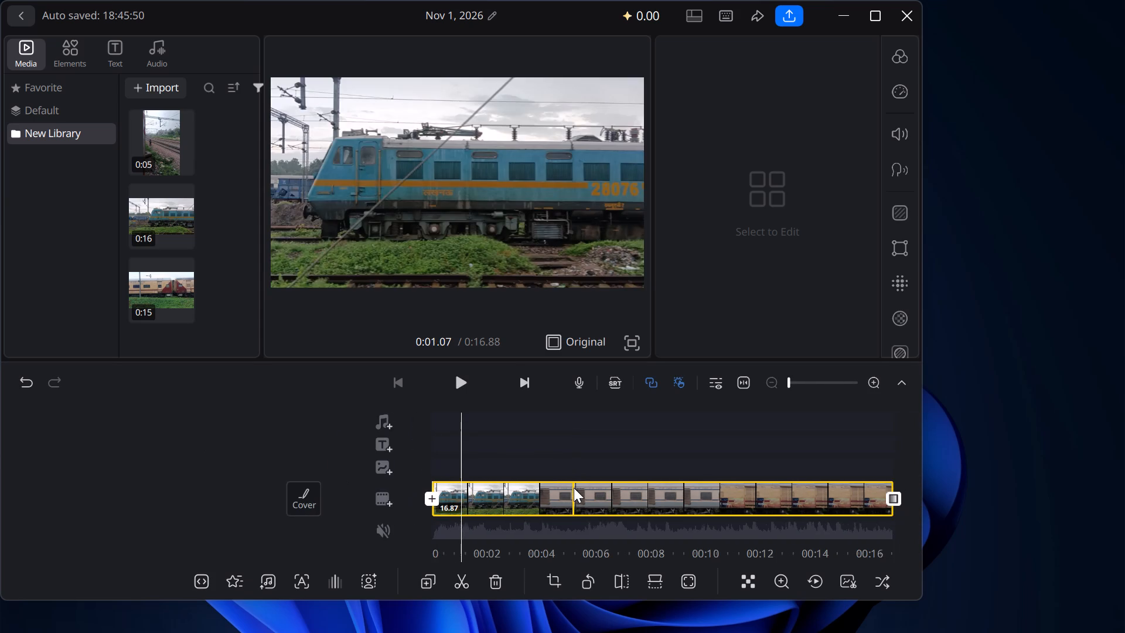
{"action": "scroll", "coordinate": [574, 488], "scroll_direction": "left", "scroll_amount": 5}
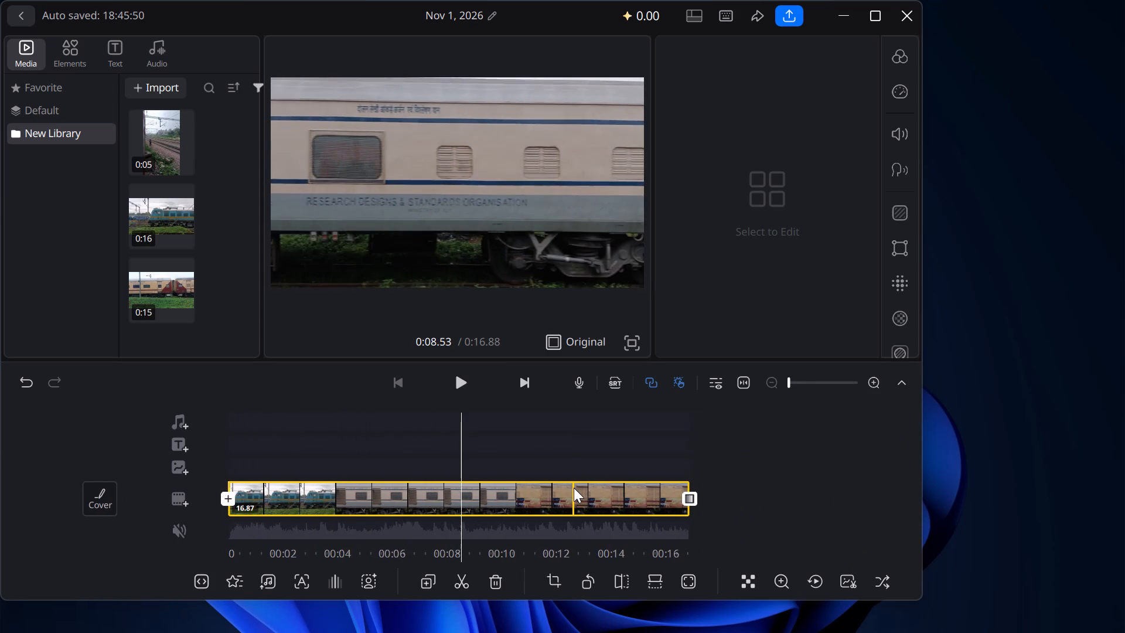
{"action": "scroll", "coordinate": [574, 488], "scroll_direction": "left", "scroll_amount": 3}
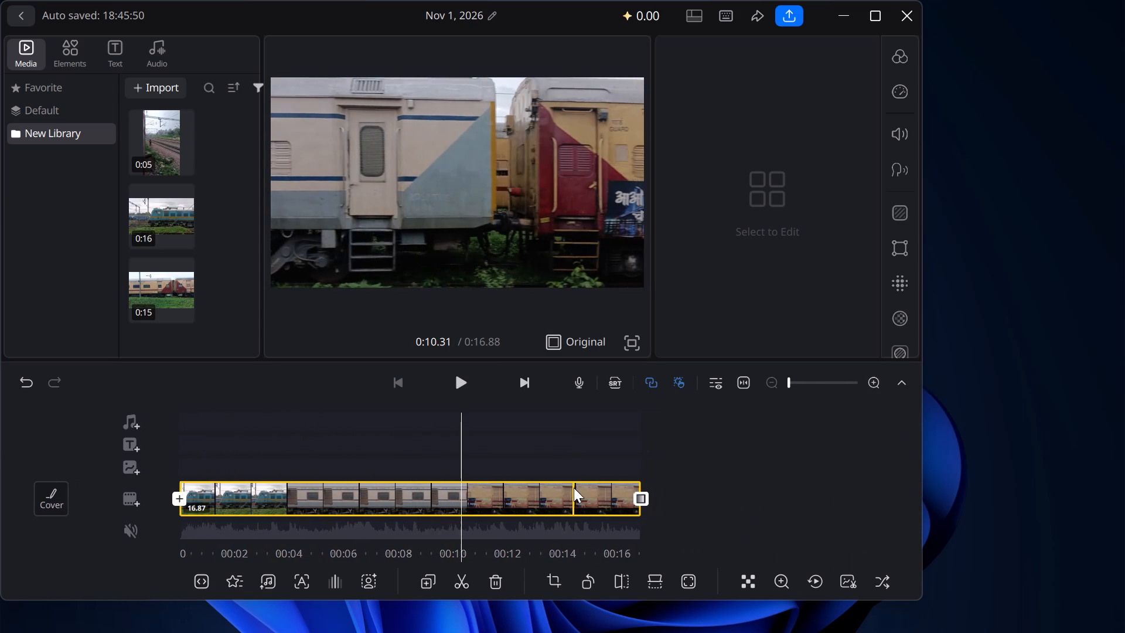
{"action": "scroll", "coordinate": [574, 488], "scroll_direction": "left", "scroll_amount": 1}
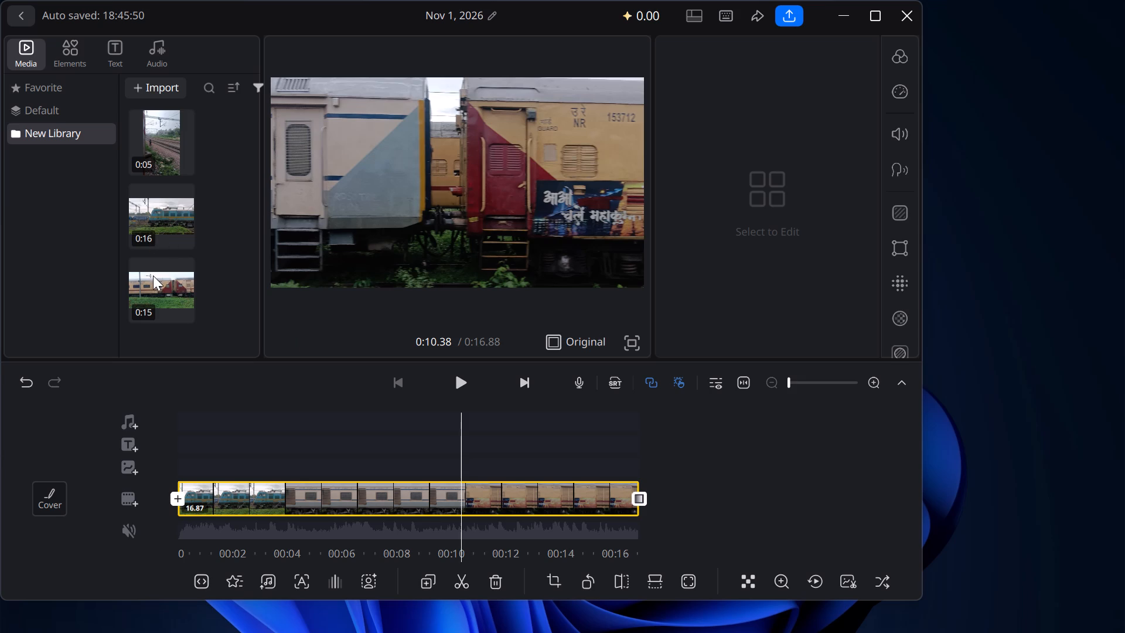
{"action": "left_click_drag", "start_coordinate": [153, 276], "coordinate": [544, 434]}
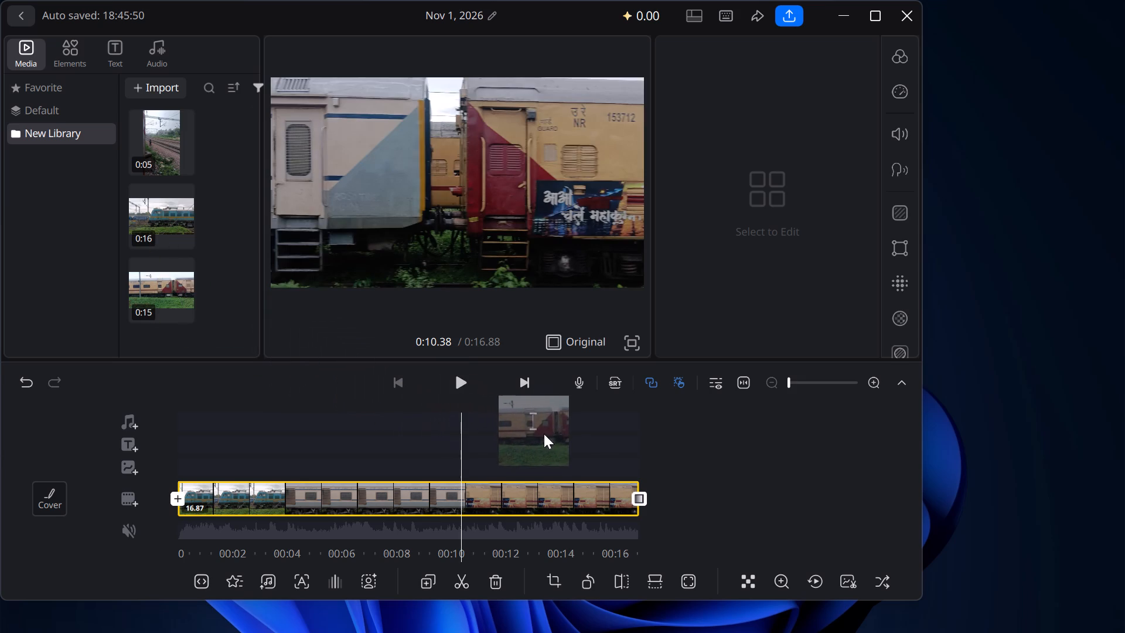
{"action": "left_click_drag", "start_coordinate": [544, 434], "coordinate": [720, 470]}
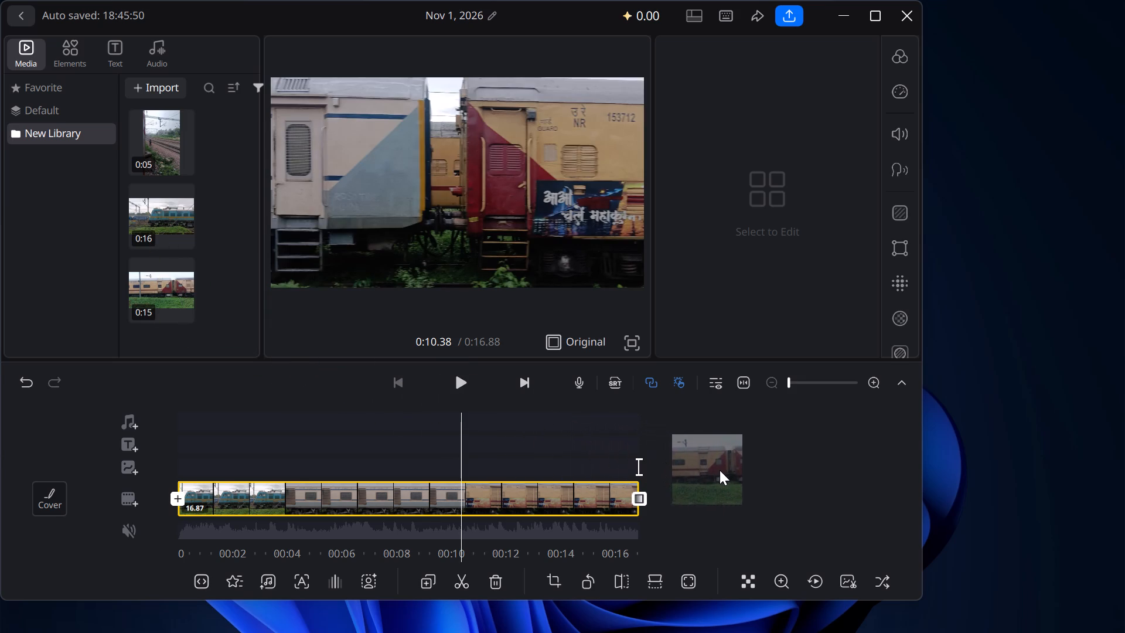
{"action": "left_click_drag", "start_coordinate": [720, 470], "coordinate": [680, 486]}
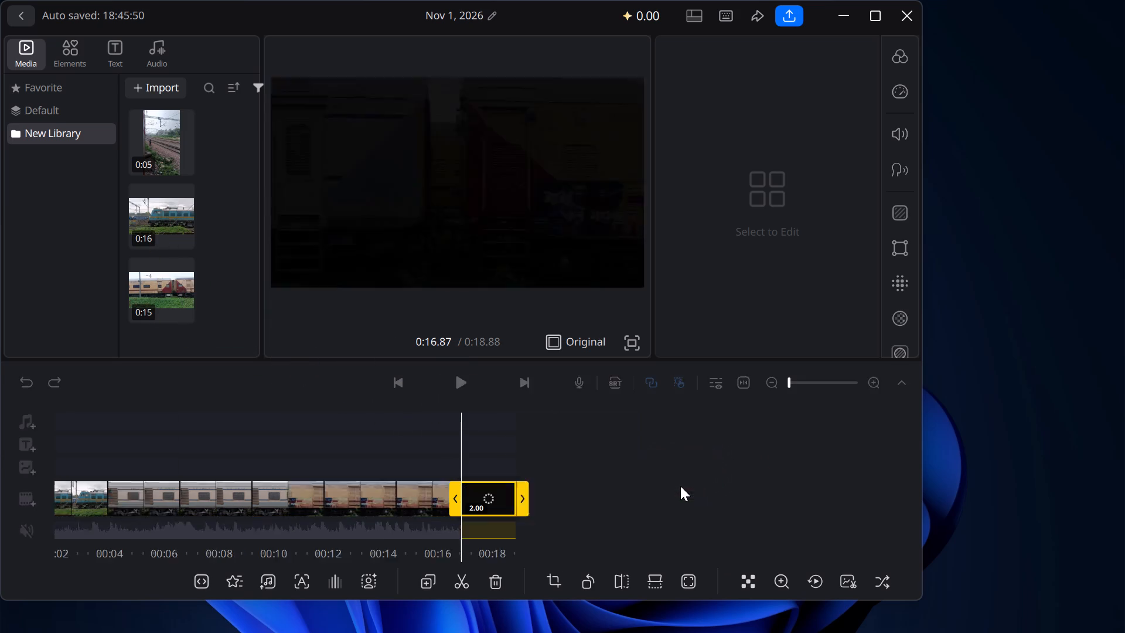
{"action": "left_click", "coordinate": [247, 424]}
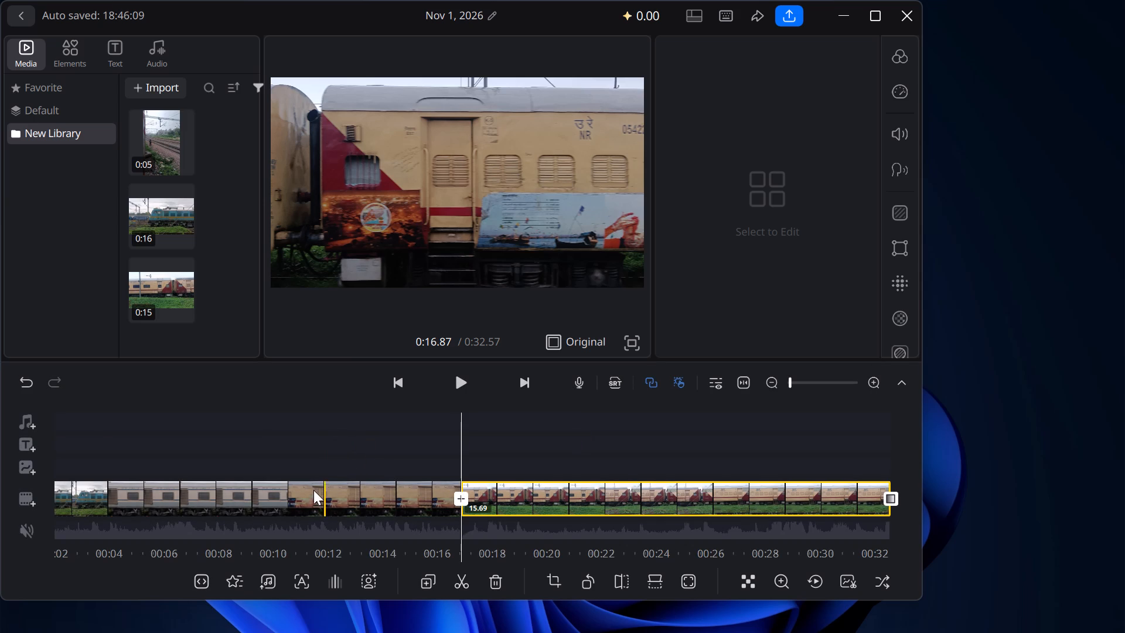
Return the playhead to the timeline's start and import the video tt from the Downloads folder into the New Library.
{"action": "scroll", "coordinate": [306, 495], "scroll_direction": "right", "scroll_amount": 5}
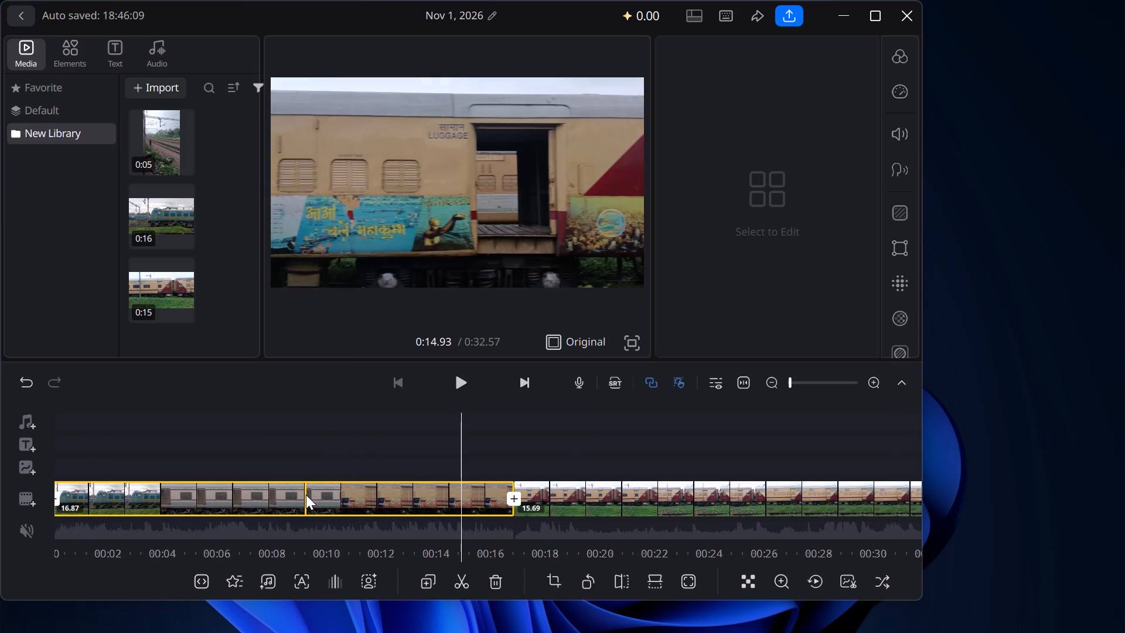
{"action": "scroll", "coordinate": [306, 495], "scroll_direction": "right", "scroll_amount": 10}
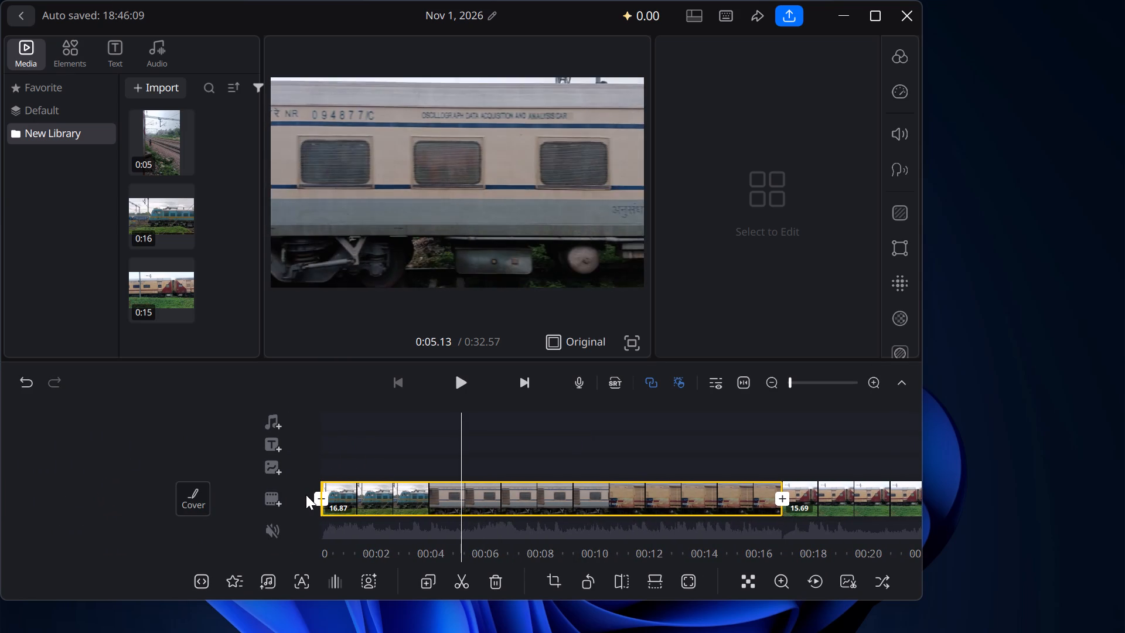
{"action": "scroll", "coordinate": [306, 495], "scroll_direction": "right", "scroll_amount": 4}
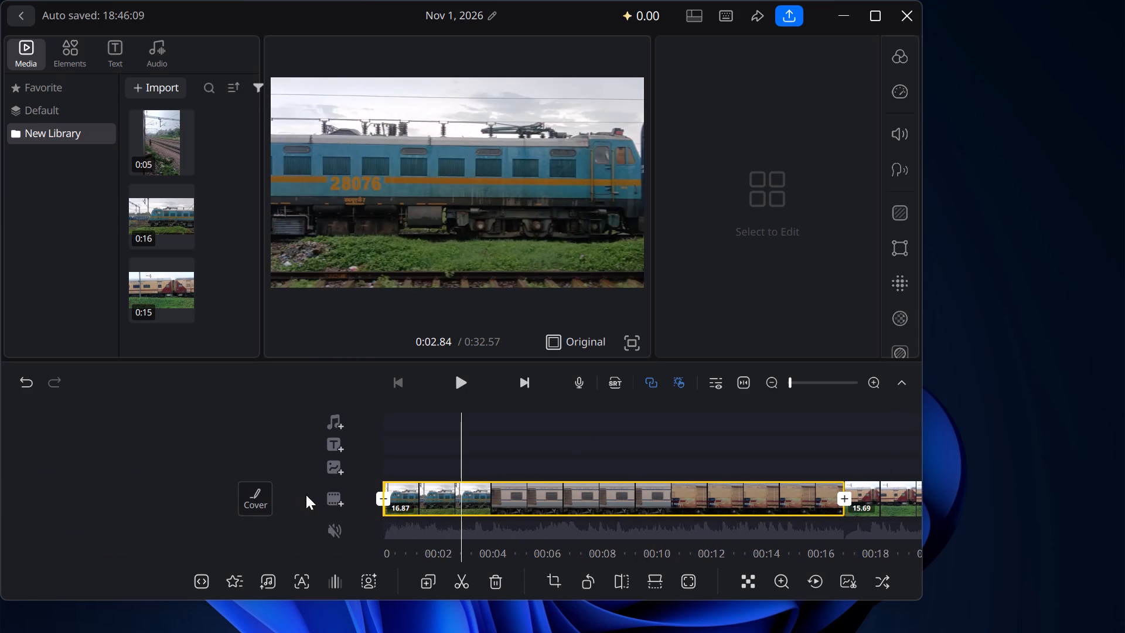
{"action": "scroll", "coordinate": [306, 495], "scroll_direction": "right", "scroll_amount": 4}
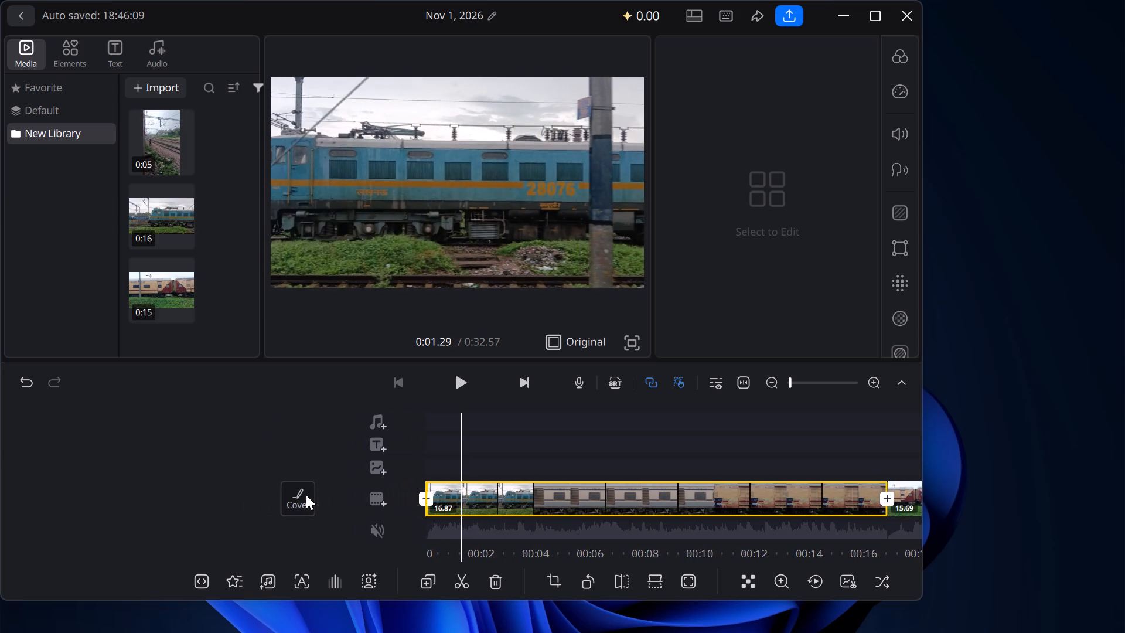
{"action": "scroll", "coordinate": [306, 495], "scroll_direction": "right", "scroll_amount": 2}
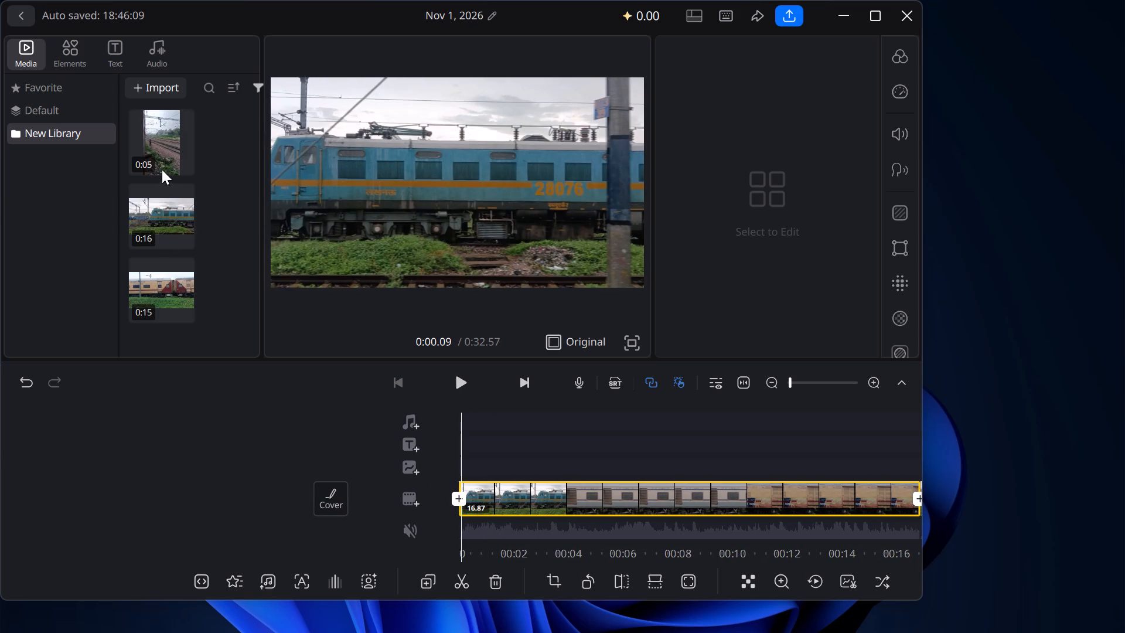
{"action": "left_click", "coordinate": [141, 86]}
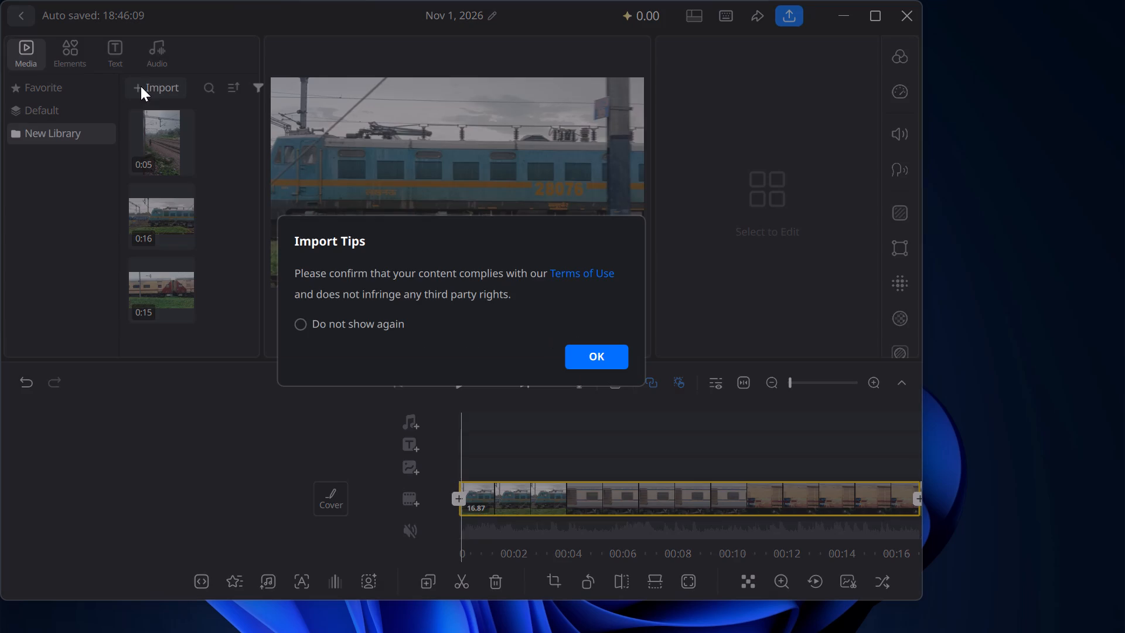
{"action": "left_click", "coordinate": [576, 361]}
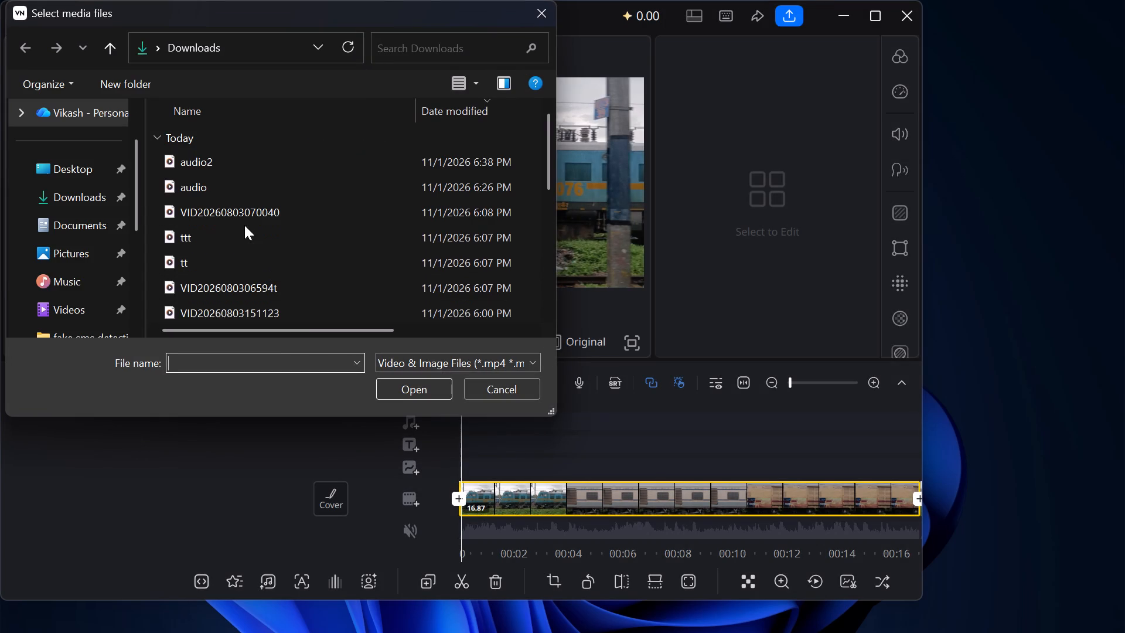
{"action": "left_click", "coordinate": [234, 261]}
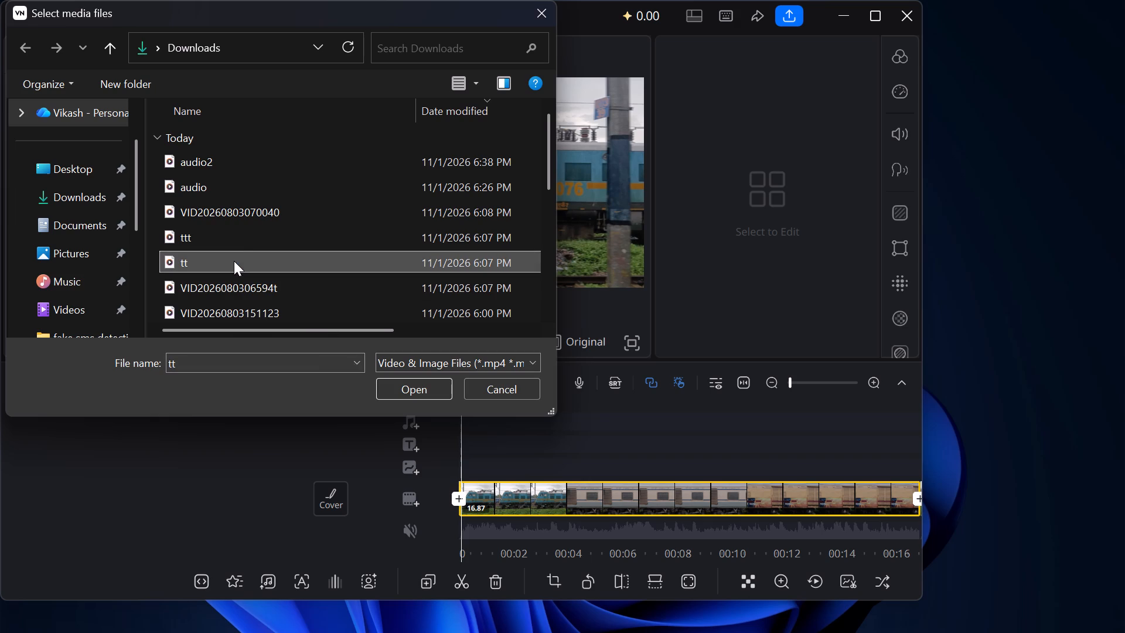
{"action": "left_click", "coordinate": [387, 388]}
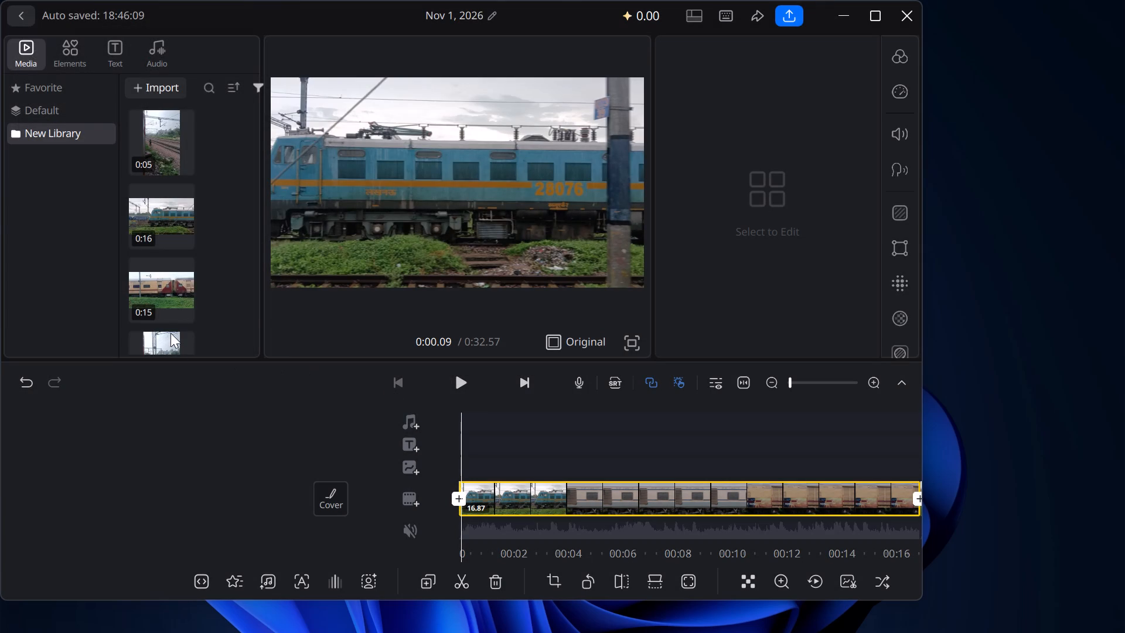
{"action": "scroll", "coordinate": [171, 333], "scroll_direction": "down", "scroll_amount": 2}
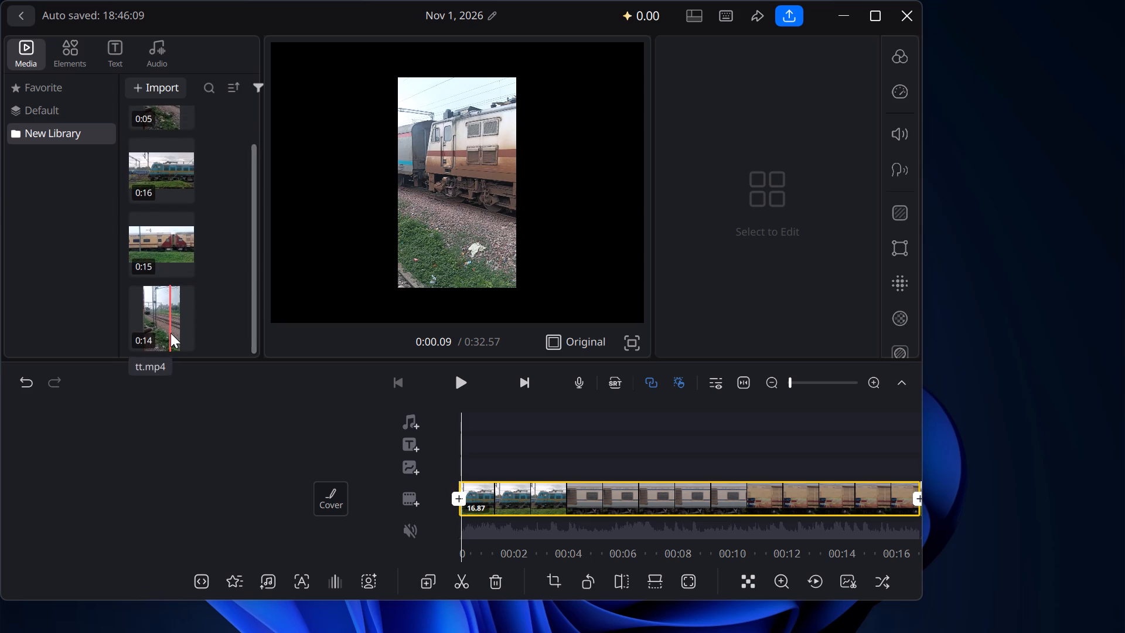
{"action": "scroll", "coordinate": [171, 333], "scroll_direction": "up", "scroll_amount": 1}
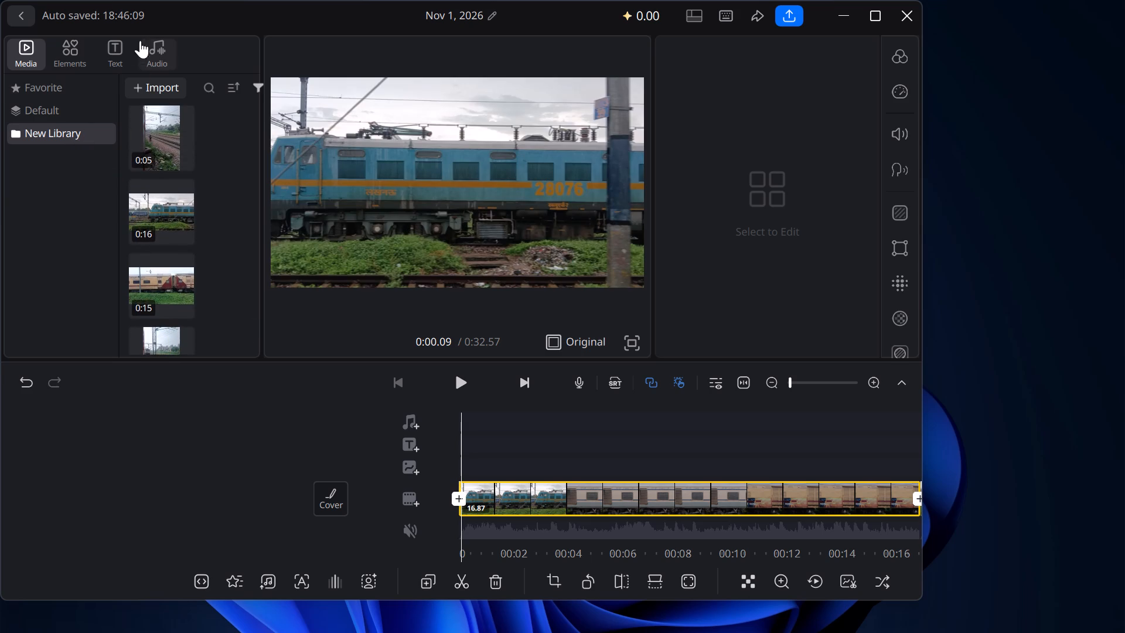
{"action": "left_click", "coordinate": [141, 85]}
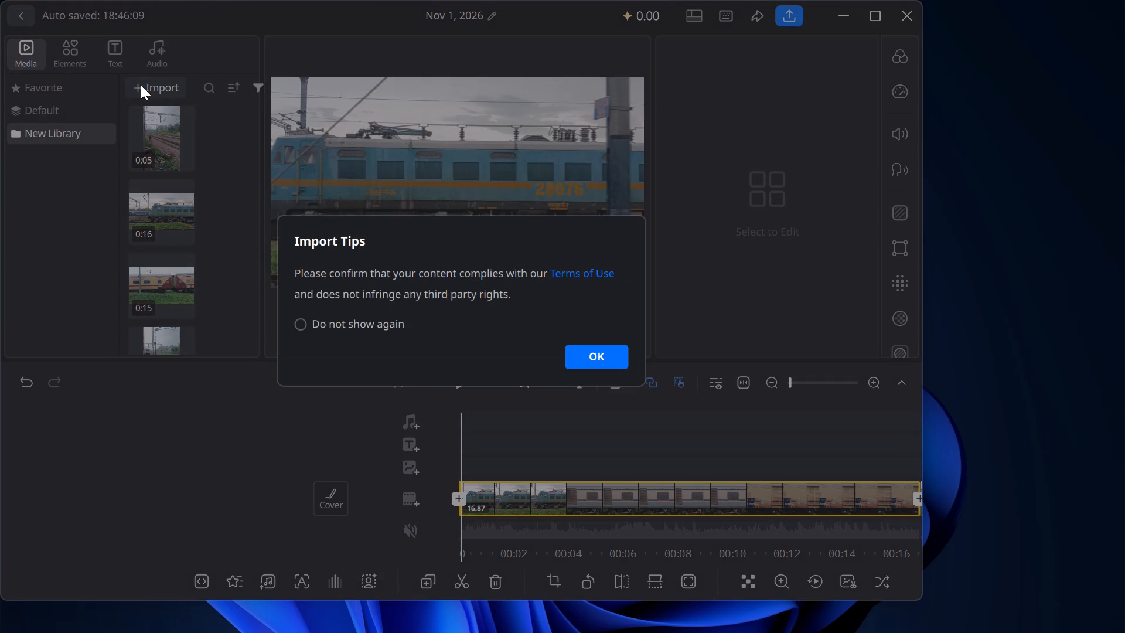
{"action": "left_click", "coordinate": [582, 363]}
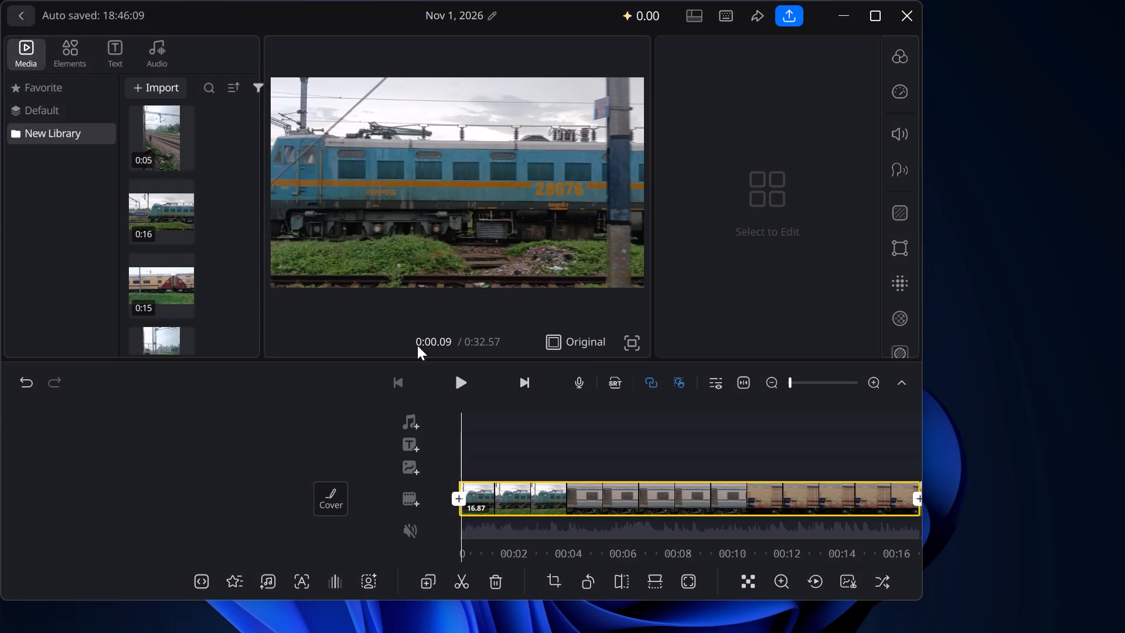
{"action": "scroll", "coordinate": [203, 273], "scroll_direction": "down", "scroll_amount": 1}
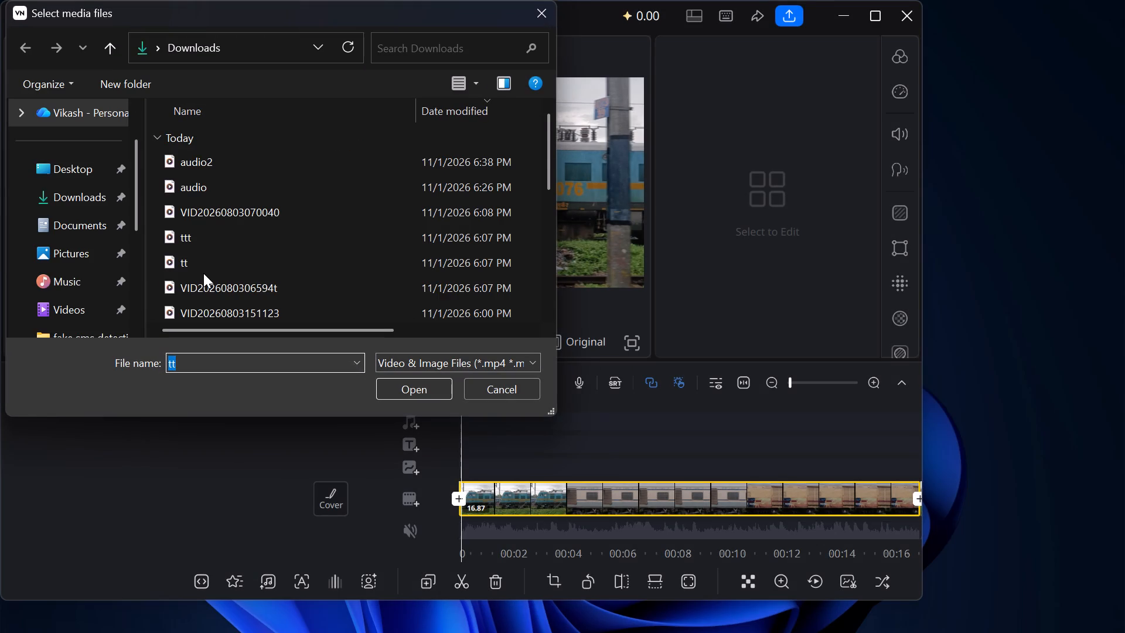
{"action": "scroll", "coordinate": [203, 273], "scroll_direction": "down", "scroll_amount": 1}
{"action": "scroll", "coordinate": [203, 273], "scroll_direction": "up", "scroll_amount": 1}
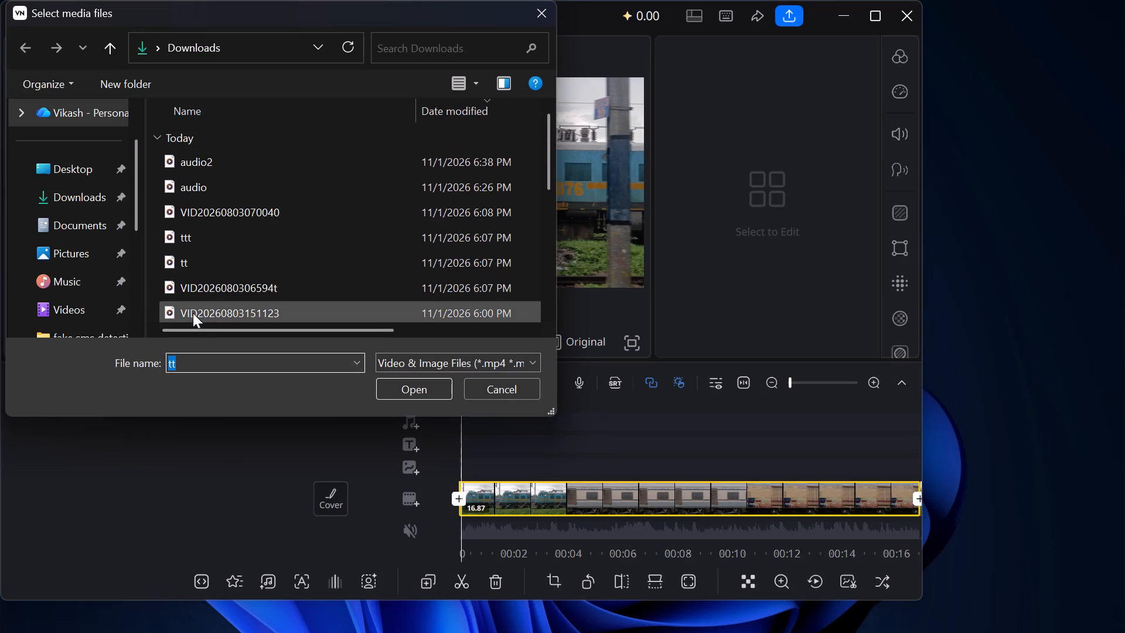
{"action": "left_click", "coordinate": [197, 313]}
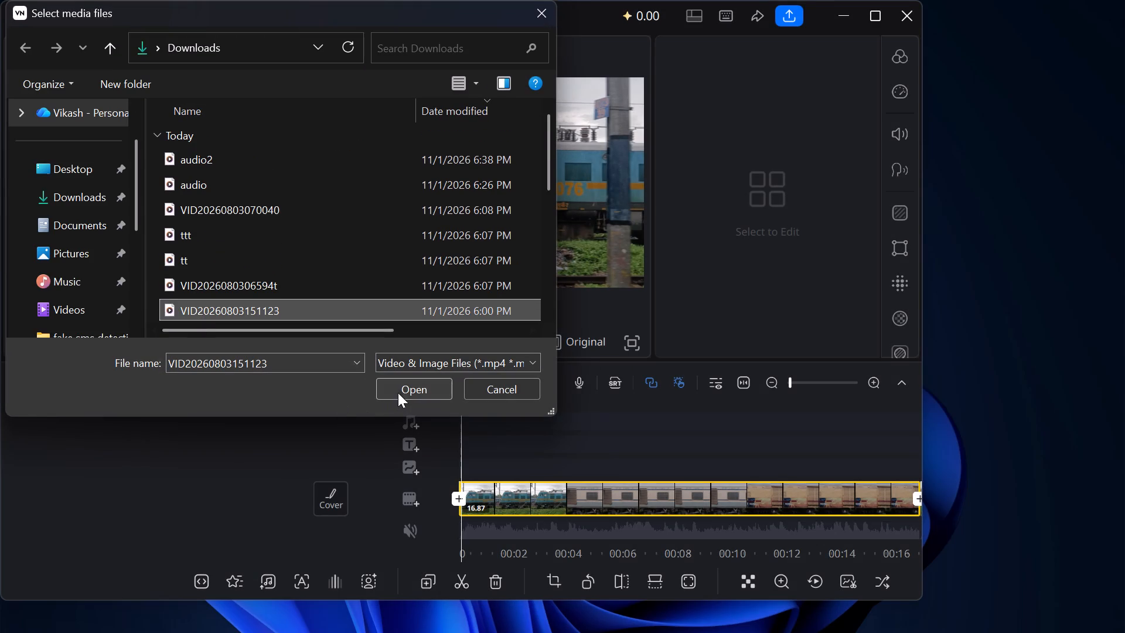
{"action": "left_click", "coordinate": [398, 389]}
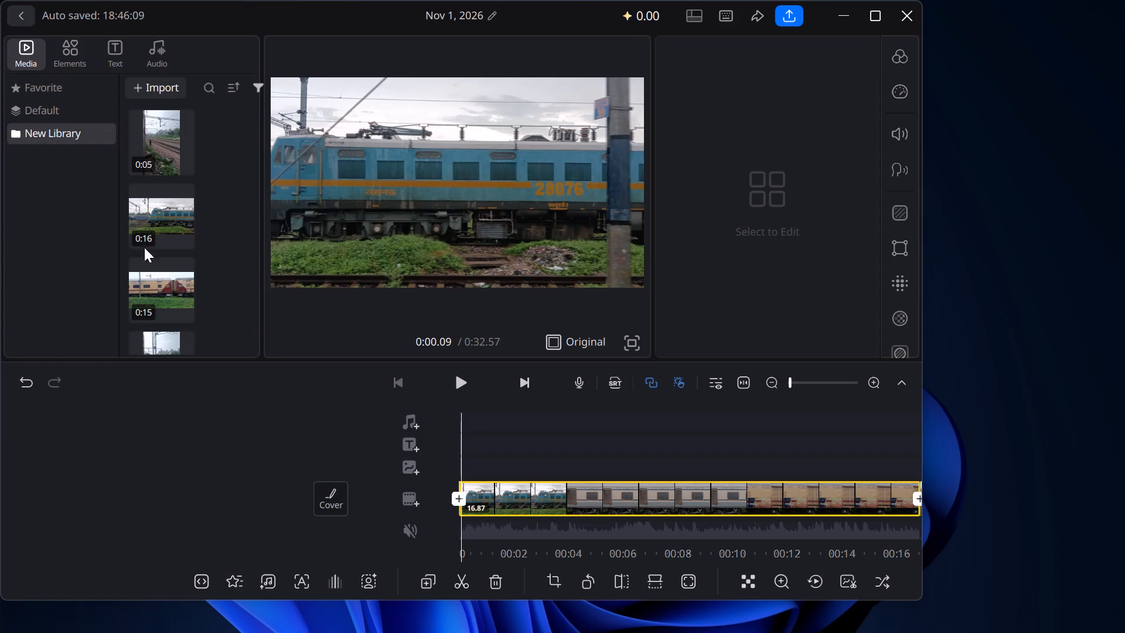
{"action": "scroll", "coordinate": [144, 208], "scroll_direction": "down", "scroll_amount": 3}
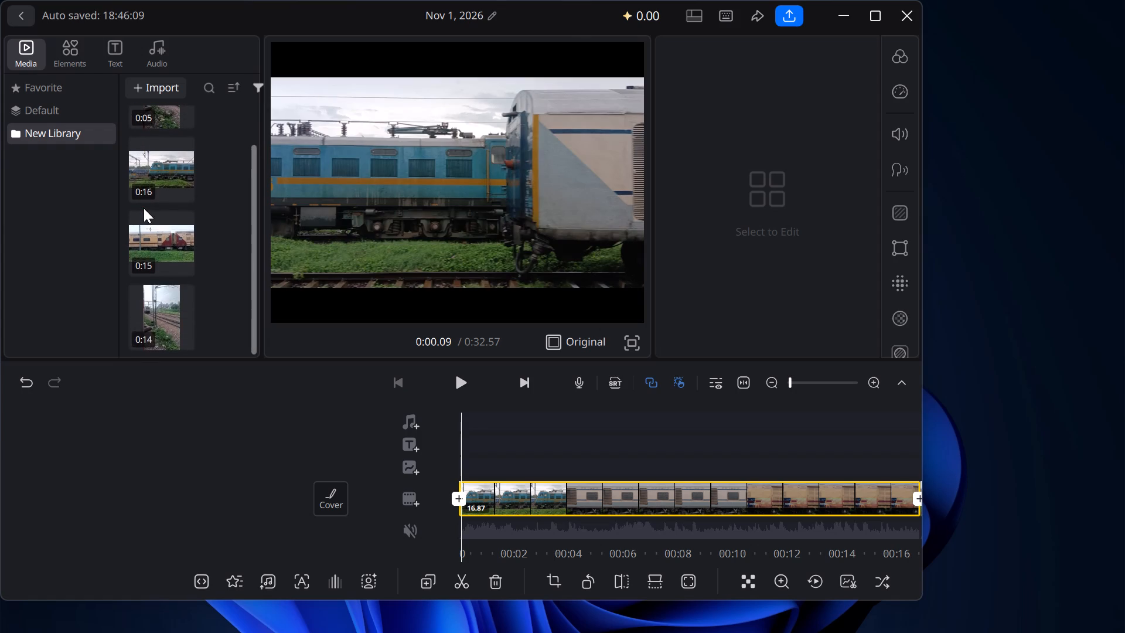
{"action": "scroll", "coordinate": [144, 208], "scroll_direction": "down", "scroll_amount": 1}
{"action": "scroll", "coordinate": [144, 208], "scroll_direction": "up", "scroll_amount": 4}
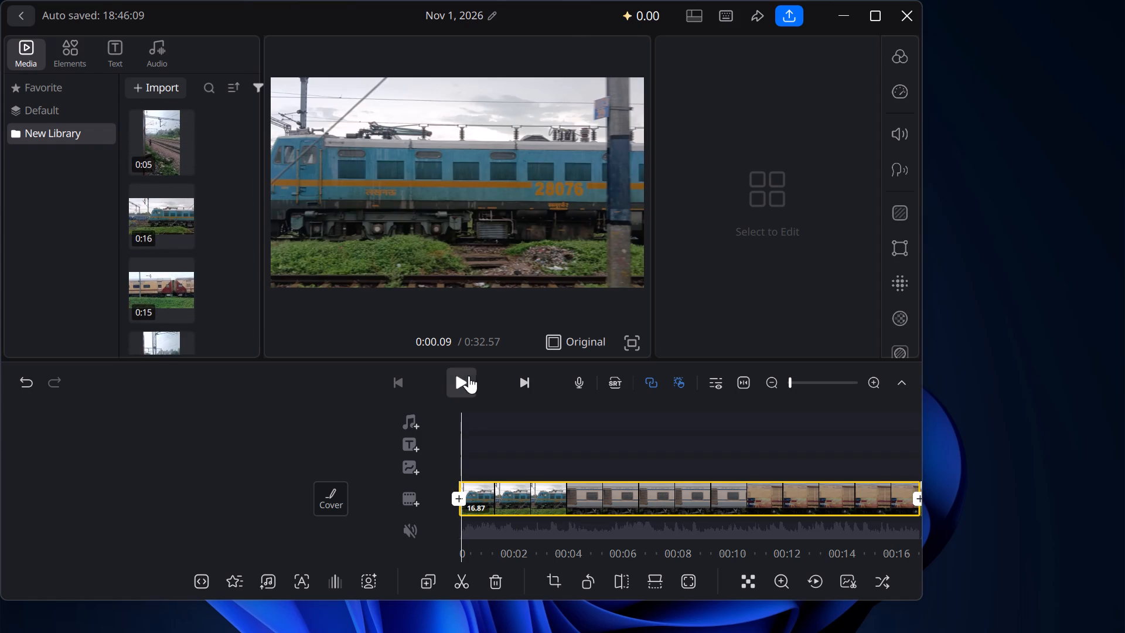
Scrub through the blue locomotive and coach clips on the timeline and return the playhead to the start.
{"action": "scroll", "coordinate": [677, 476], "scroll_direction": "left", "scroll_amount": 4}
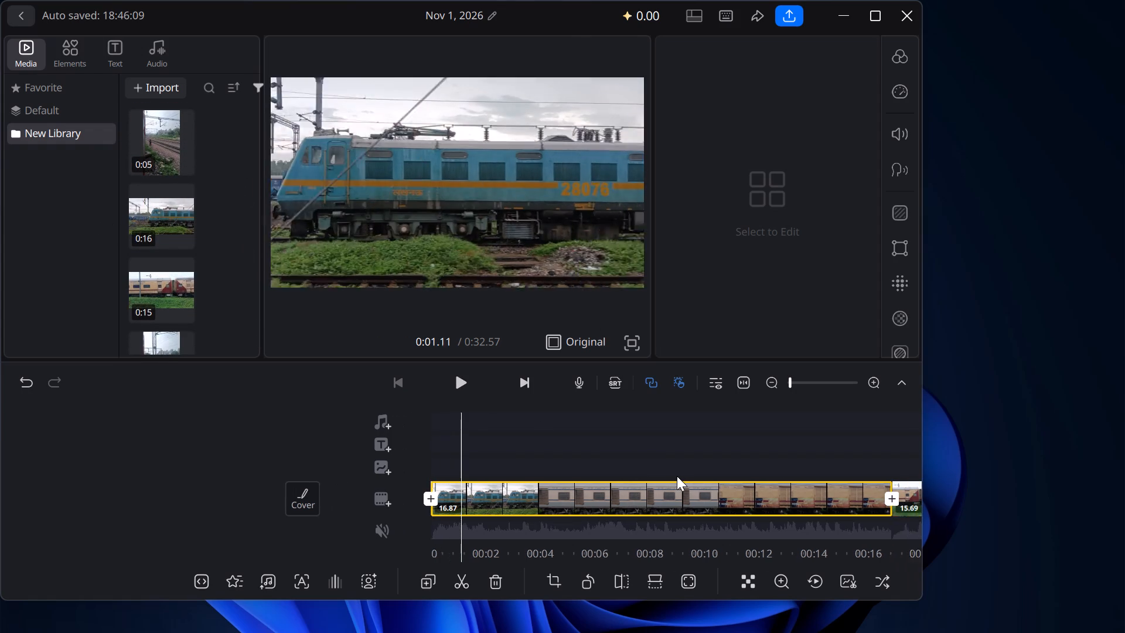
{"action": "scroll", "coordinate": [677, 476], "scroll_direction": "left", "scroll_amount": 12}
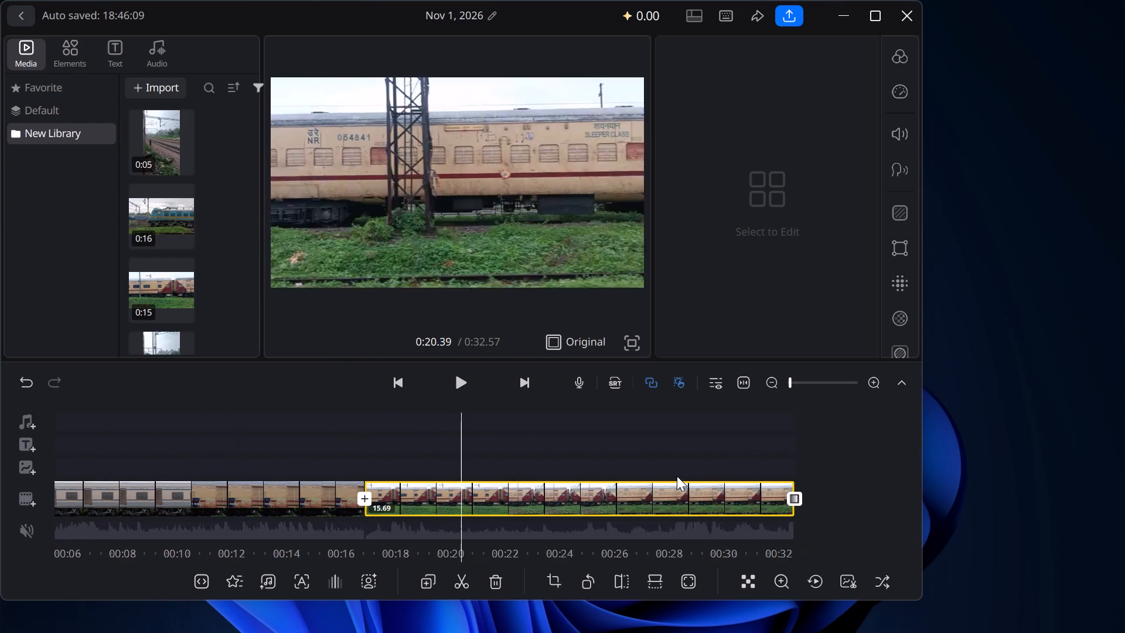
{"action": "scroll", "coordinate": [677, 476], "scroll_direction": "left", "scroll_amount": 2}
{"action": "scroll", "coordinate": [677, 476], "scroll_direction": "right", "scroll_amount": 16}
{"action": "scroll", "coordinate": [677, 476], "scroll_direction": "right", "scroll_amount": 8}
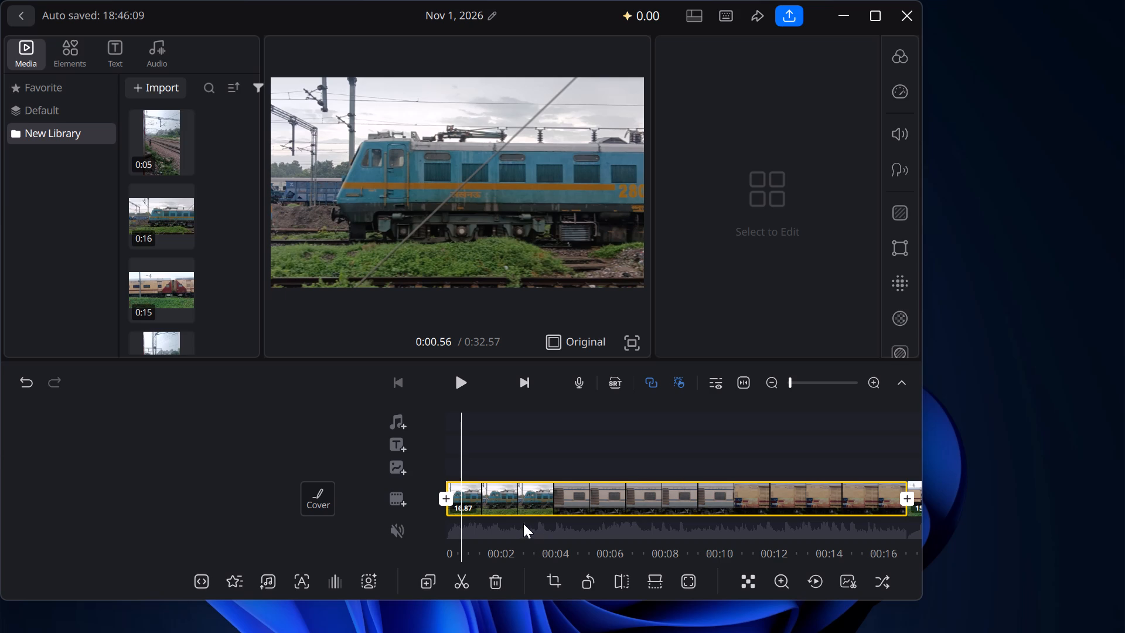
{"action": "scroll", "coordinate": [493, 490], "scroll_direction": "right", "scroll_amount": 3}
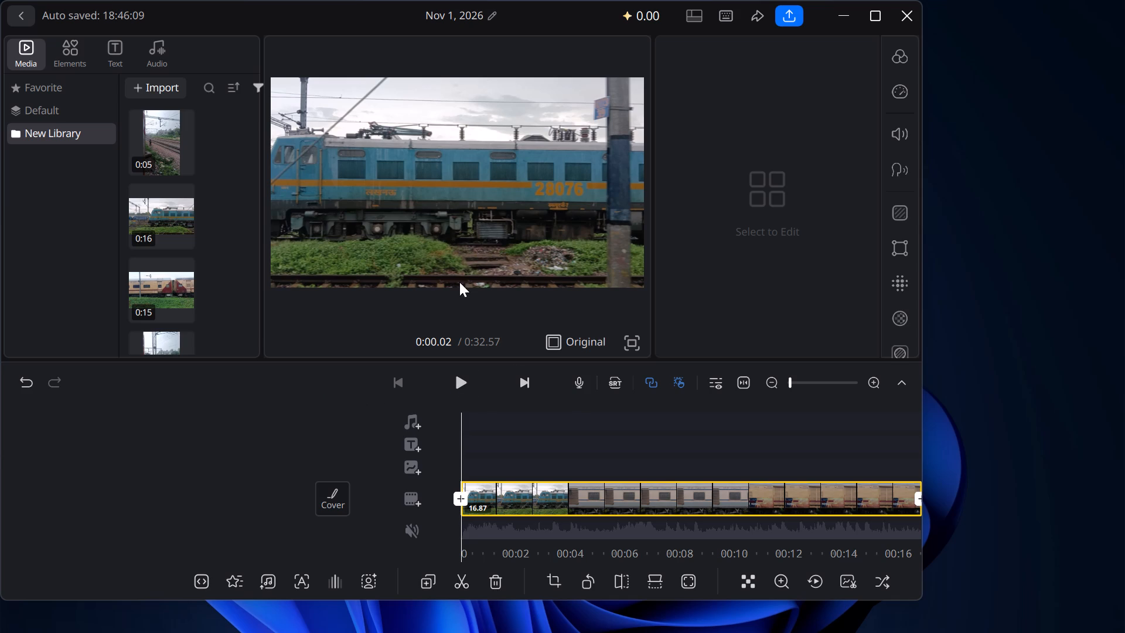
{"action": "scroll", "coordinate": [493, 485], "scroll_direction": "right", "scroll_amount": 2}
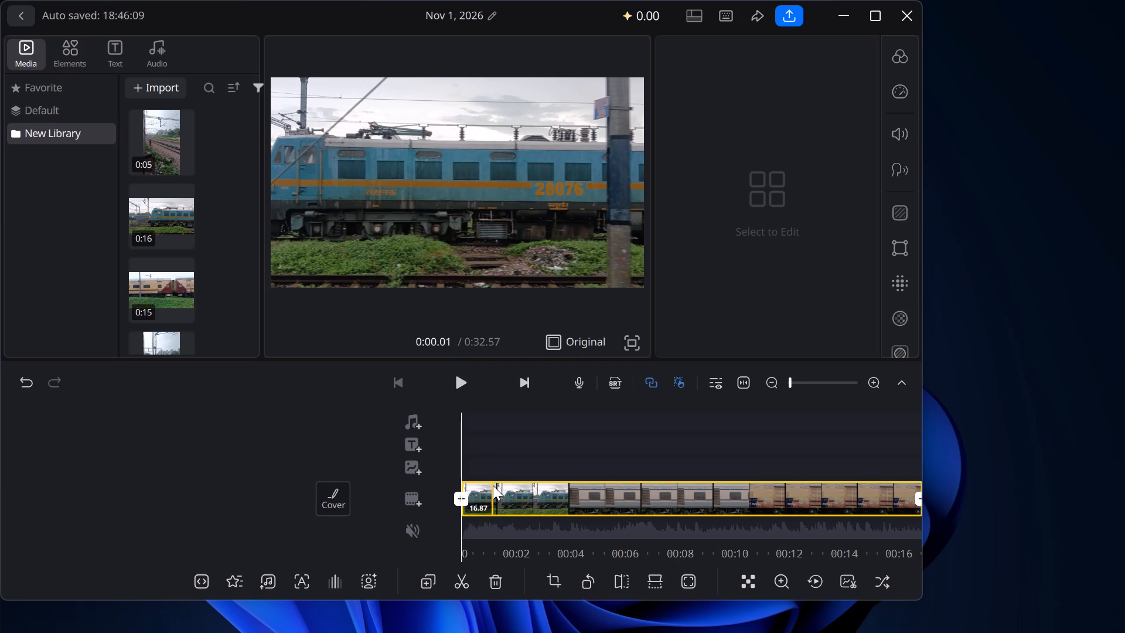
{"action": "scroll", "coordinate": [493, 485], "scroll_direction": "right", "scroll_amount": 1}
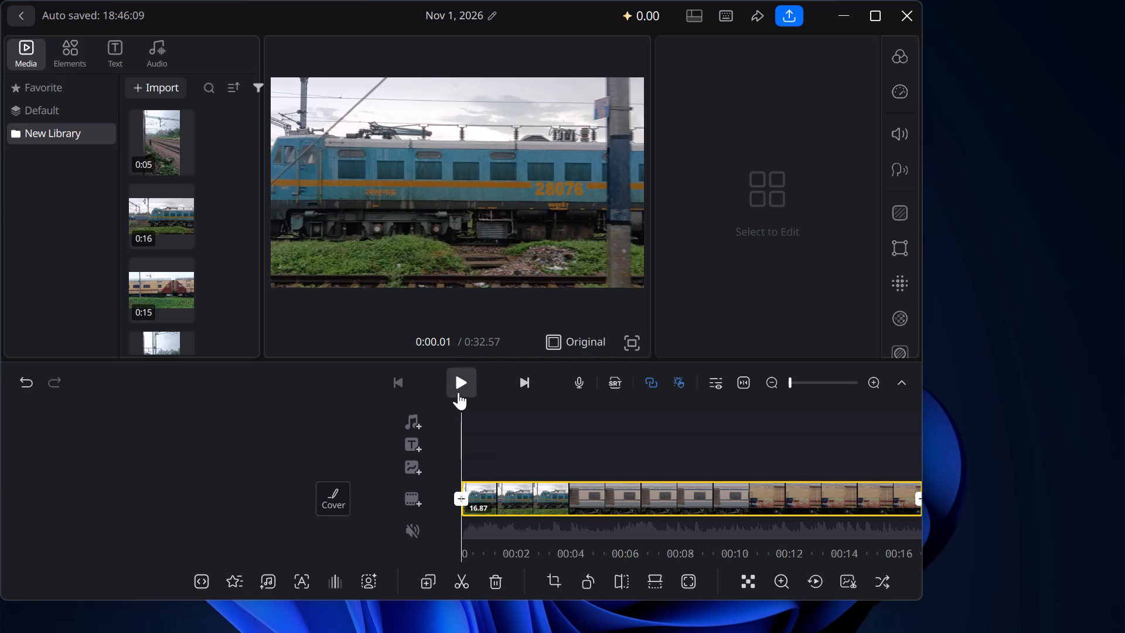
{"action": "scroll", "coordinate": [526, 493], "scroll_direction": "right", "scroll_amount": 3}
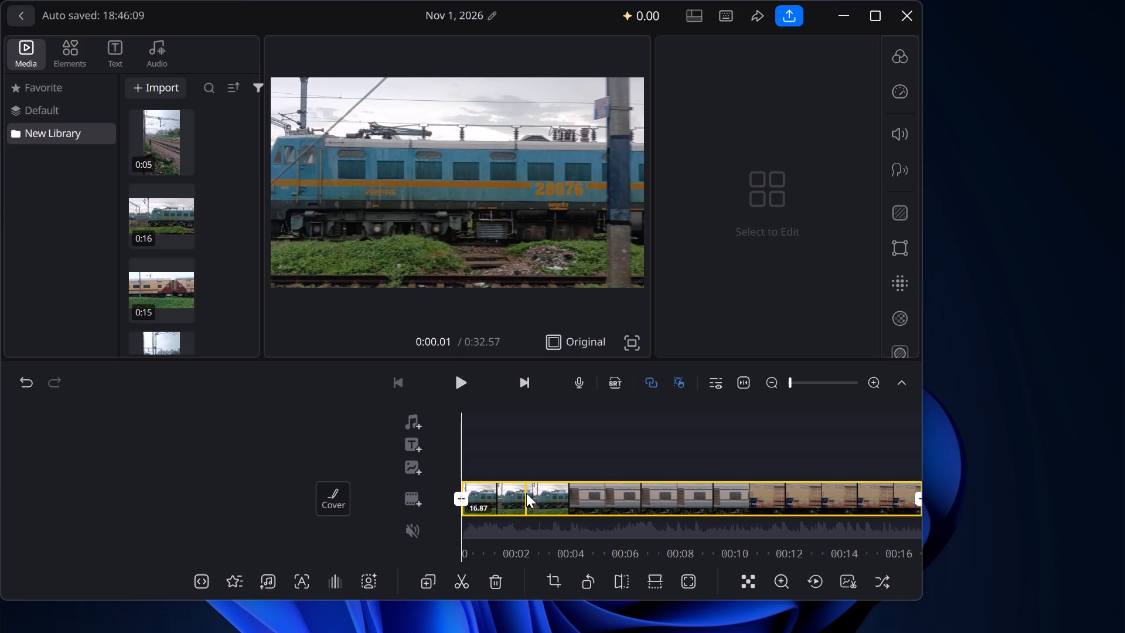
{"action": "scroll", "coordinate": [526, 493], "scroll_direction": "right", "scroll_amount": 7}
Add the audio file audio2 from the Downloads folder to the music track at the timeline's start.
{"action": "left_click", "coordinate": [420, 420]}
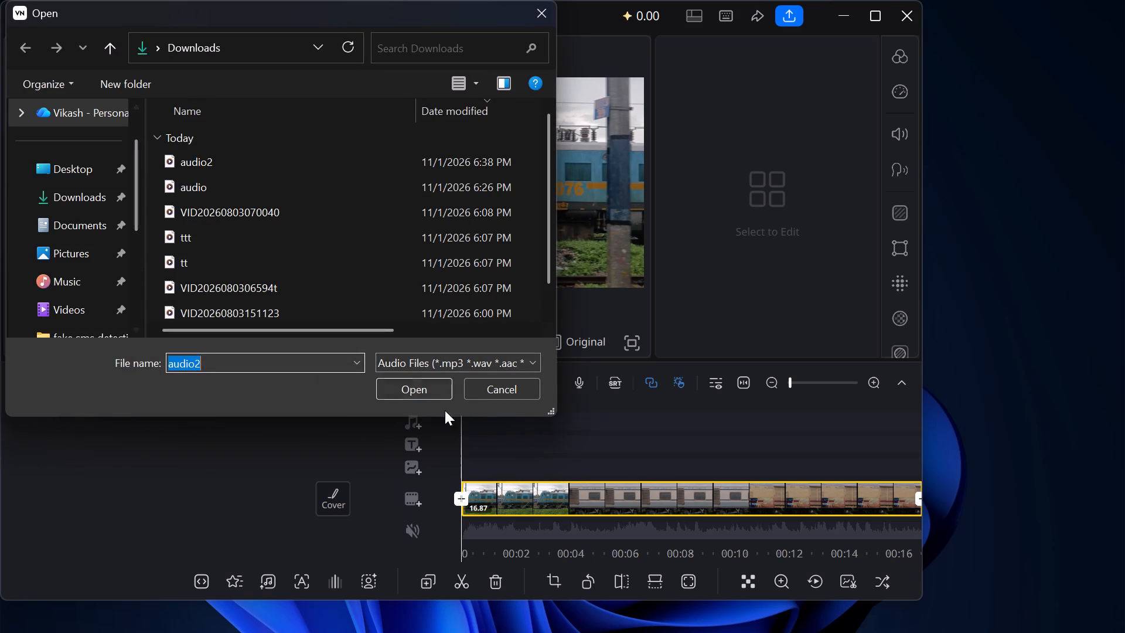
{"action": "left_click", "coordinate": [403, 379]}
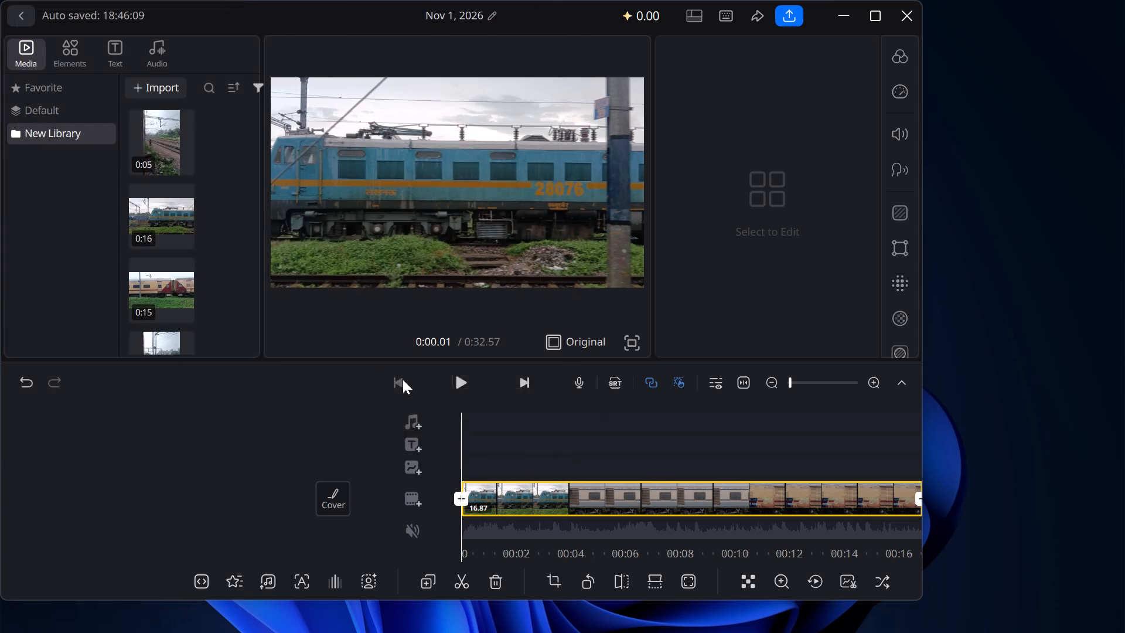
{"action": "left_click", "coordinate": [282, 410]}
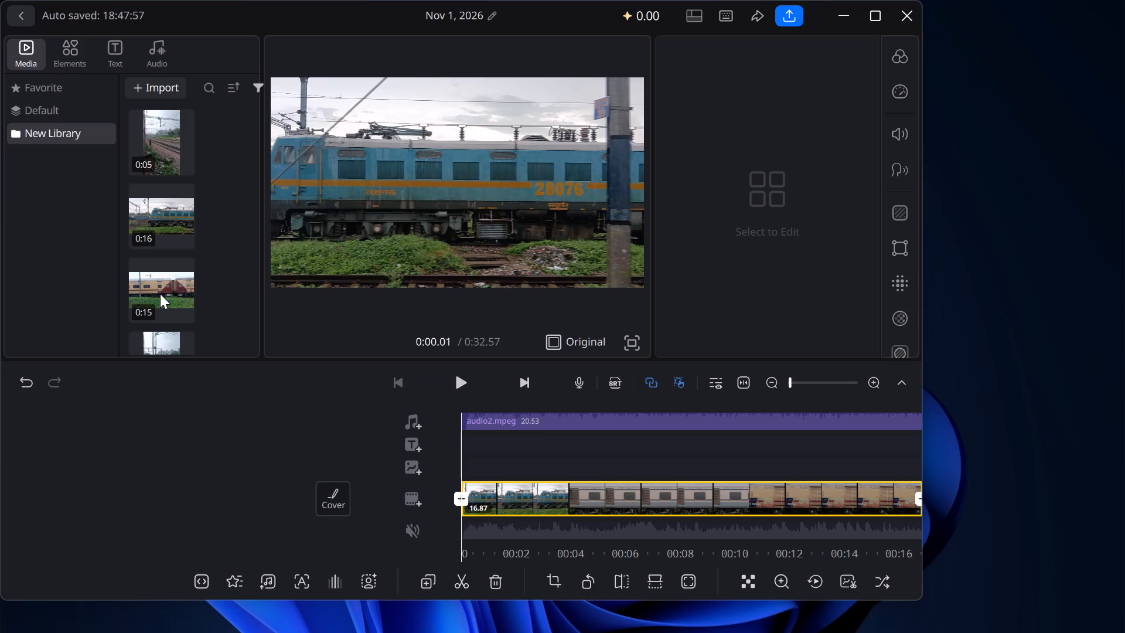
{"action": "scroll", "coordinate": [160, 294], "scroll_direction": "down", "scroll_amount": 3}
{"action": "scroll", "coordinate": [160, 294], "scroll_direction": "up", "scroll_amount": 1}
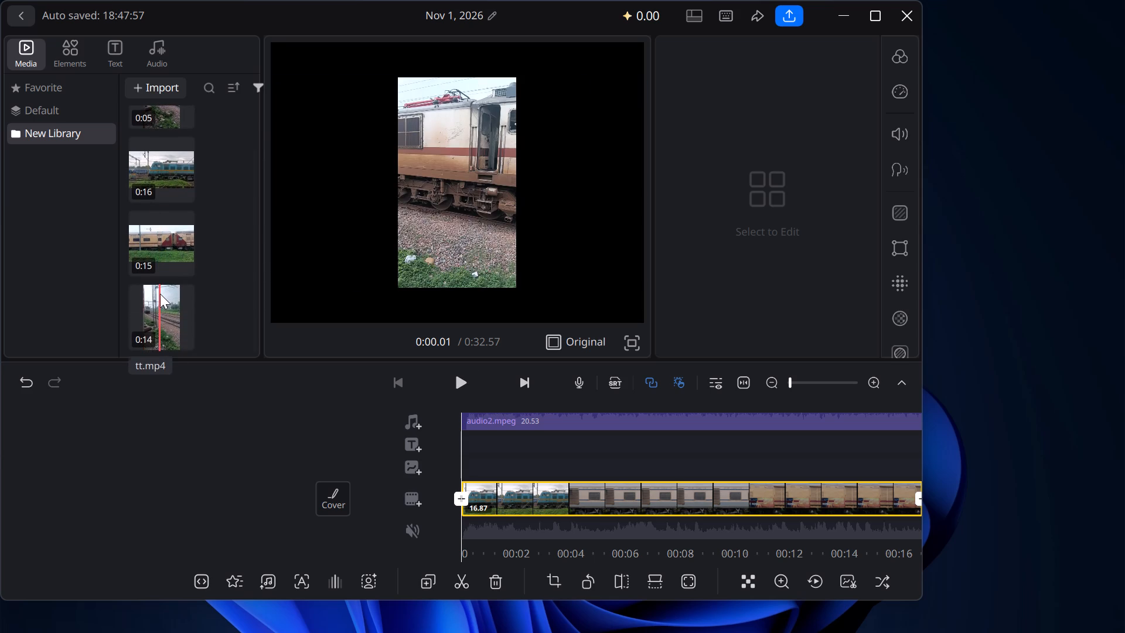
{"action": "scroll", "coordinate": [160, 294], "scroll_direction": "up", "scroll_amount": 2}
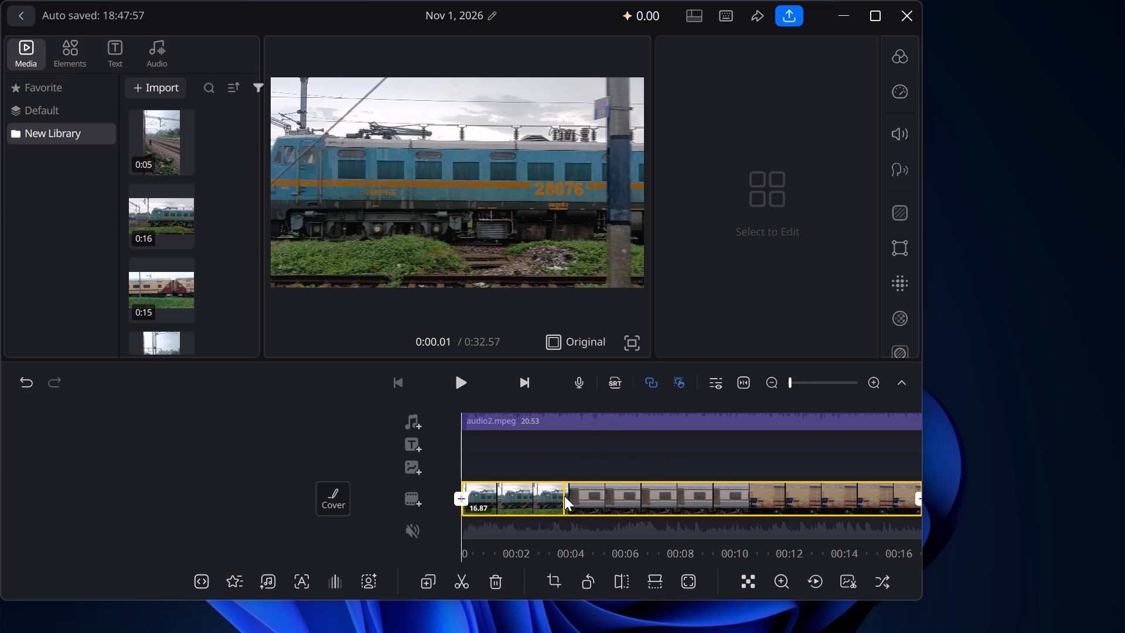
Split the blue locomotive clip at about 3.94 seconds, where the locomotive meets the first coach.
{"action": "scroll", "coordinate": [565, 496], "scroll_direction": "left", "scroll_amount": 3}
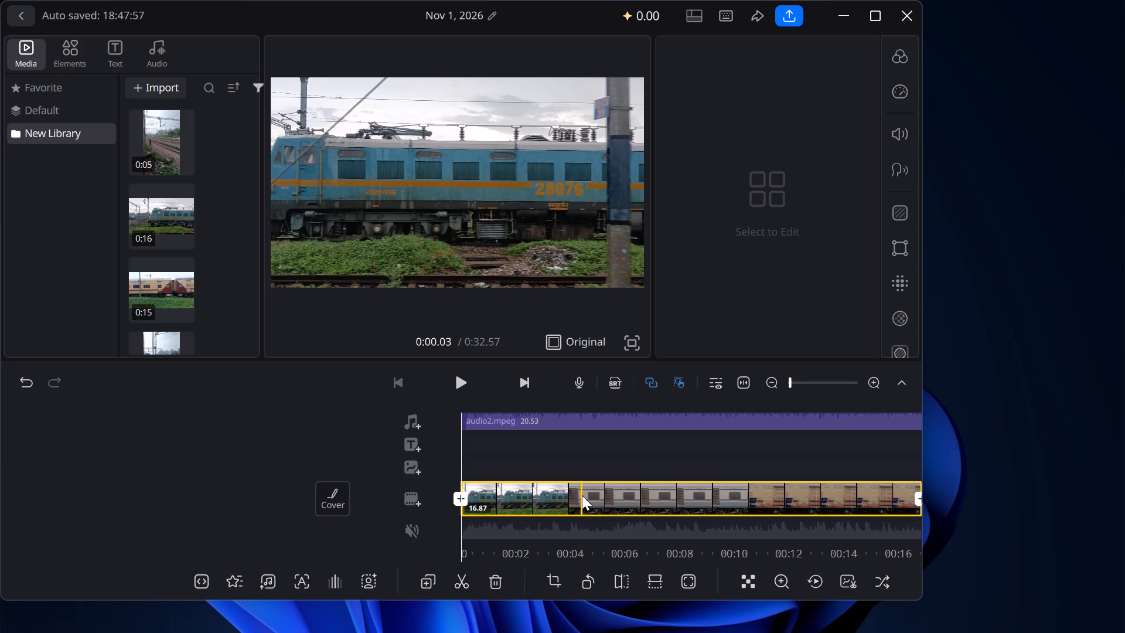
{"action": "scroll", "coordinate": [582, 495], "scroll_direction": "left", "scroll_amount": 4}
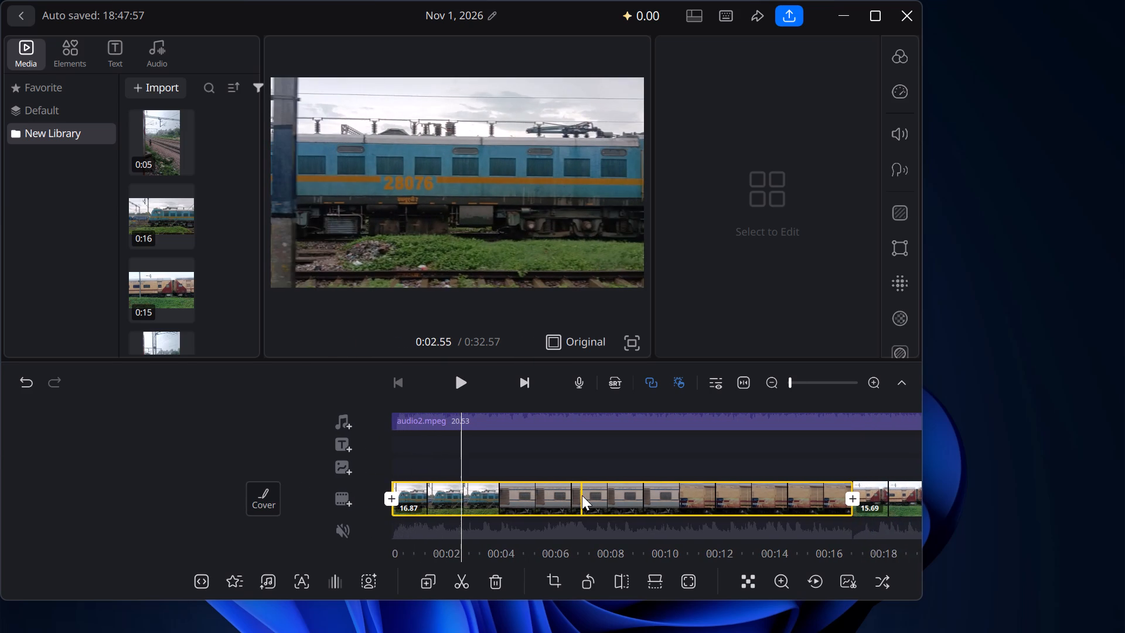
{"action": "scroll", "coordinate": [582, 495], "scroll_direction": "left", "scroll_amount": 2}
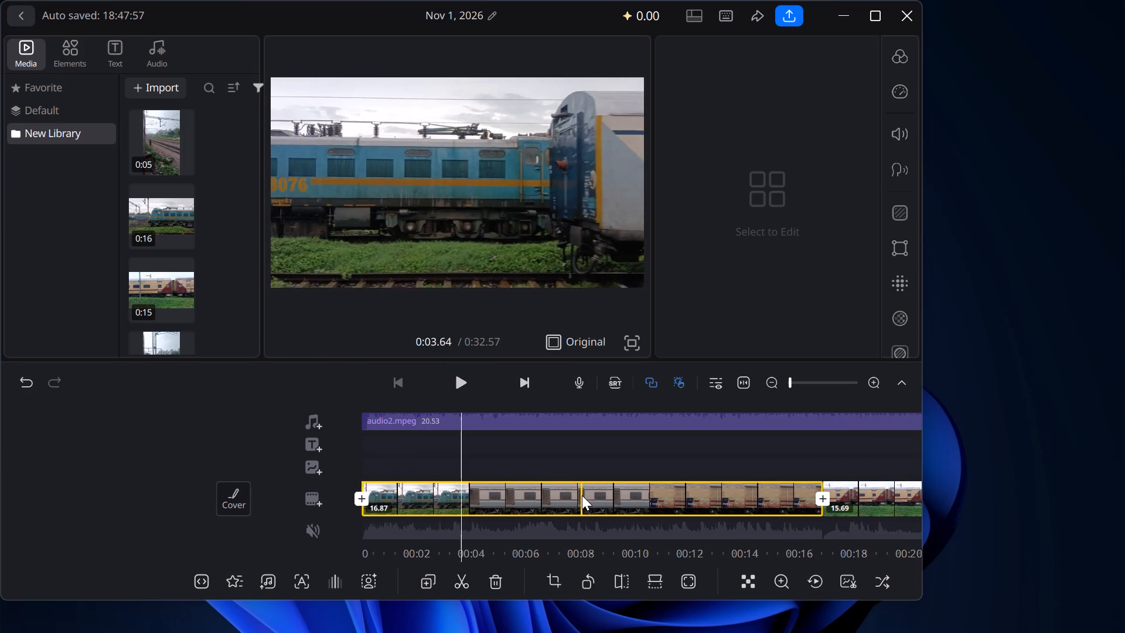
{"action": "scroll", "coordinate": [582, 495], "scroll_direction": "left", "scroll_amount": 1}
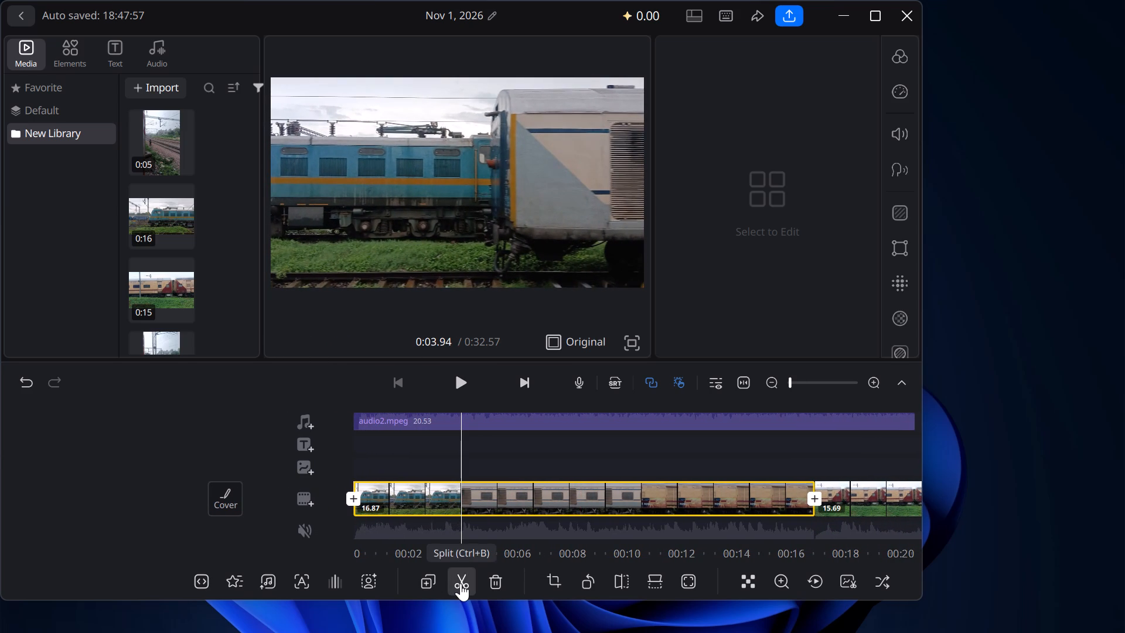
{"action": "left_click", "coordinate": [461, 583]}
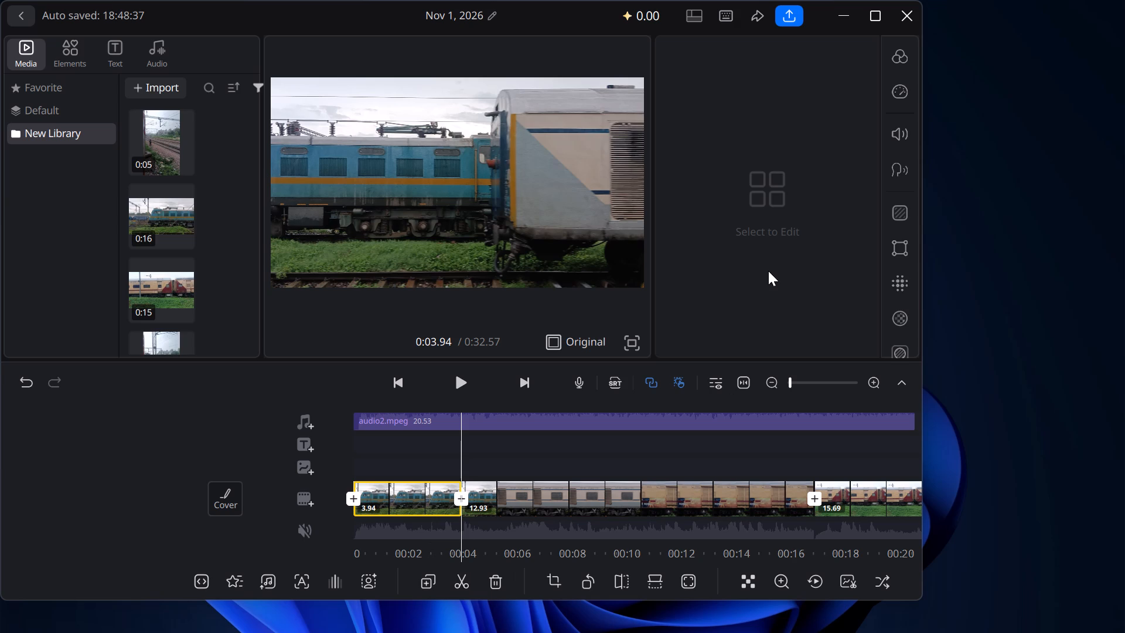
Apply a Custom speed curve to the first locomotive segment, raising its second point to about 10x for a duration of about 2.58 seconds.
{"action": "left_click", "coordinate": [898, 91]}
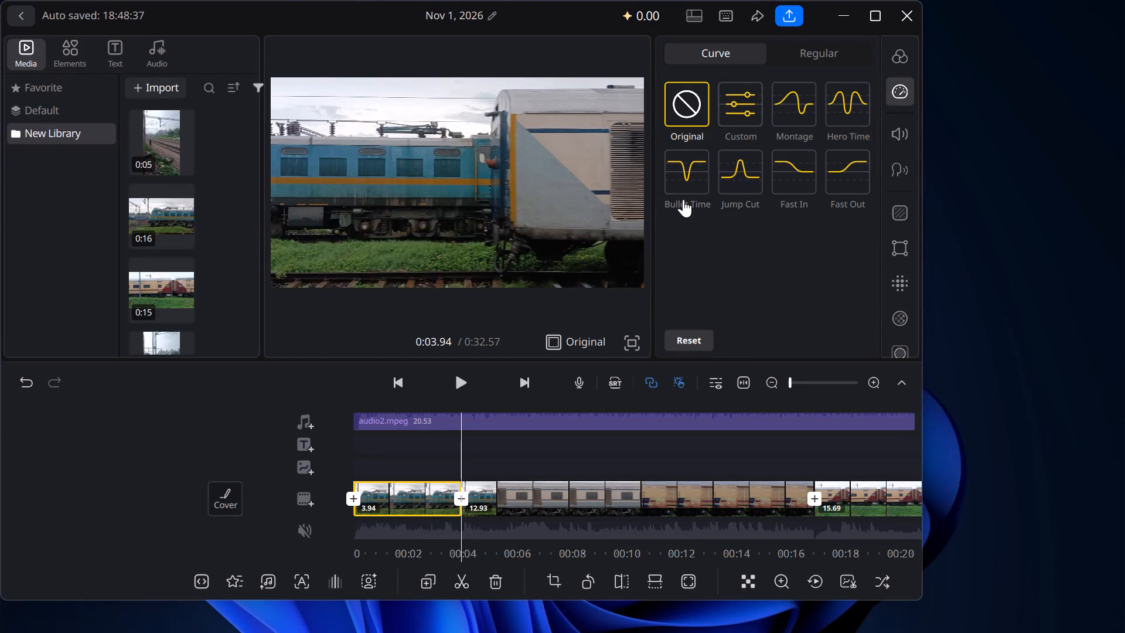
{"action": "left_click", "coordinate": [750, 90]}
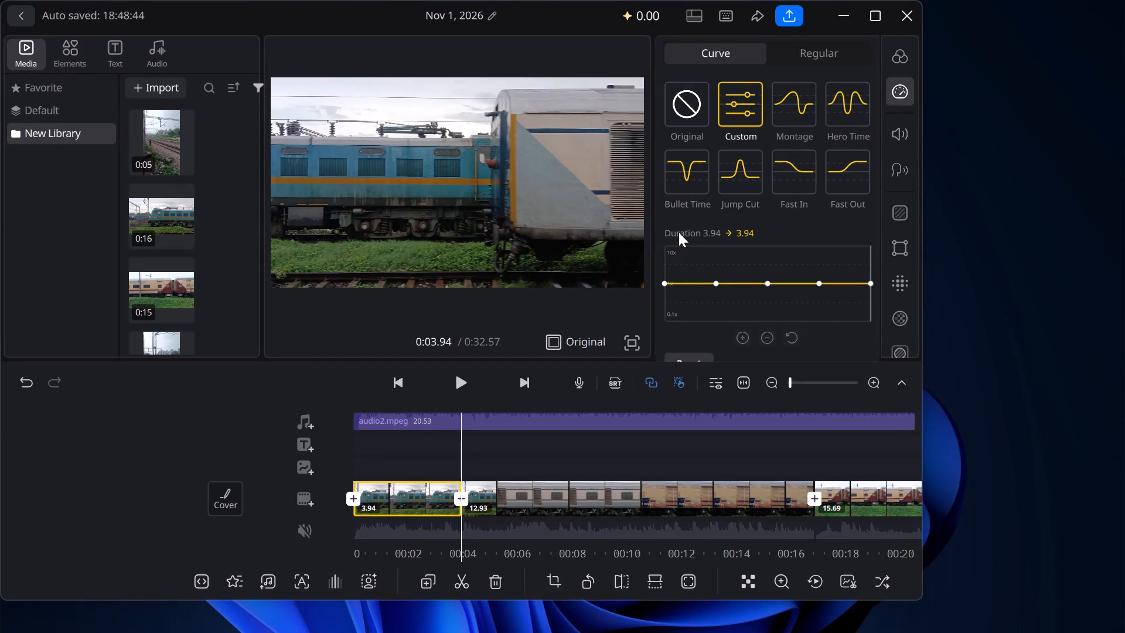
{"action": "left_click_drag", "start_coordinate": [715, 283], "coordinate": [707, 244]}
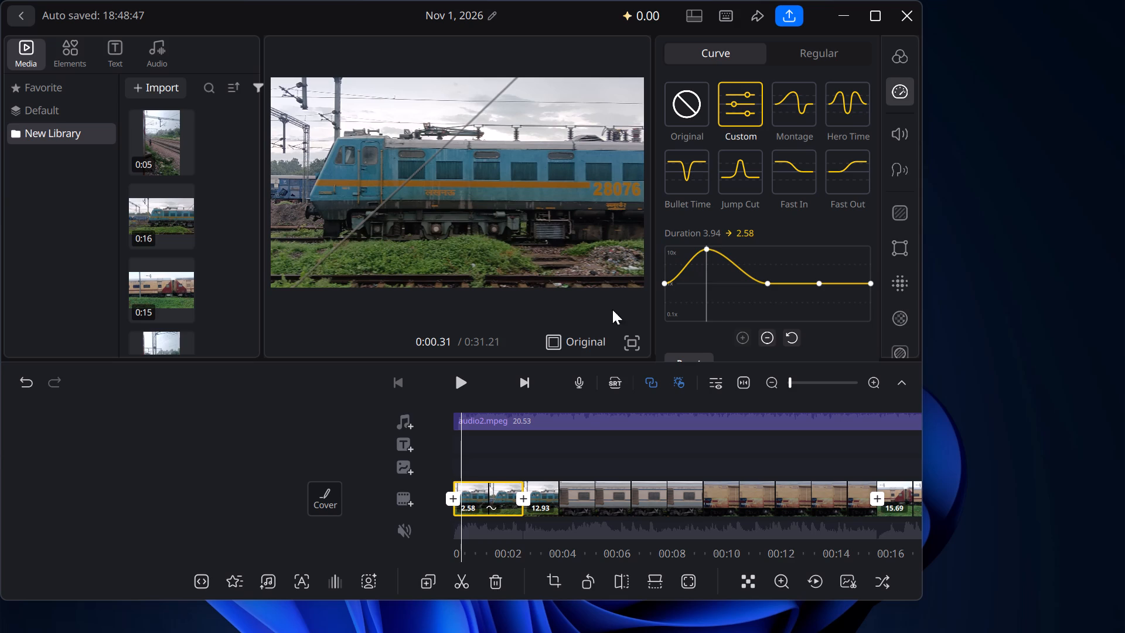
Play back and scrub through the speed-ramped locomotive segment and the following coach footage, checking the join between the two segments.
{"action": "scroll", "coordinate": [384, 257], "scroll_direction": "right", "scroll_amount": 2}
{"action": "scroll", "coordinate": [486, 485], "scroll_direction": "right", "scroll_amount": 1}
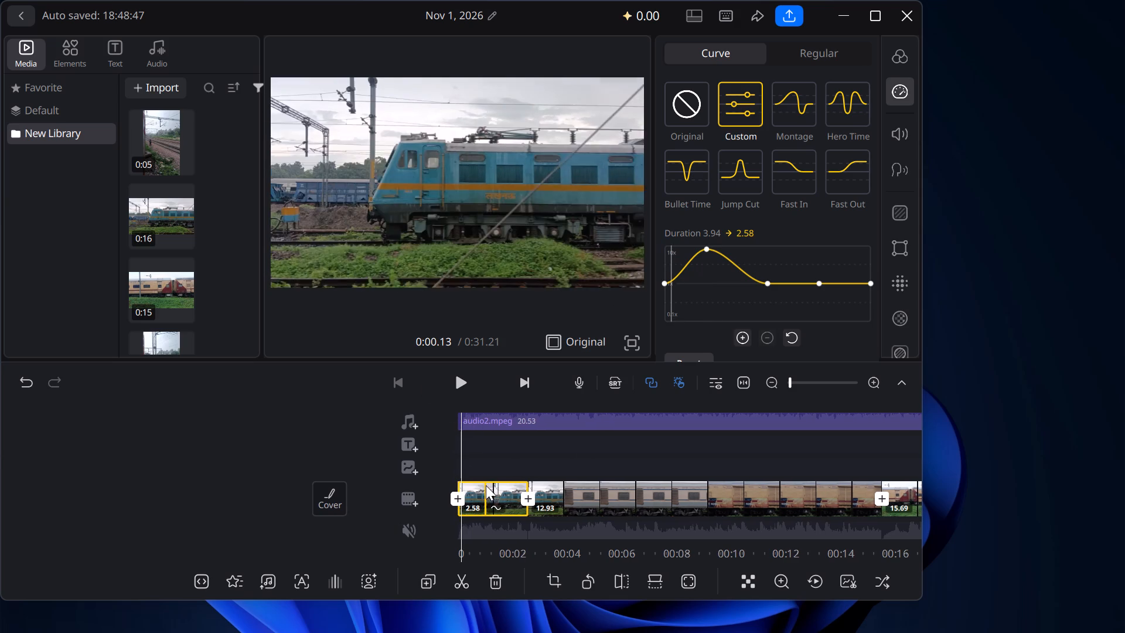
{"action": "left_click", "coordinate": [459, 388]}
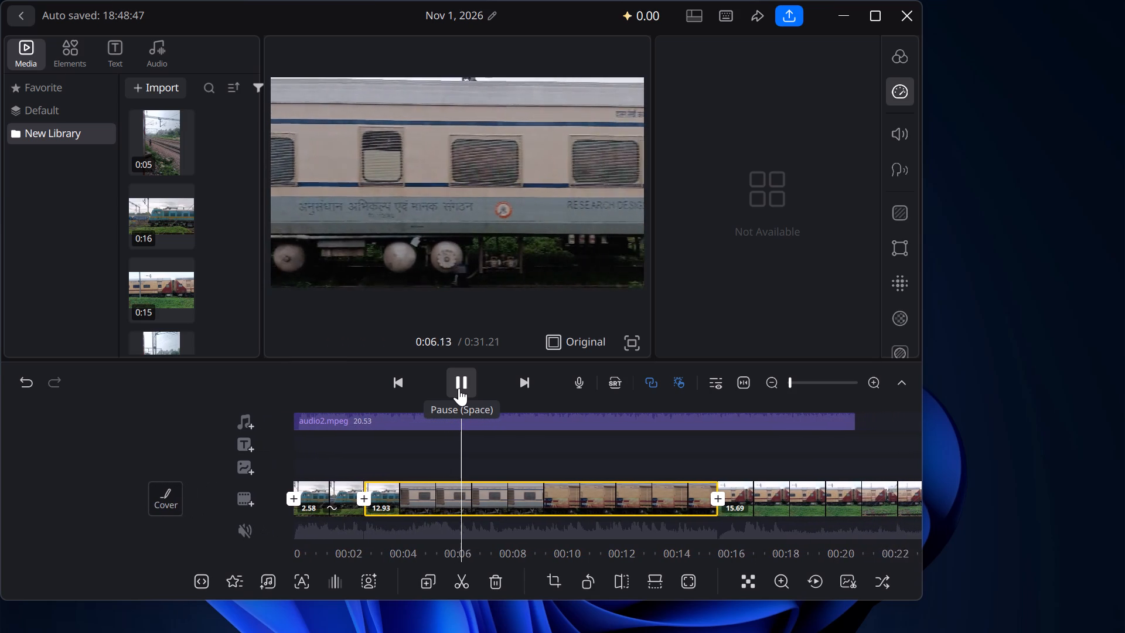
{"action": "scroll", "coordinate": [459, 388], "scroll_direction": "right", "scroll_amount": 2}
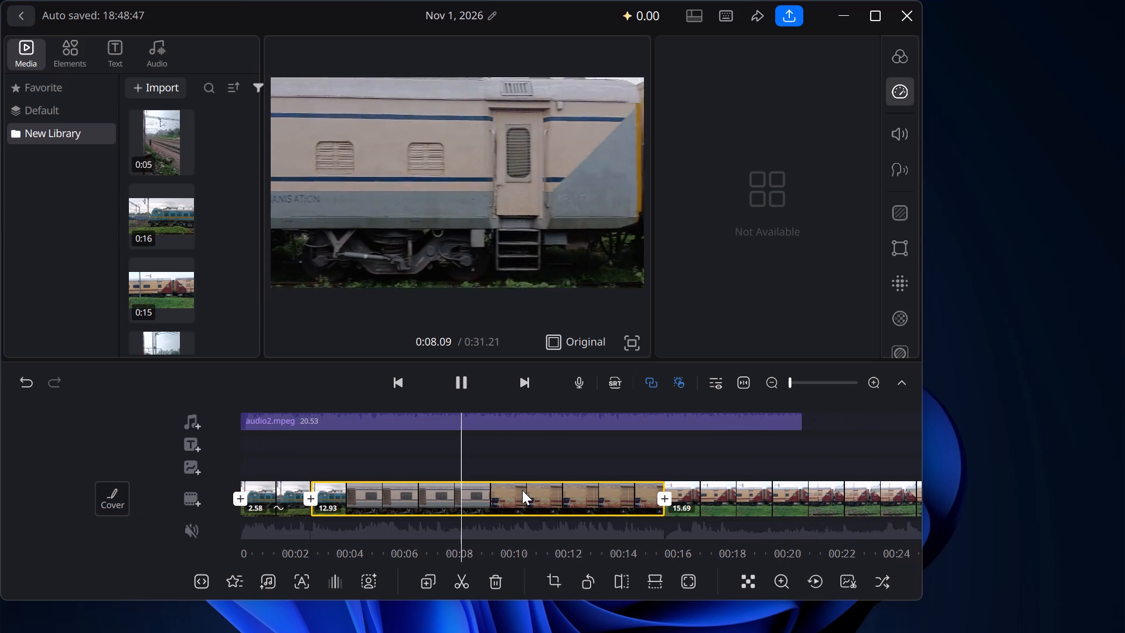
{"action": "scroll", "coordinate": [681, 483], "scroll_direction": "right", "scroll_amount": 1}
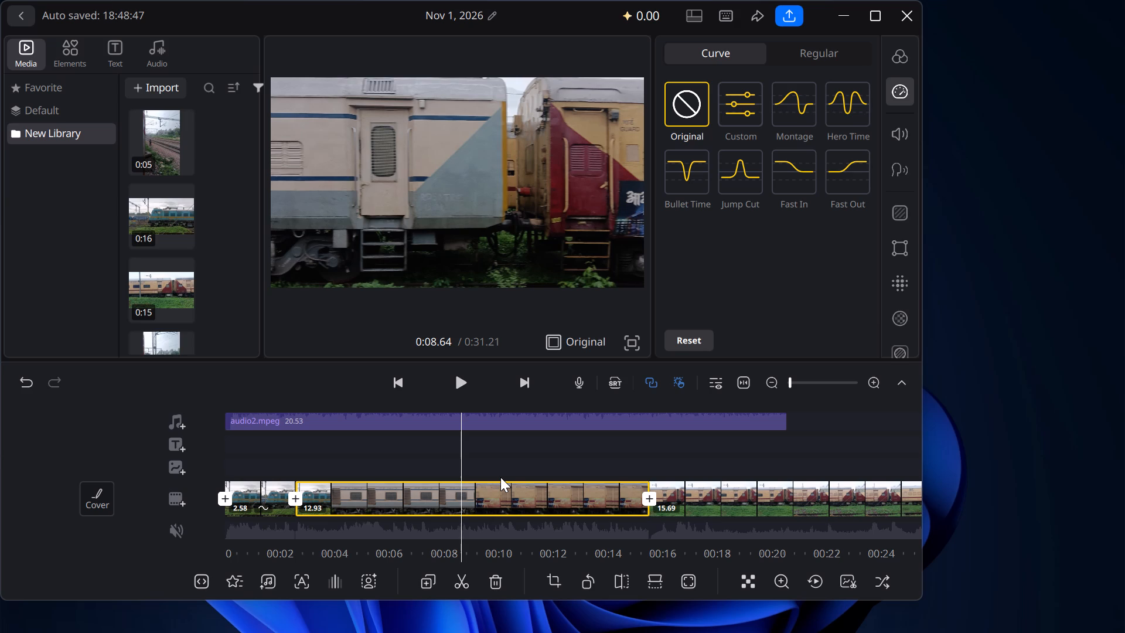
{"action": "scroll", "coordinate": [500, 477], "scroll_direction": "right", "scroll_amount": 5}
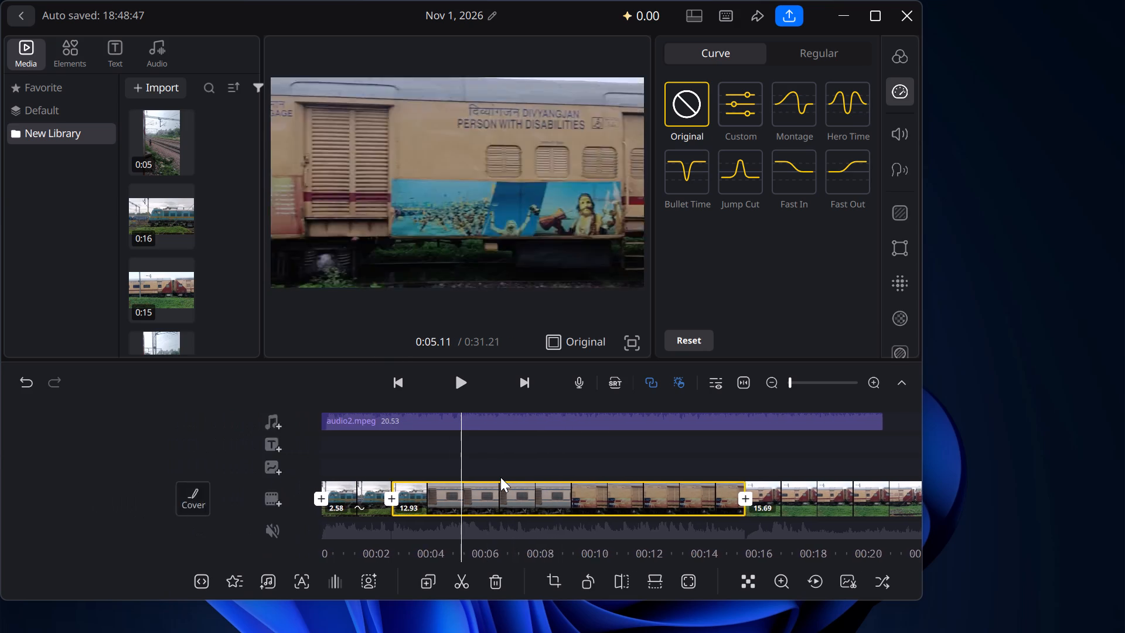
{"action": "scroll", "coordinate": [500, 477], "scroll_direction": "right", "scroll_amount": 4}
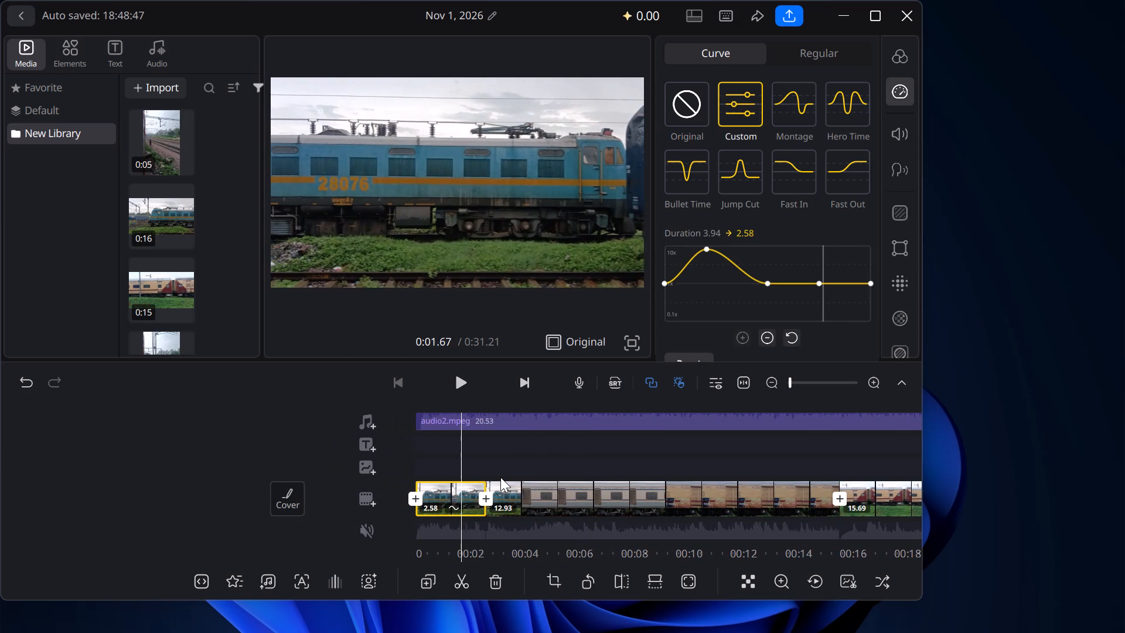
{"action": "scroll", "coordinate": [500, 477], "scroll_direction": "right", "scroll_amount": 1}
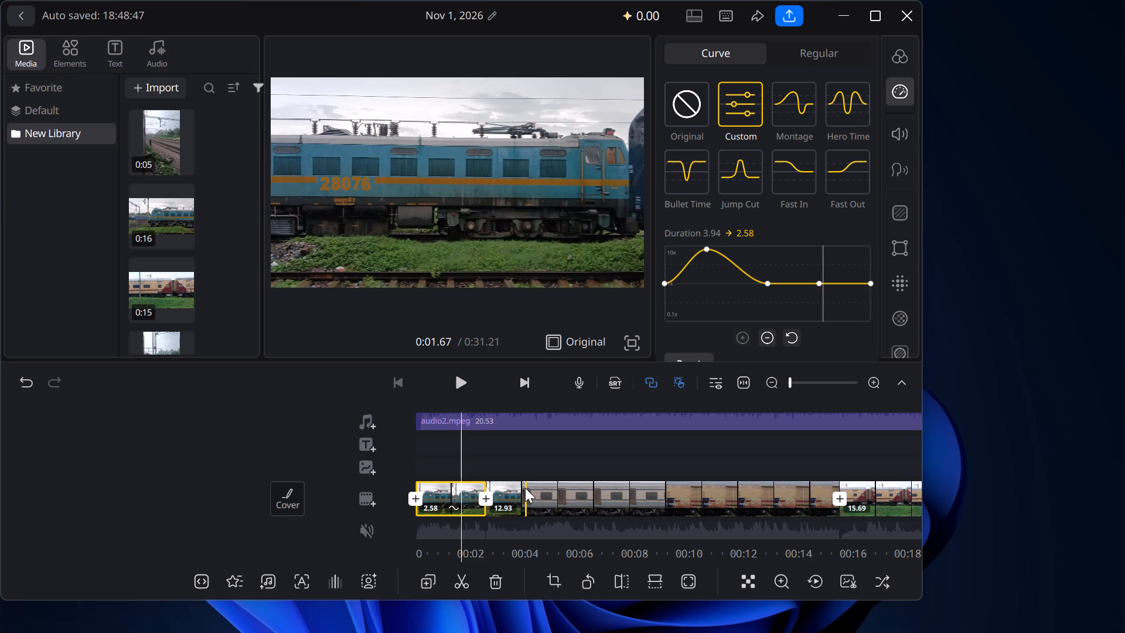
{"action": "left_click", "coordinate": [521, 488]}
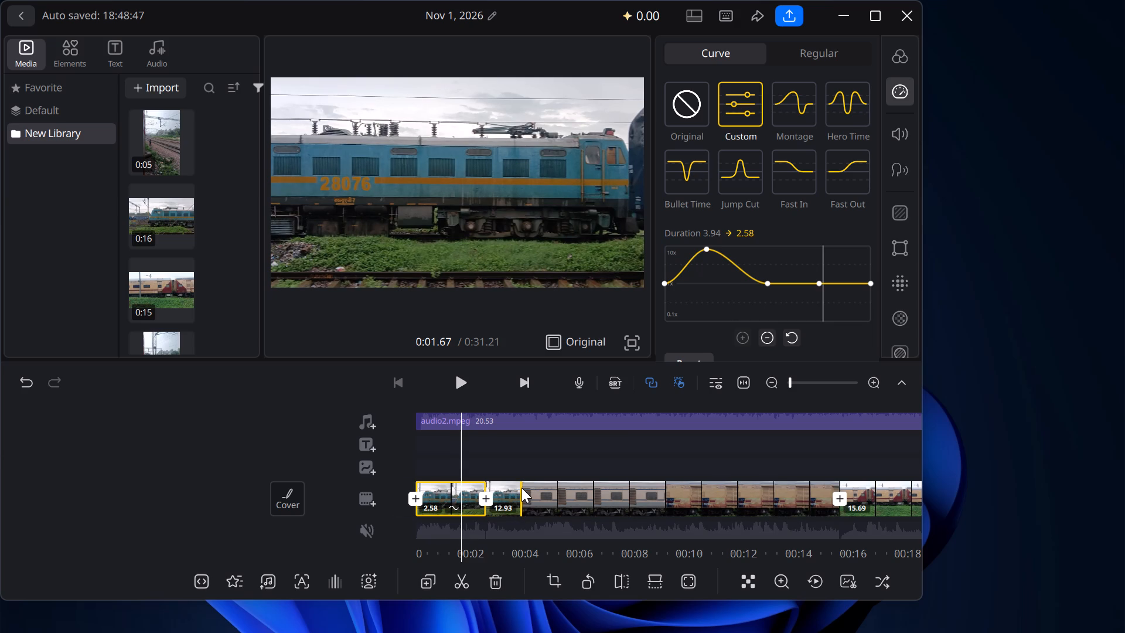
{"action": "double_click", "coordinate": [521, 488]}
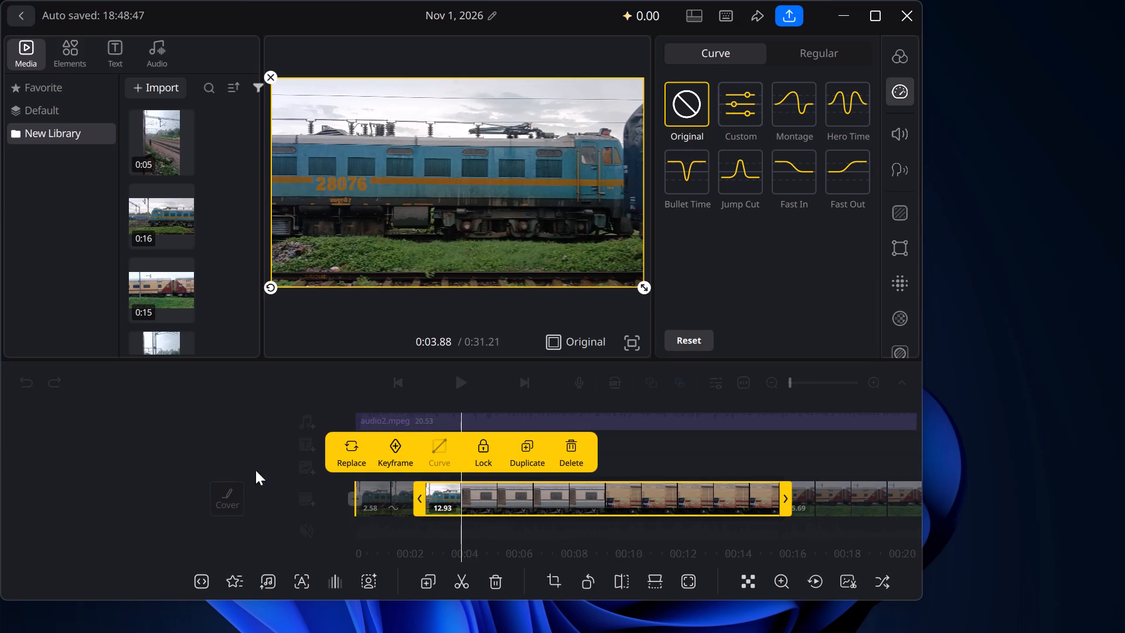
{"action": "left_click", "coordinate": [220, 437]}
{"action": "left_click", "coordinate": [220, 437]}
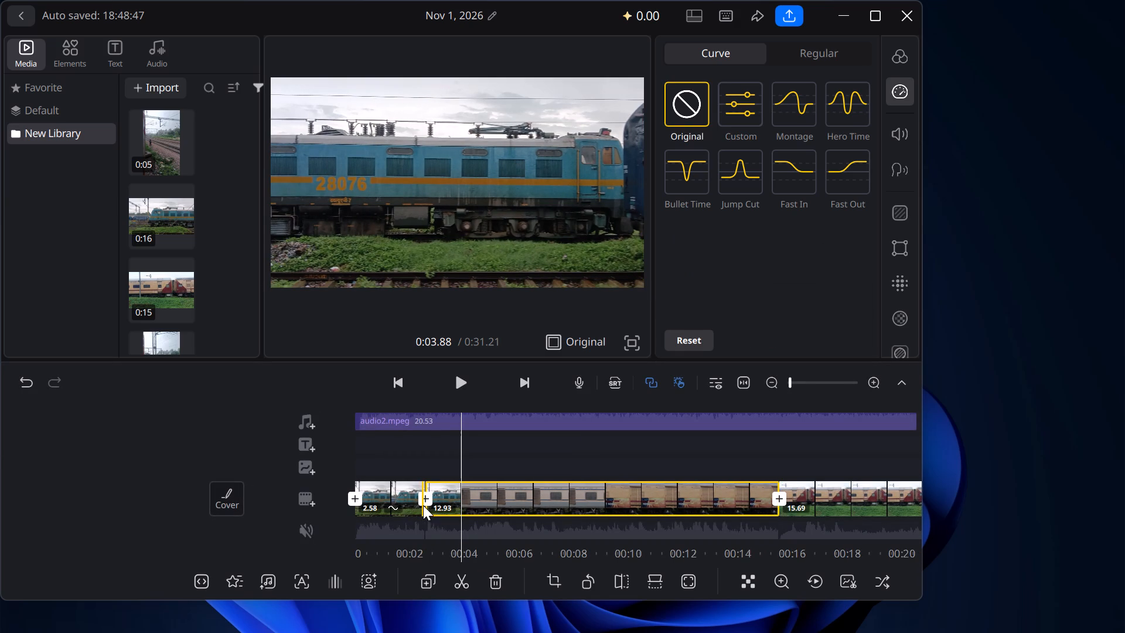
{"action": "left_click_drag", "start_coordinate": [423, 503], "coordinate": [471, 516]}
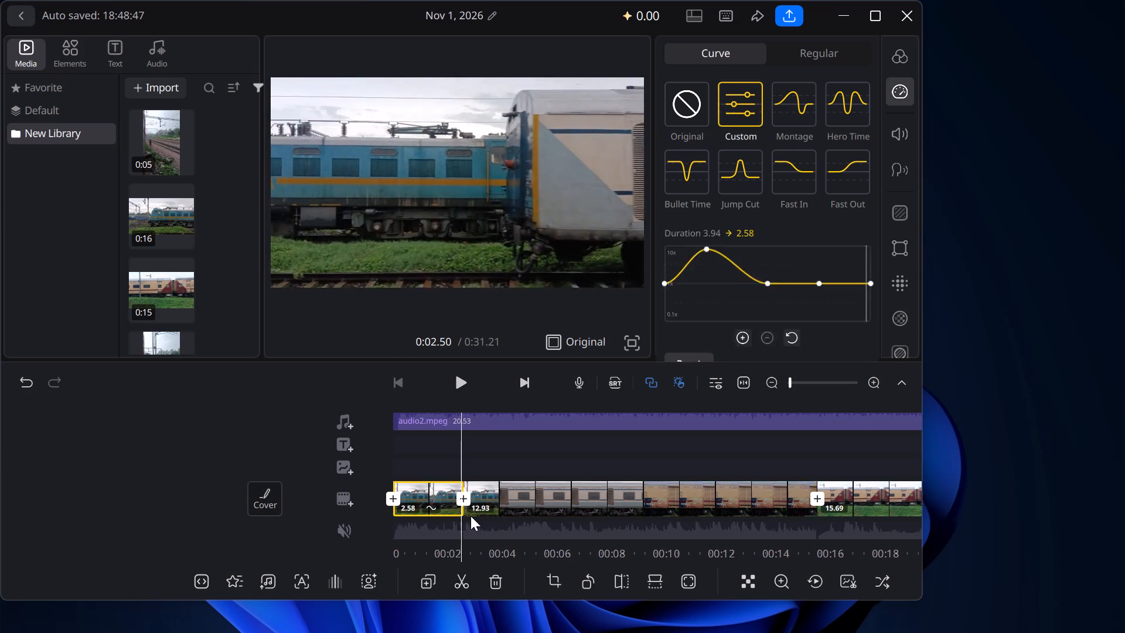
{"action": "left_click", "coordinate": [494, 505]}
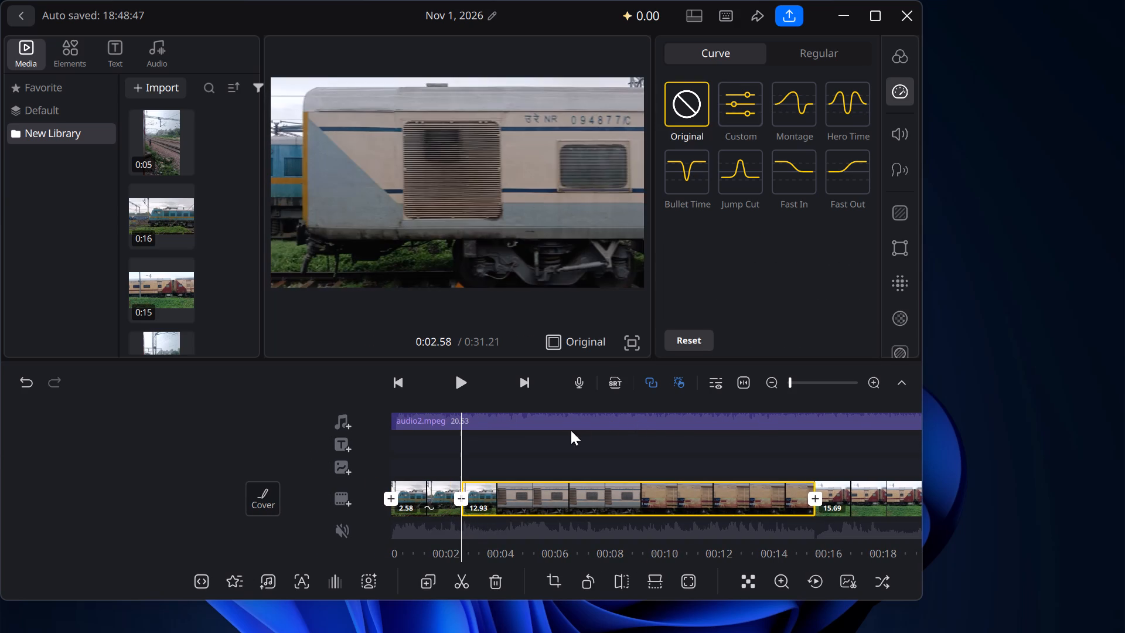
Reshape the first locomotive segment's Custom speed curve, lowering the second point to 0.10x and the third below normal speed, for a 9.82-second duration.
{"action": "left_click", "coordinate": [431, 499]}
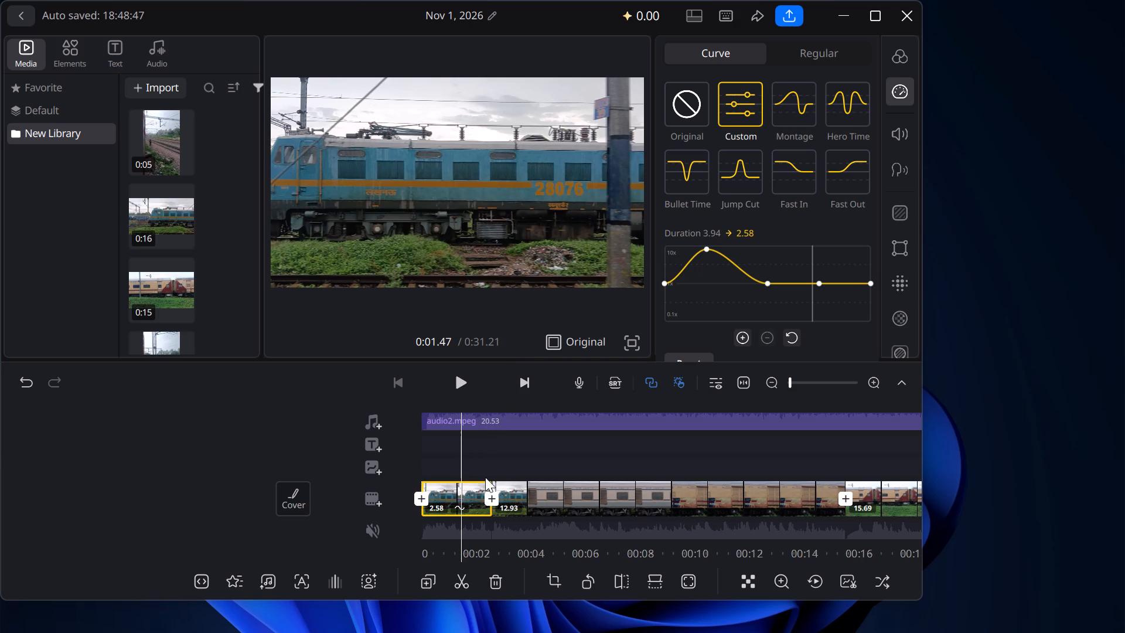
{"action": "scroll", "coordinate": [489, 480], "scroll_direction": "right", "scroll_amount": 4}
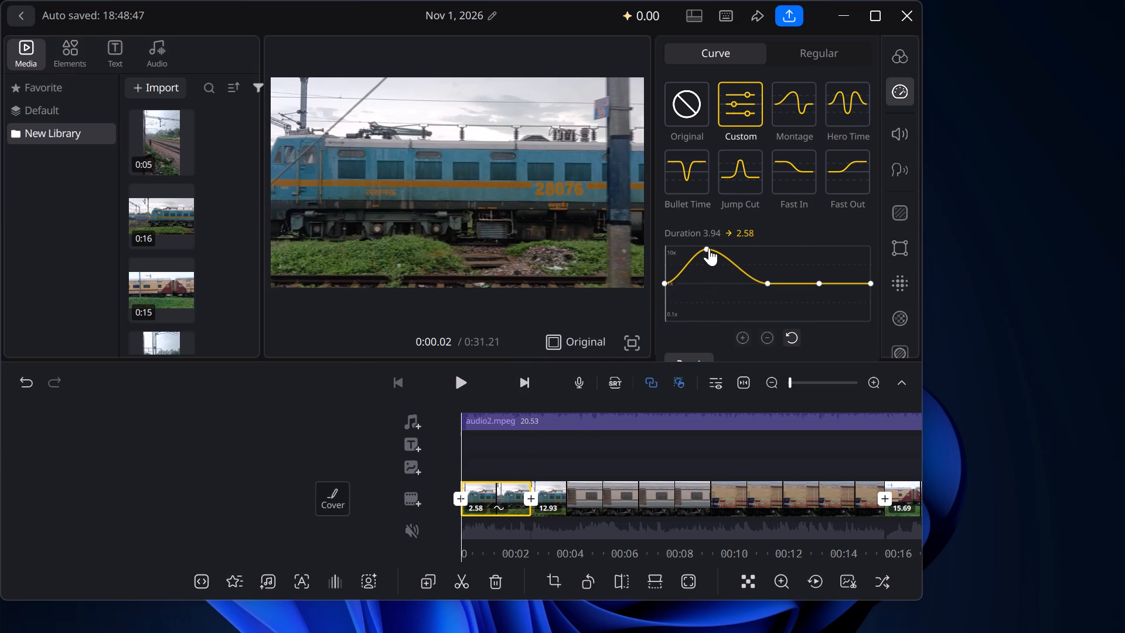
{"action": "left_click_drag", "start_coordinate": [708, 250], "coordinate": [714, 322]}
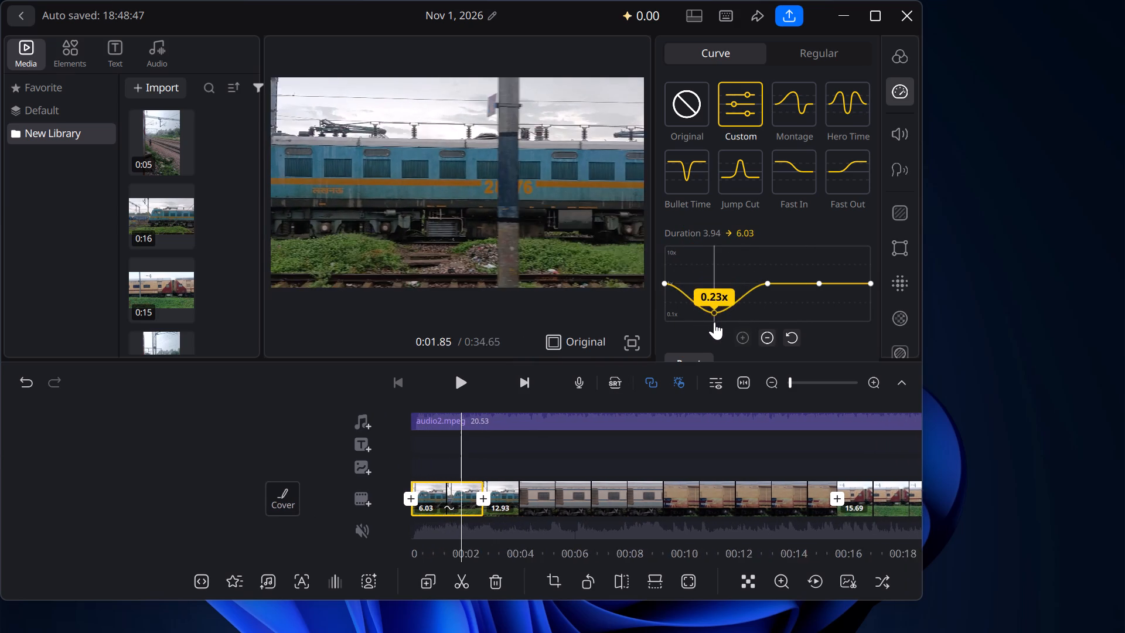
{"action": "left_click_drag", "start_coordinate": [714, 322], "coordinate": [705, 328]}
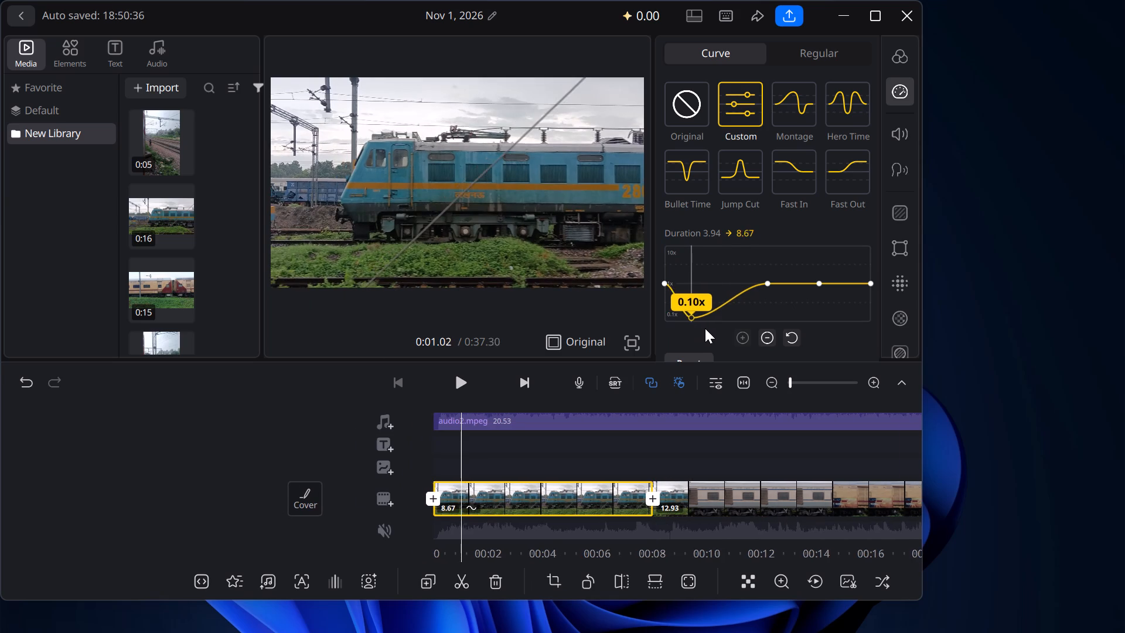
{"action": "left_click_drag", "start_coordinate": [705, 328], "coordinate": [707, 324]}
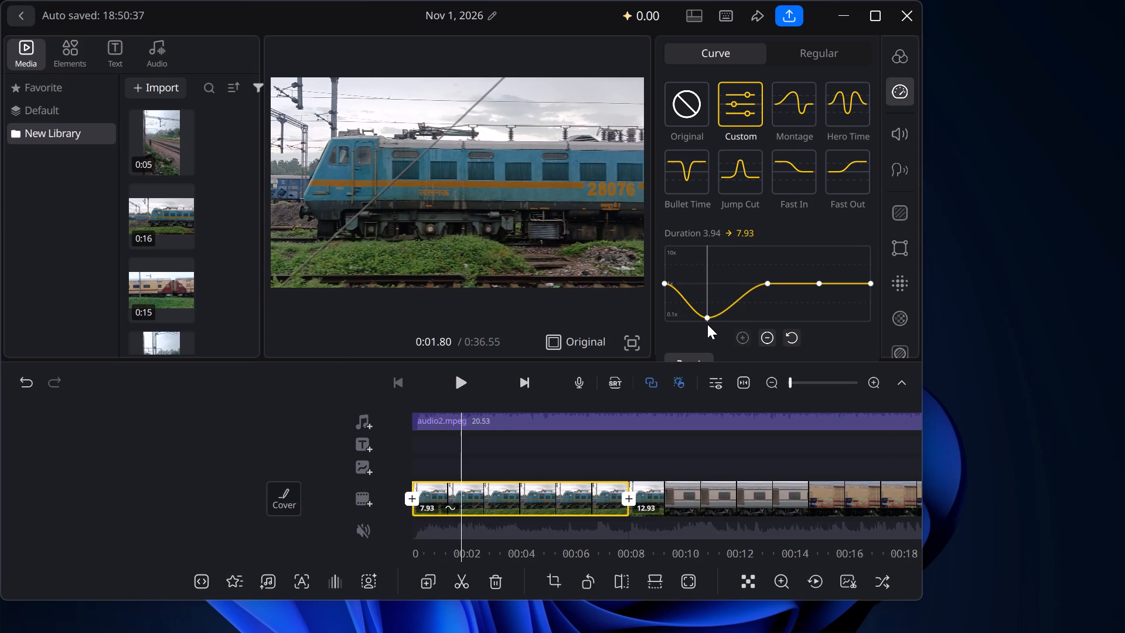
{"action": "left_click_drag", "start_coordinate": [766, 283], "coordinate": [778, 298]}
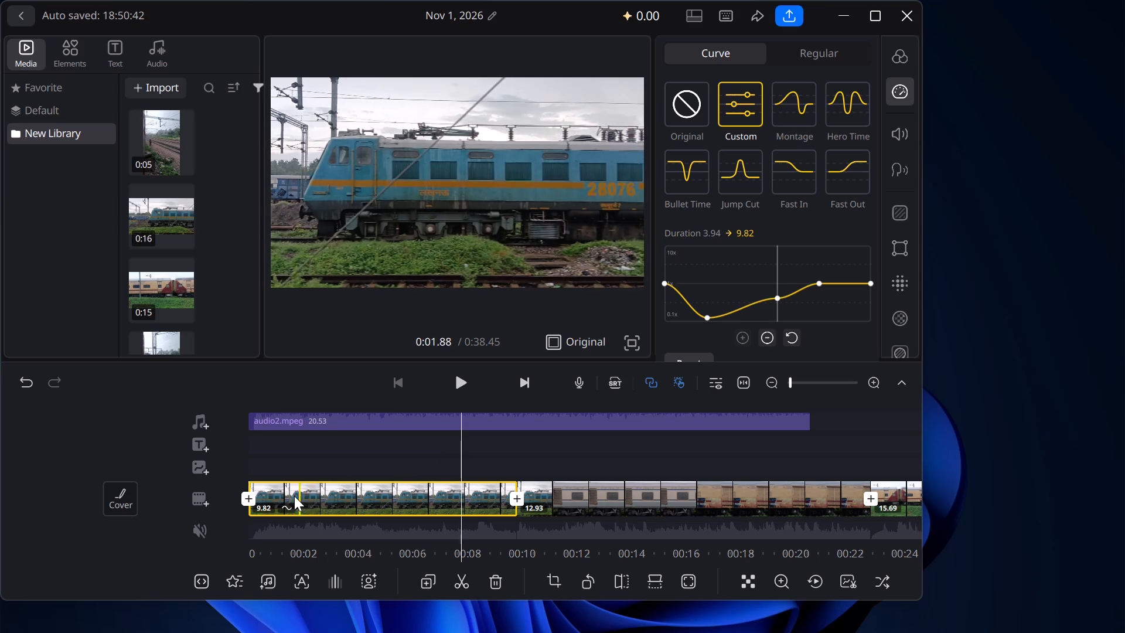
Play back the slowed locomotive segment from the start of the timeline to check its speed.
{"action": "scroll", "coordinate": [313, 479], "scroll_direction": "right", "scroll_amount": 13}
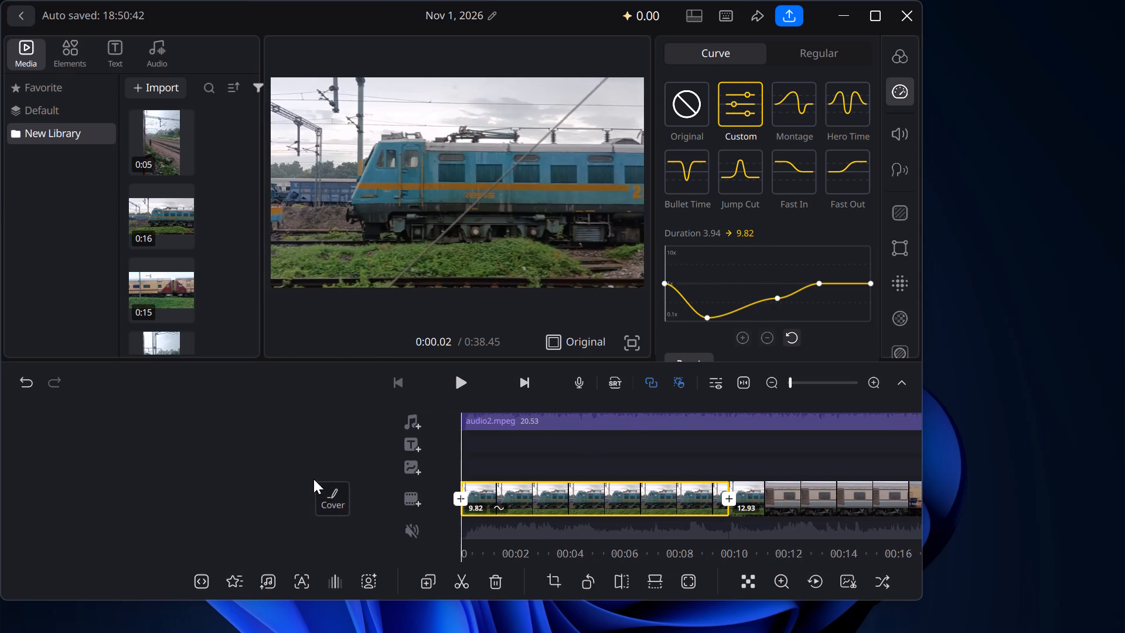
{"action": "left_click", "coordinate": [463, 379]}
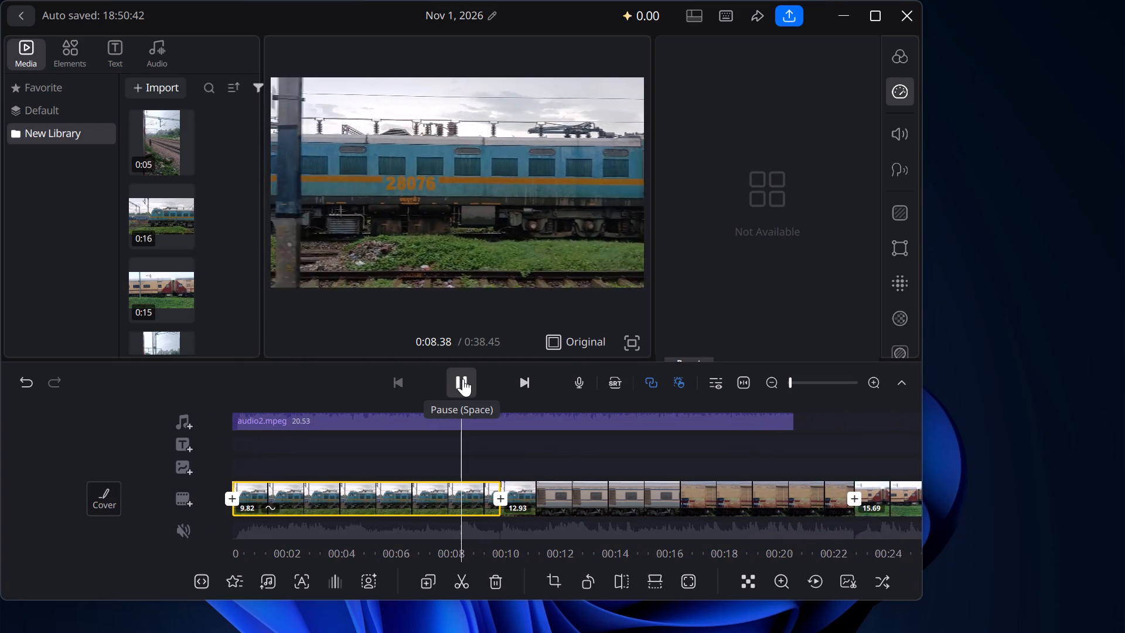
{"action": "left_click", "coordinate": [463, 379]}
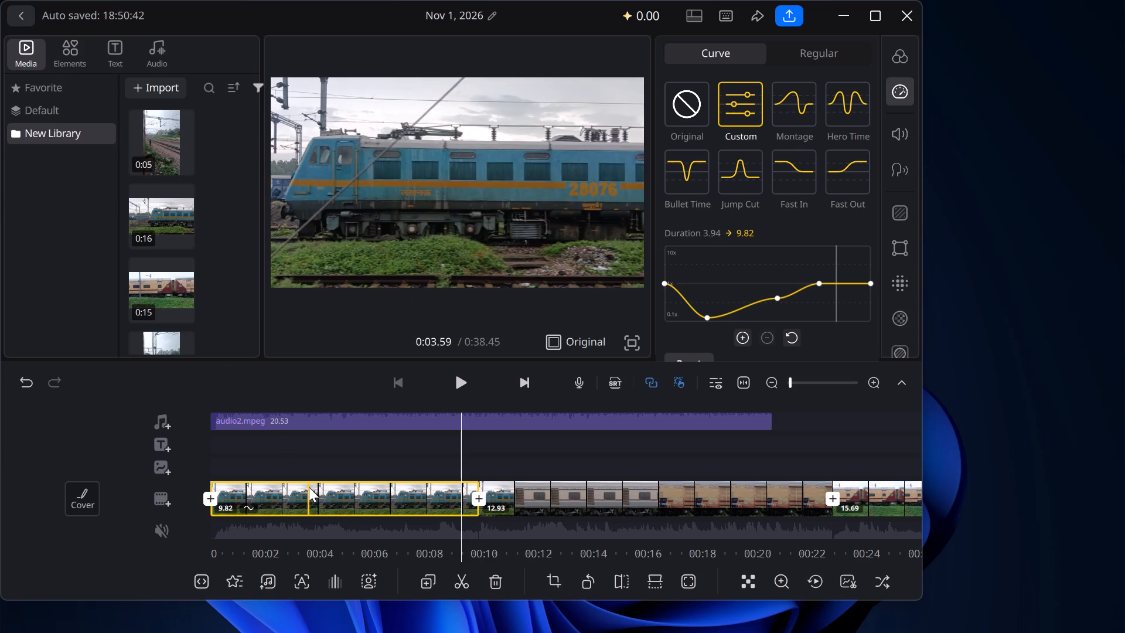
Insert the 0:05 vertical railway-track clip from New Library at the start of the video track, before the locomotive segment.
{"action": "scroll", "coordinate": [309, 487], "scroll_direction": "right", "scroll_amount": 16}
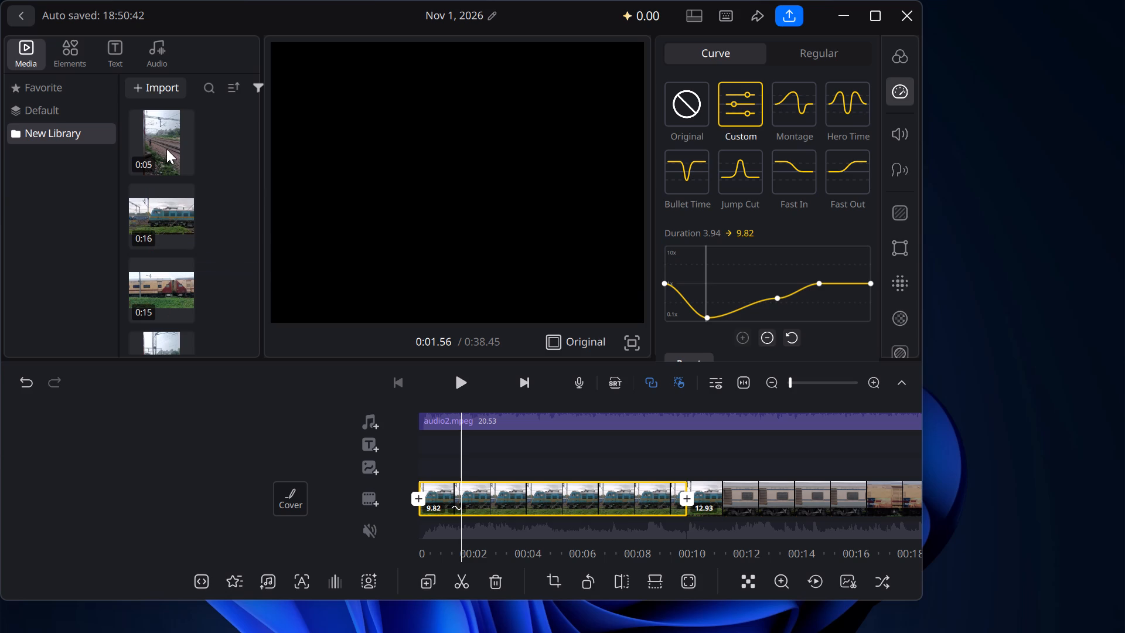
{"action": "left_click_drag", "start_coordinate": [166, 155], "coordinate": [288, 367]}
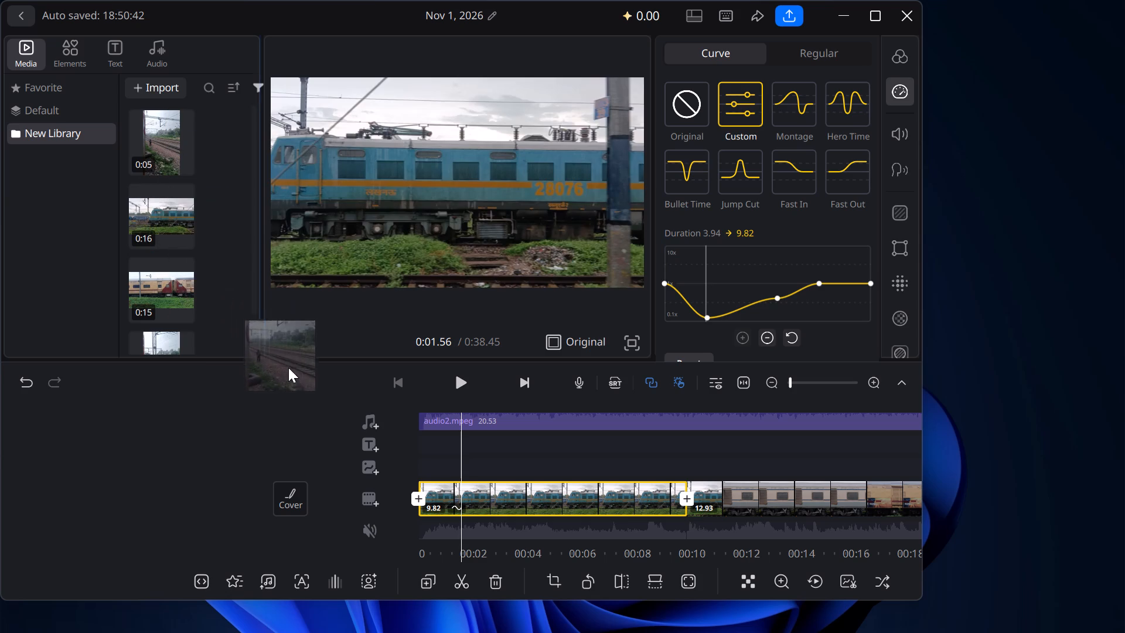
{"action": "left_click_drag", "start_coordinate": [288, 367], "coordinate": [368, 532]}
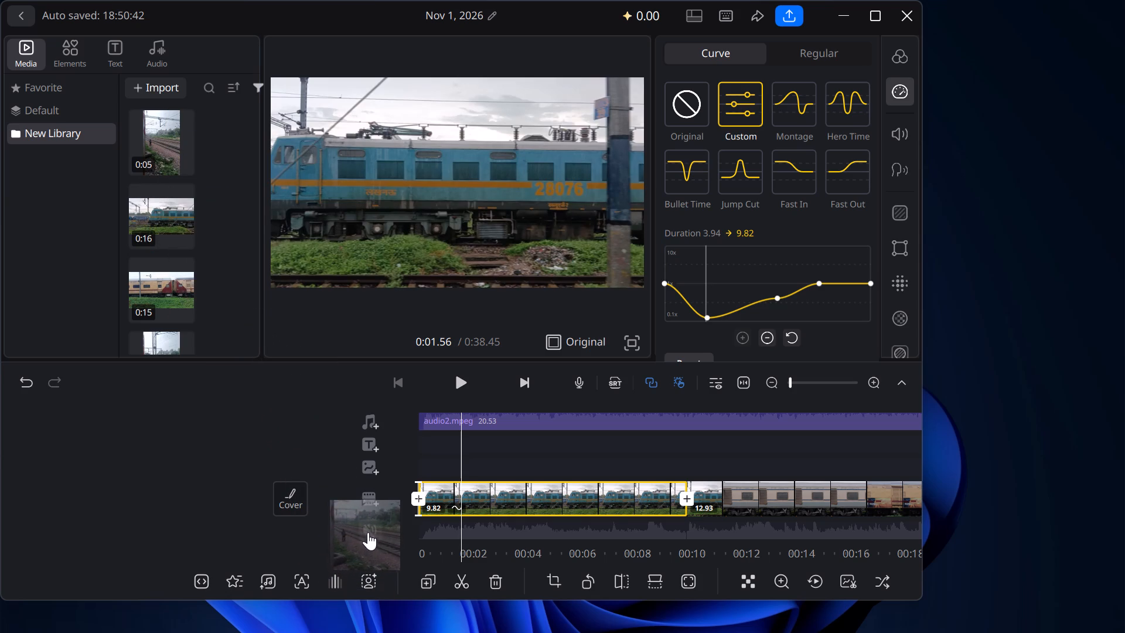
{"action": "left_click_drag", "start_coordinate": [368, 532], "coordinate": [386, 515]}
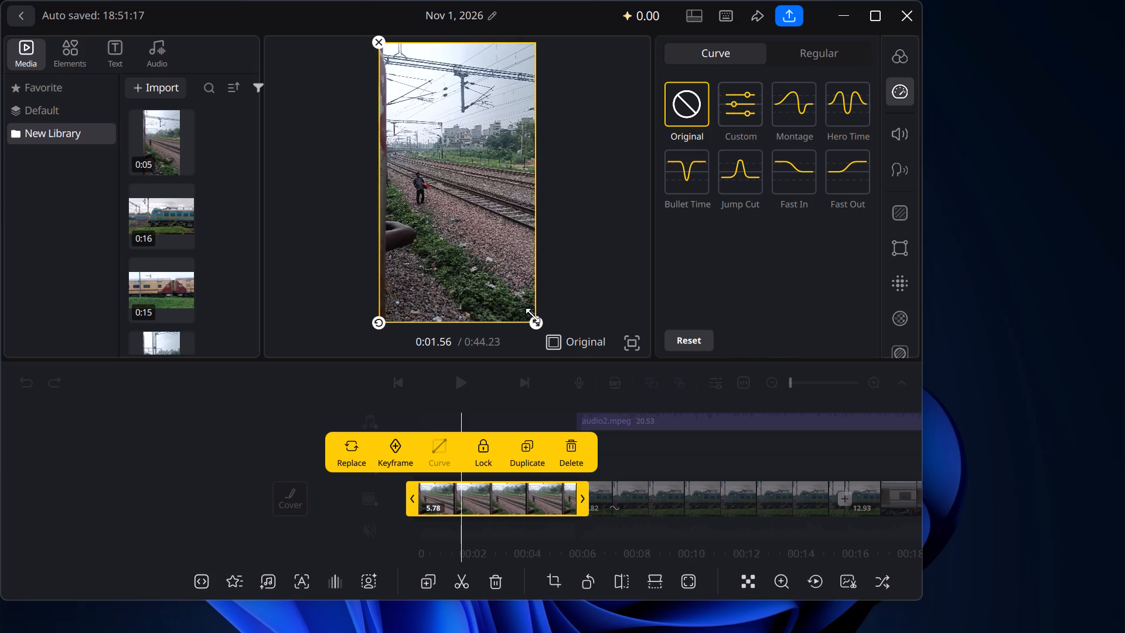
Scale the vertical railway-track clip down slightly in the preview frame and shift it slightly downward.
{"action": "left_click_drag", "start_coordinate": [533, 315], "coordinate": [524, 276]}
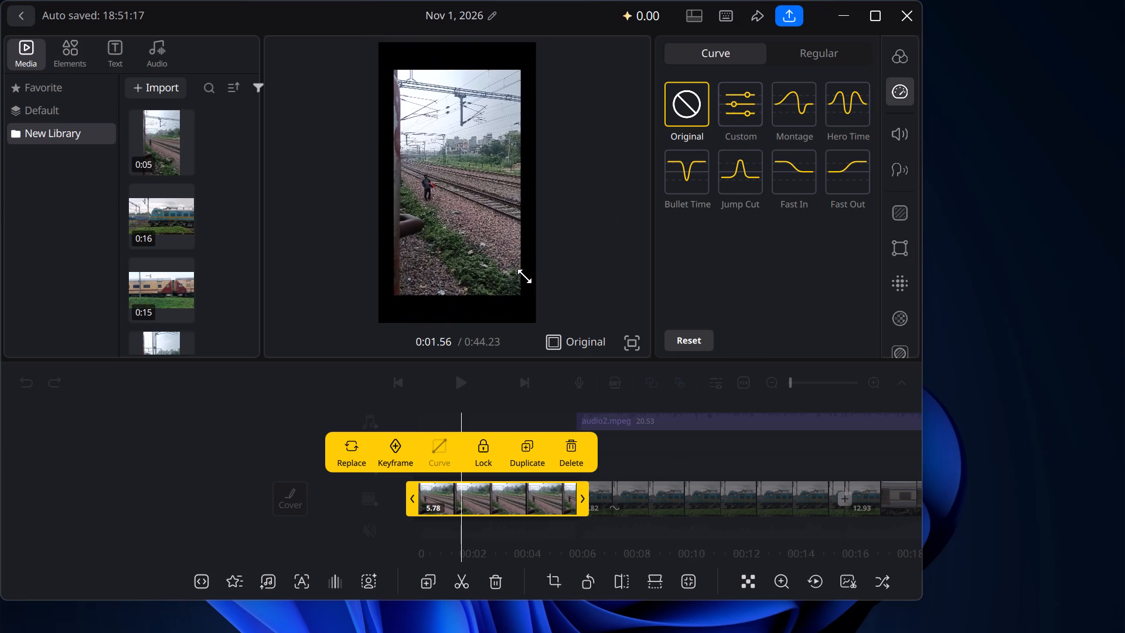
{"action": "left_click_drag", "start_coordinate": [524, 276], "coordinate": [544, 301]}
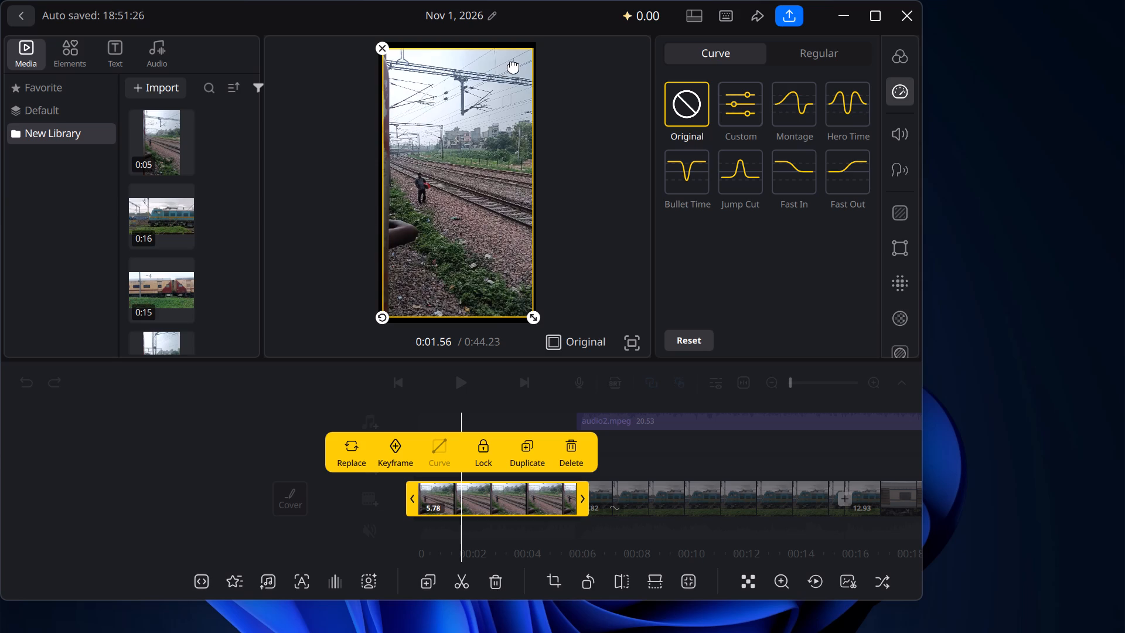
{"action": "left_click_drag", "start_coordinate": [529, 49], "coordinate": [529, 55]}
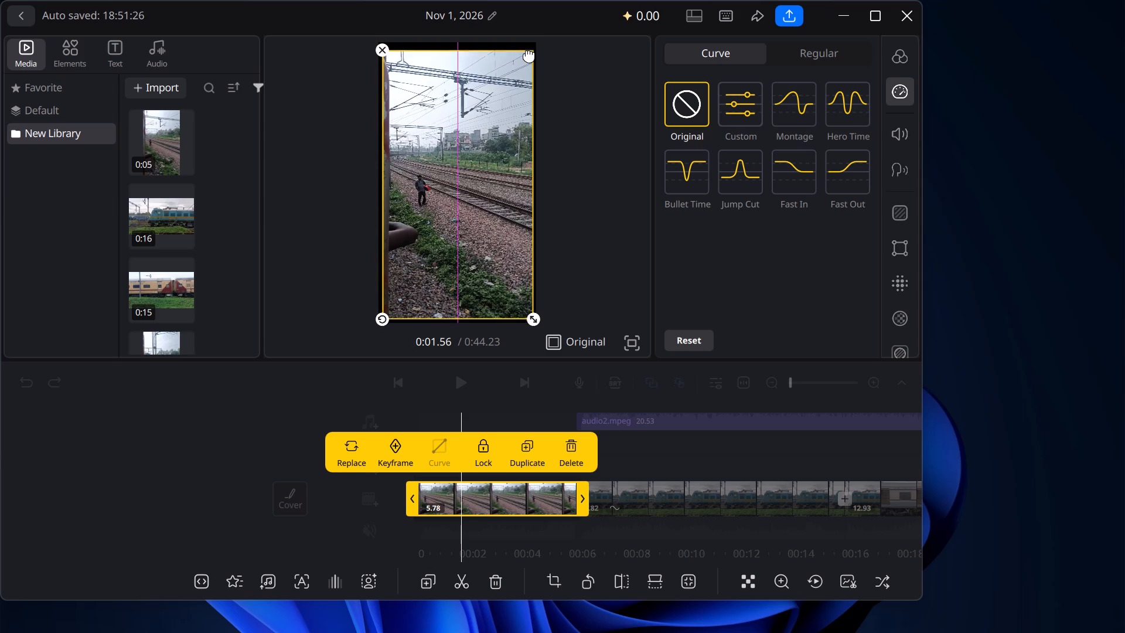
{"action": "left_click_drag", "start_coordinate": [529, 55], "coordinate": [531, 94]}
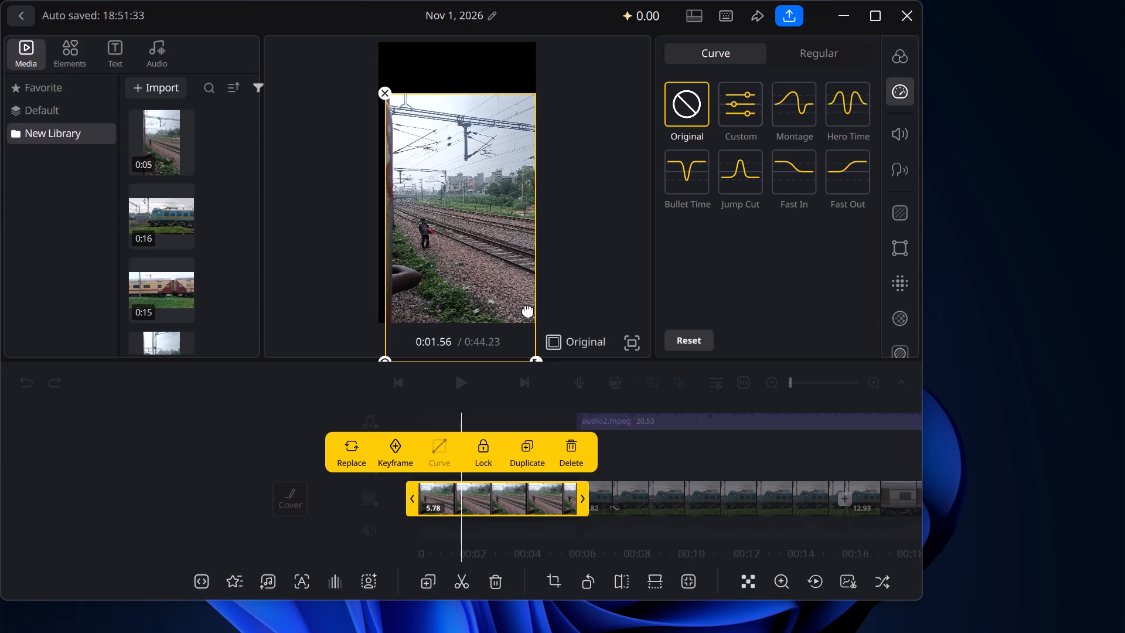
{"action": "right_click_drag", "start_coordinate": [528, 309], "coordinate": [526, 262]}
{"action": "right_click_drag", "start_coordinate": [507, 350], "coordinate": [488, 244]}
{"action": "left_click_drag", "start_coordinate": [488, 244], "coordinate": [489, 206]}
{"action": "left_click", "coordinate": [579, 186]}
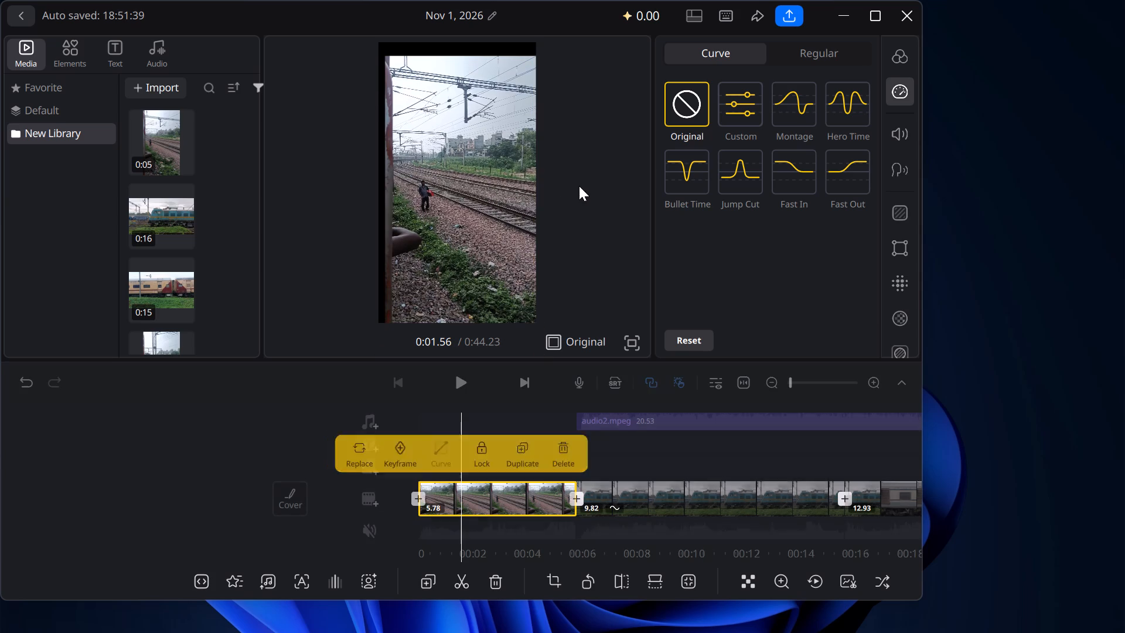
Open the opening vertical railway-track clip for cropping.
{"action": "left_click", "coordinate": [475, 121]}
{"action": "left_click", "coordinate": [465, 117]}
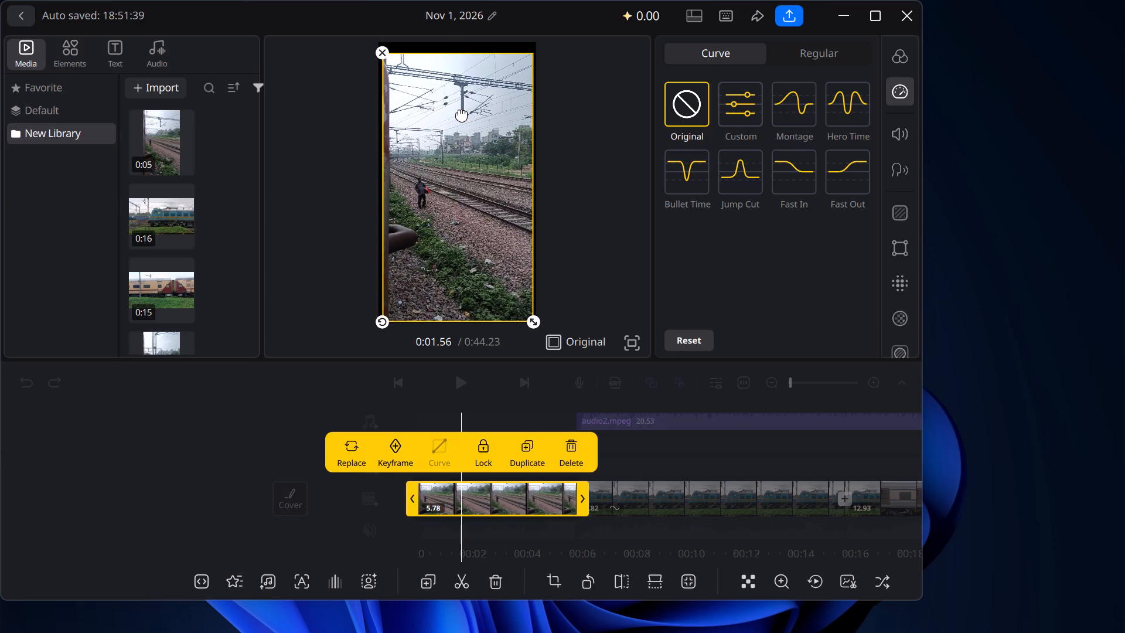
{"action": "left_click", "coordinate": [558, 578]}
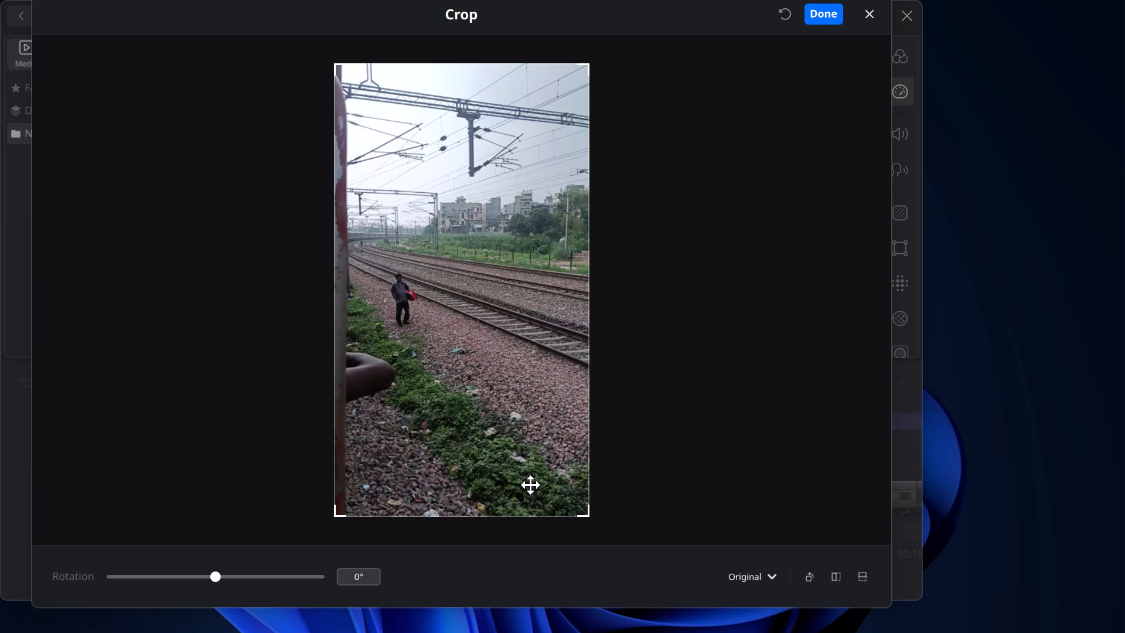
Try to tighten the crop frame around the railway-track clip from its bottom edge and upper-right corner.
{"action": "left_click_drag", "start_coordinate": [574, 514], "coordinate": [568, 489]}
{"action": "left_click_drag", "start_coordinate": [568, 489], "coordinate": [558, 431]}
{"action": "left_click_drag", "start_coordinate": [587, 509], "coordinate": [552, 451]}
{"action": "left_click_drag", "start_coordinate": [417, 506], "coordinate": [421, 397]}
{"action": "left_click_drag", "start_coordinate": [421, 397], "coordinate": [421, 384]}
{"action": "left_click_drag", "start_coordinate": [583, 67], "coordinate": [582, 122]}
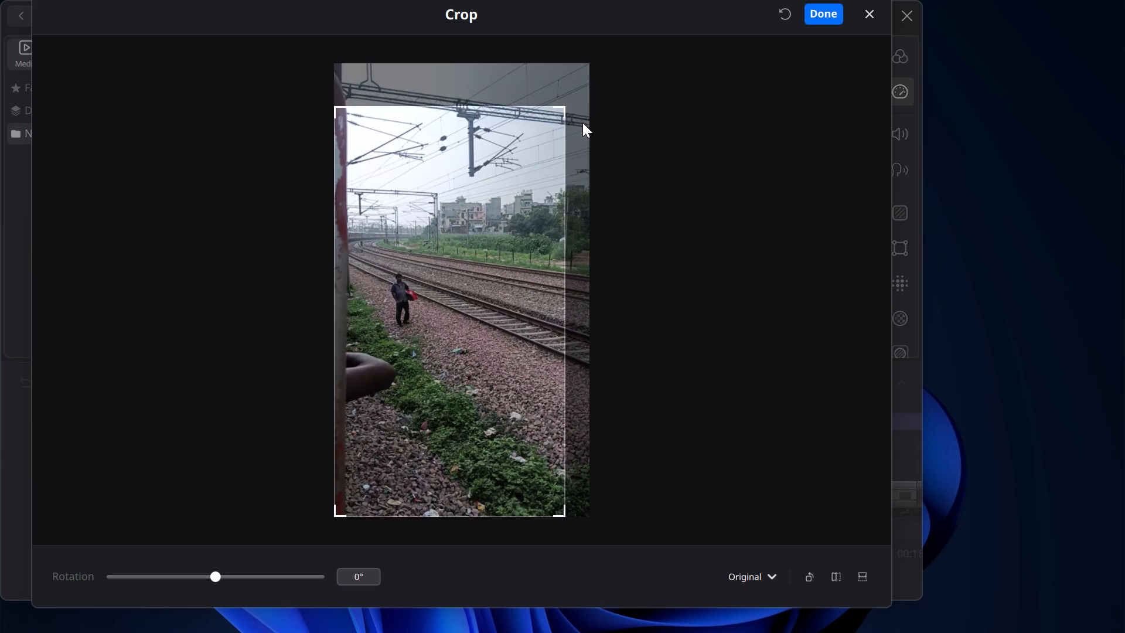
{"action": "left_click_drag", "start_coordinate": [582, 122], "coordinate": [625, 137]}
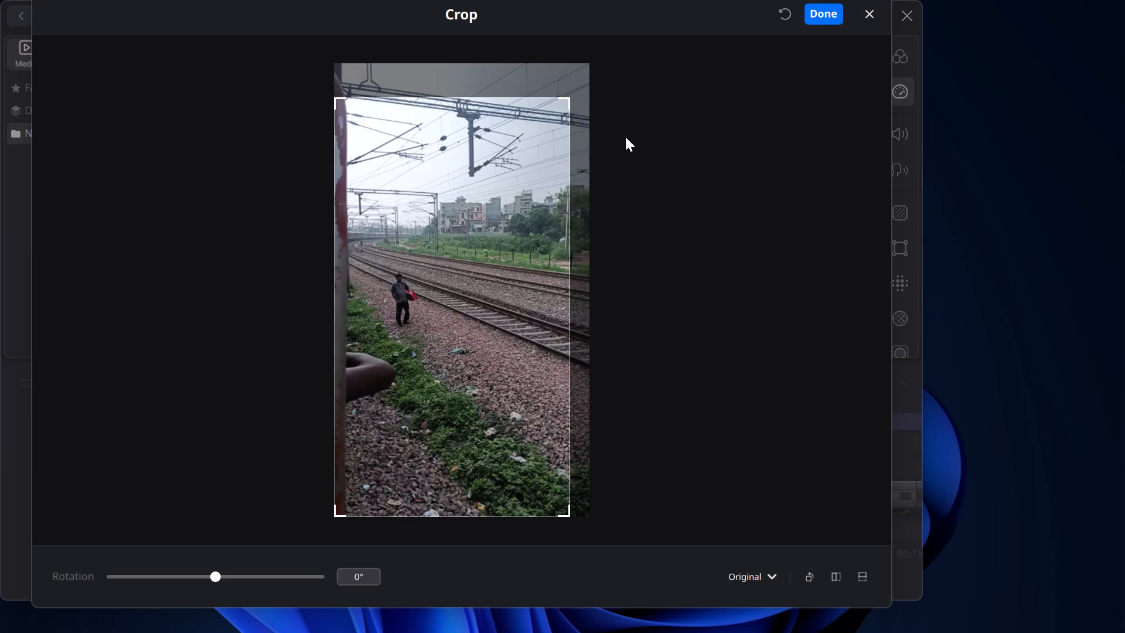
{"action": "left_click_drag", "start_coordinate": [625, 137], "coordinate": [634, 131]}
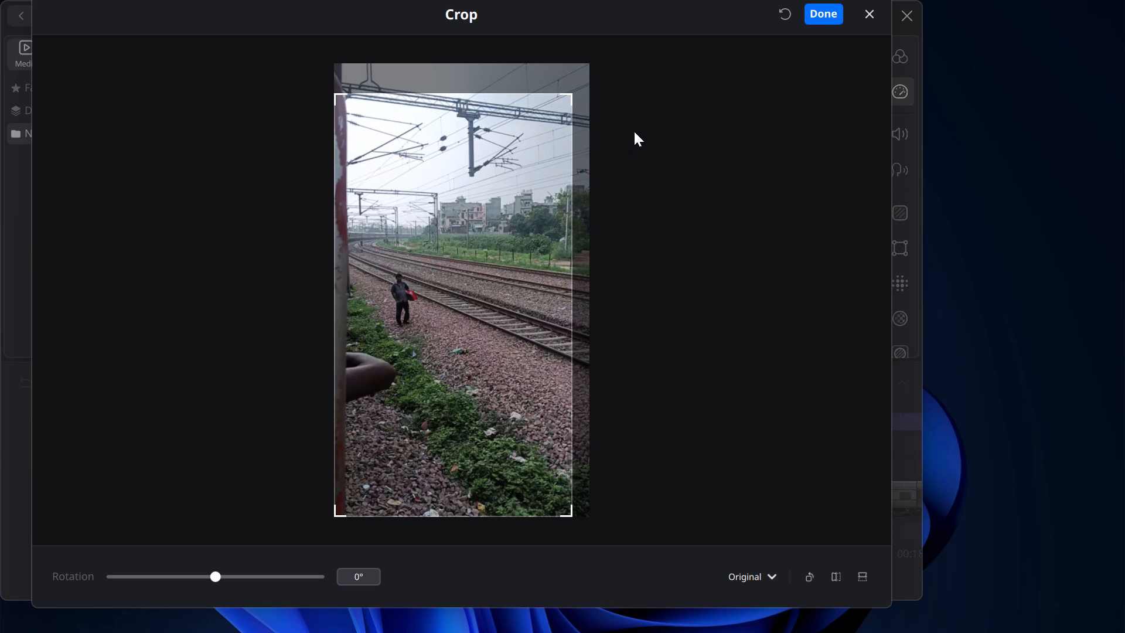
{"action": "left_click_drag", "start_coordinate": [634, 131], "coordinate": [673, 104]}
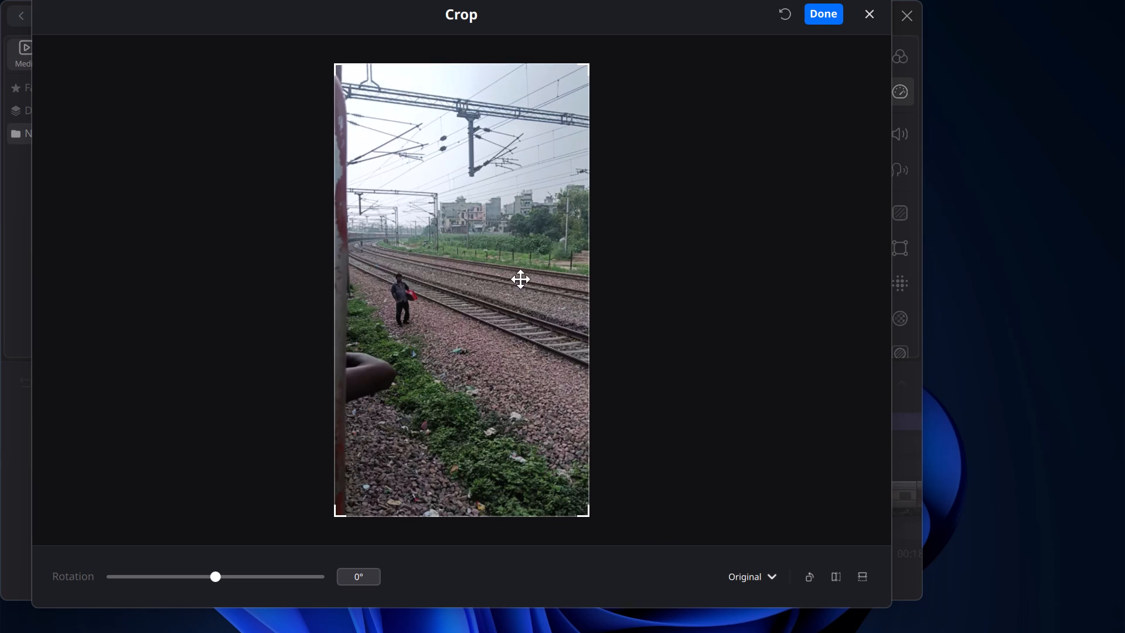
Crop the railway-track clip from its lower-left corner, trimming a thin strip off the bottom and narrow slivers off both sides.
{"action": "left_click", "coordinate": [342, 509]}
{"action": "left_click_drag", "start_coordinate": [332, 509], "coordinate": [339, 501]}
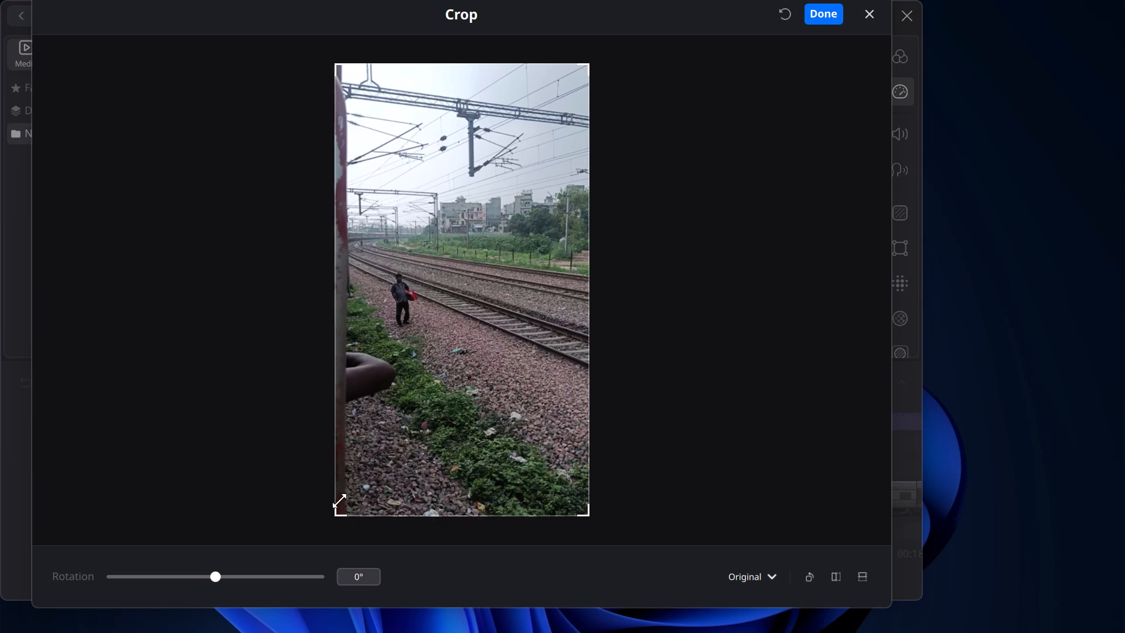
{"action": "left_click_drag", "start_coordinate": [339, 501], "coordinate": [313, 418]}
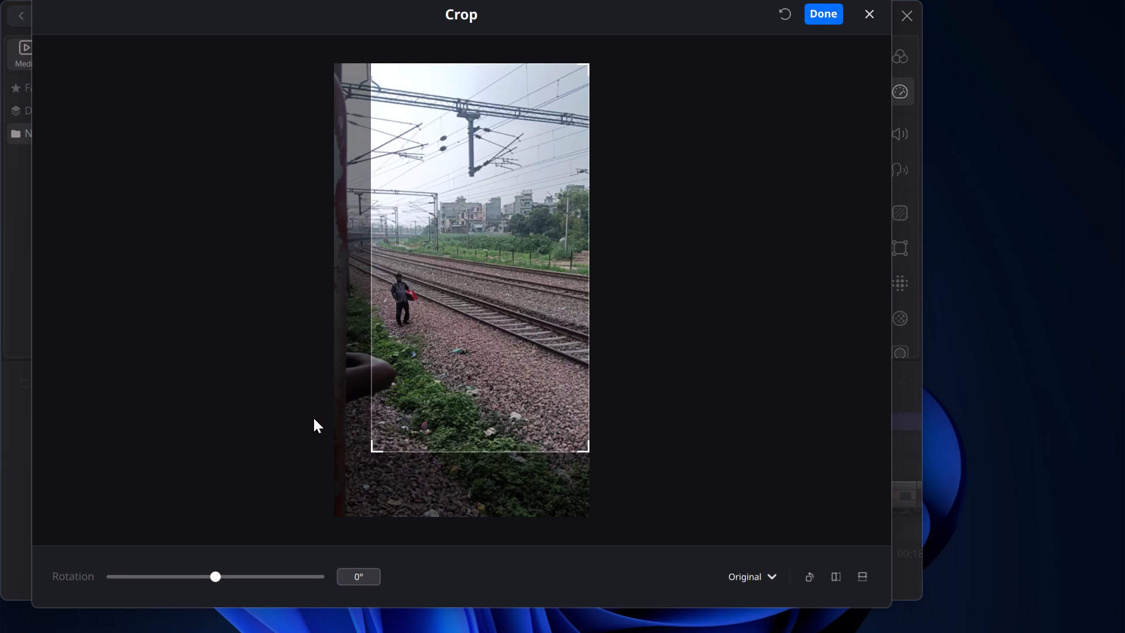
{"action": "left_click_drag", "start_coordinate": [313, 418], "coordinate": [309, 468]}
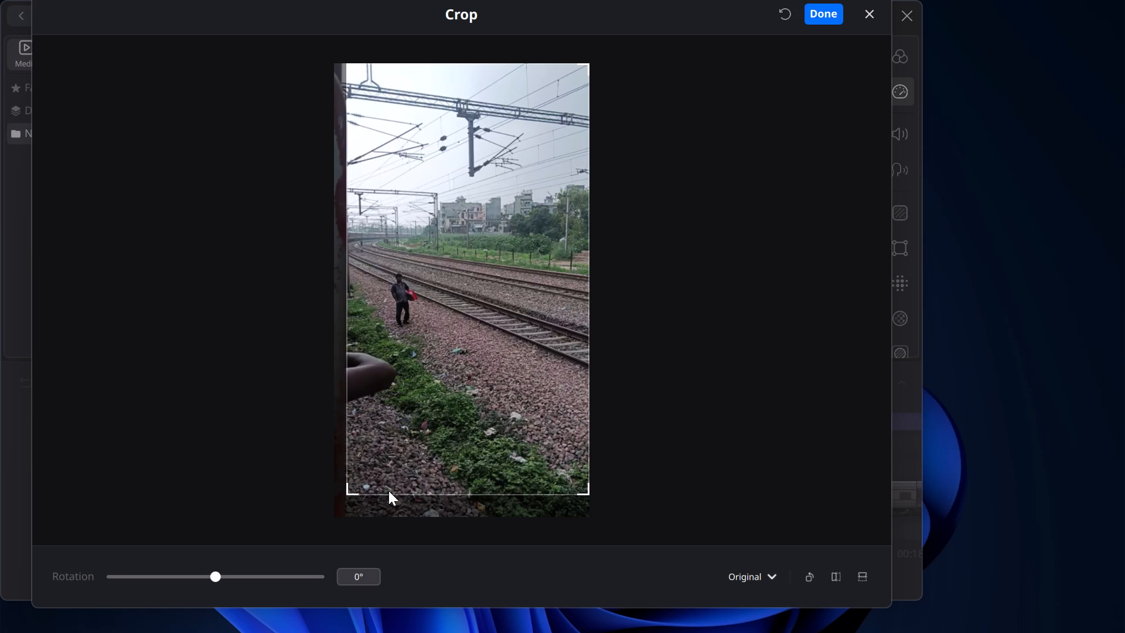
{"action": "left_click_drag", "start_coordinate": [446, 465], "coordinate": [445, 414]}
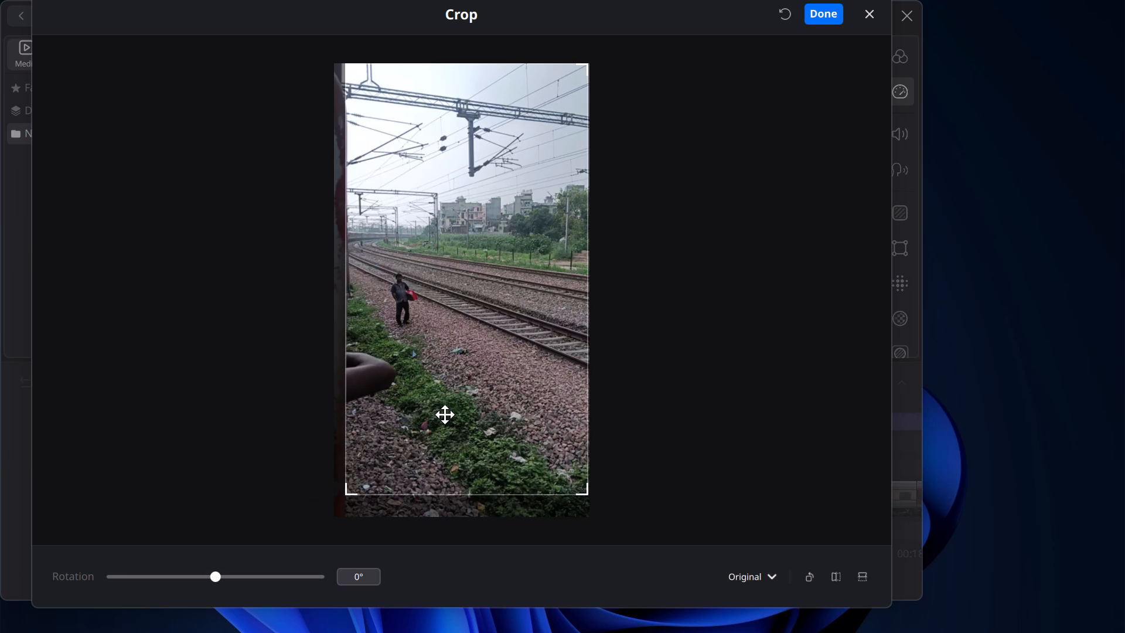
{"action": "left_click_drag", "start_coordinate": [445, 414], "coordinate": [440, 333]}
{"action": "left_click", "coordinate": [512, 349]}
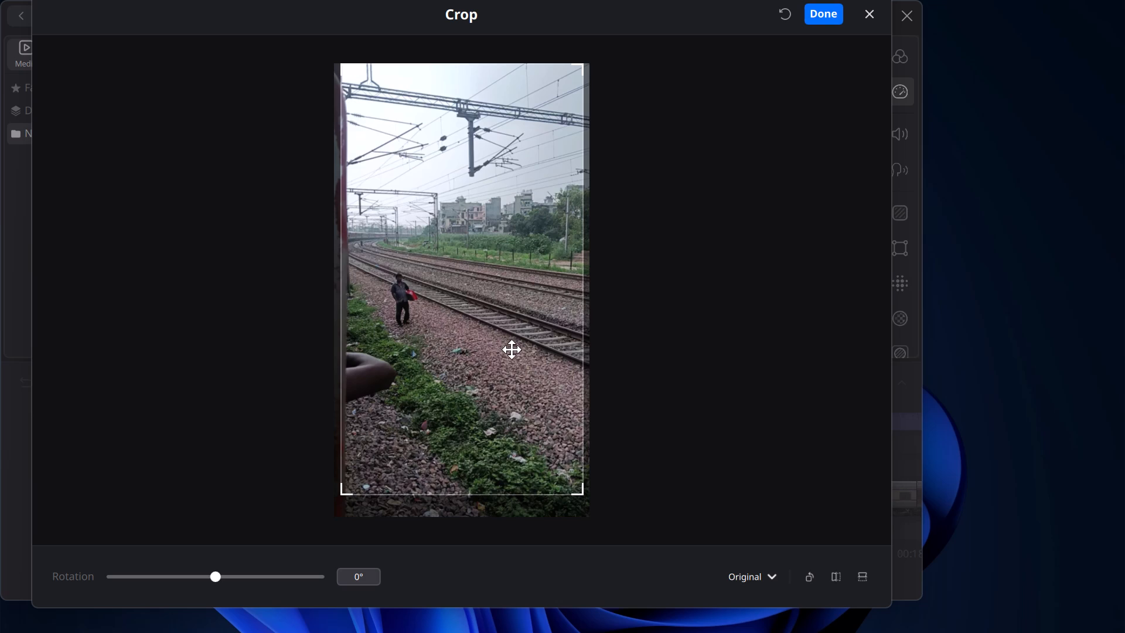
{"action": "left_click", "coordinate": [827, 8]}
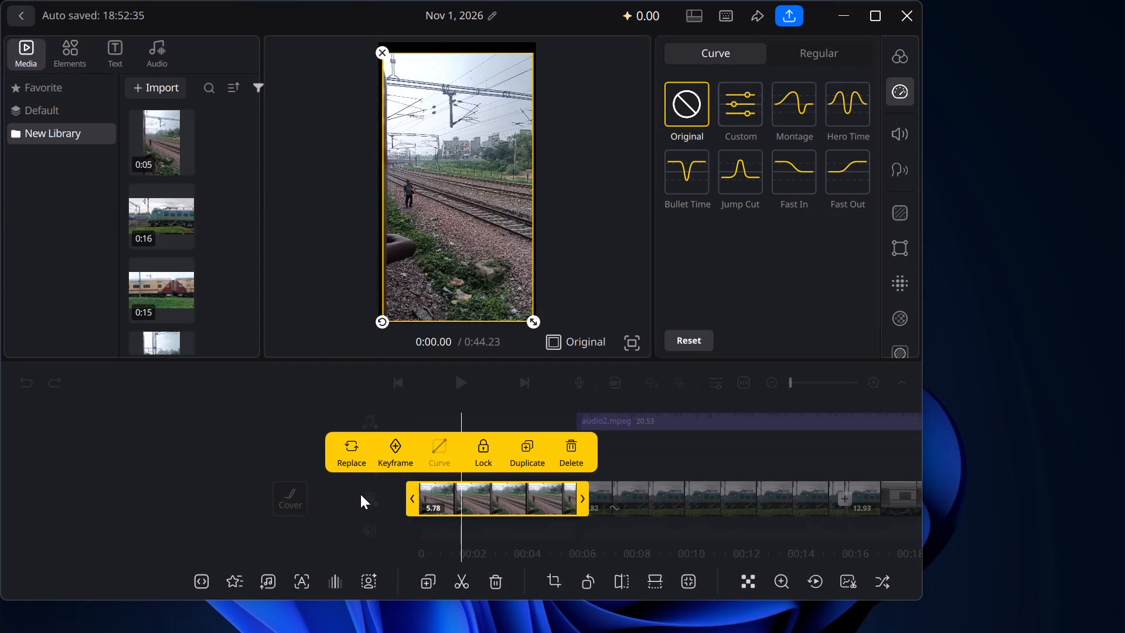
{"action": "left_click", "coordinate": [230, 423]}
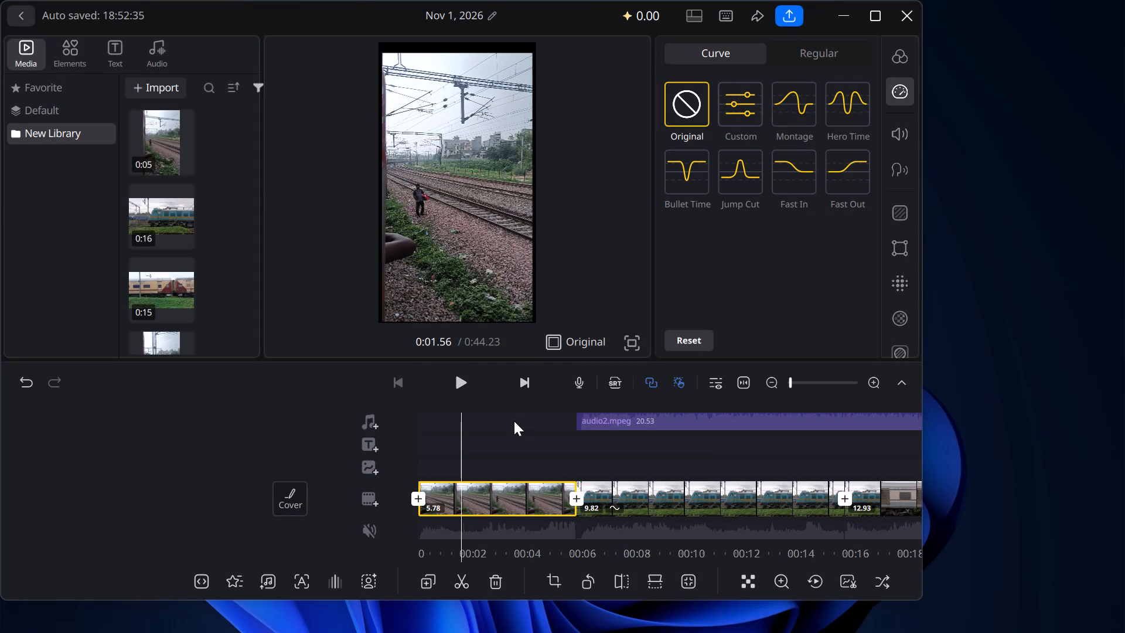
Apply a Custom speed curve to the railway-track clip, lowering the second point deeply, the third to 0.66x and the fourth slightly, for 9.50 seconds.
{"action": "left_click", "coordinate": [728, 99]}
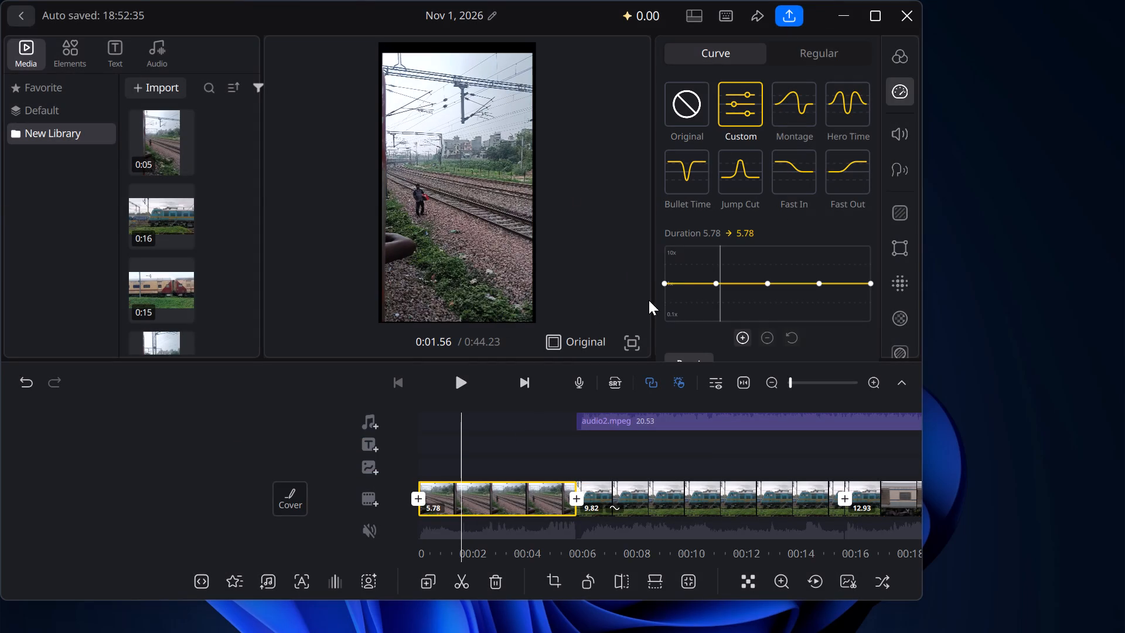
{"action": "left_click_drag", "start_coordinate": [710, 284], "coordinate": [711, 297]}
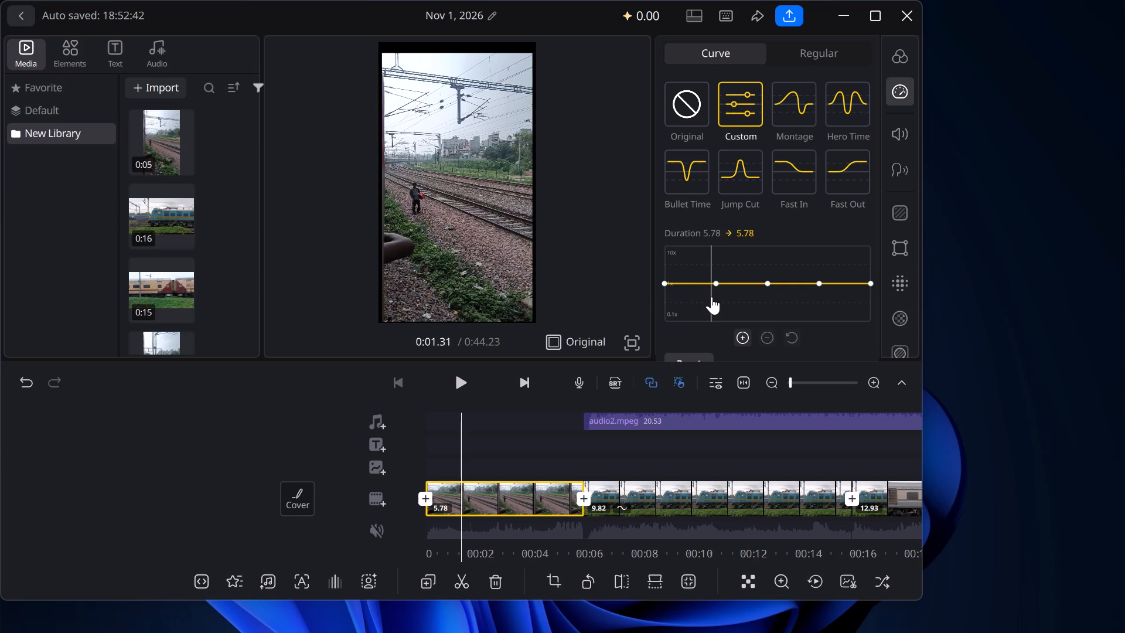
{"action": "left_click_drag", "start_coordinate": [717, 282], "coordinate": [717, 304]}
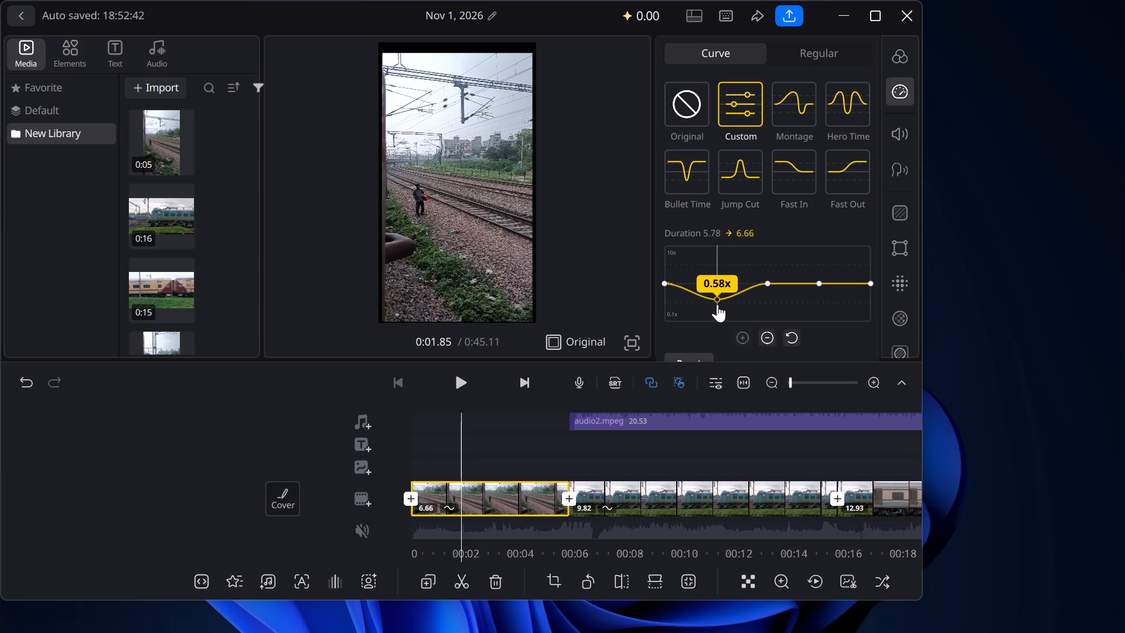
{"action": "left_click_drag", "start_coordinate": [717, 304], "coordinate": [717, 310]}
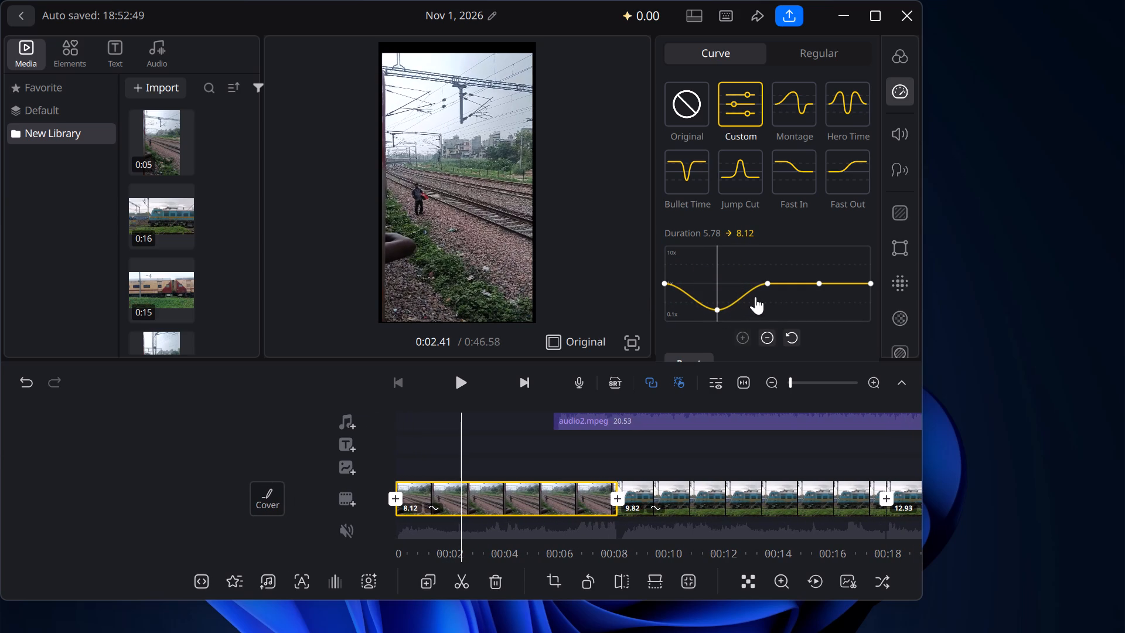
{"action": "left_click_drag", "start_coordinate": [766, 284], "coordinate": [768, 291]}
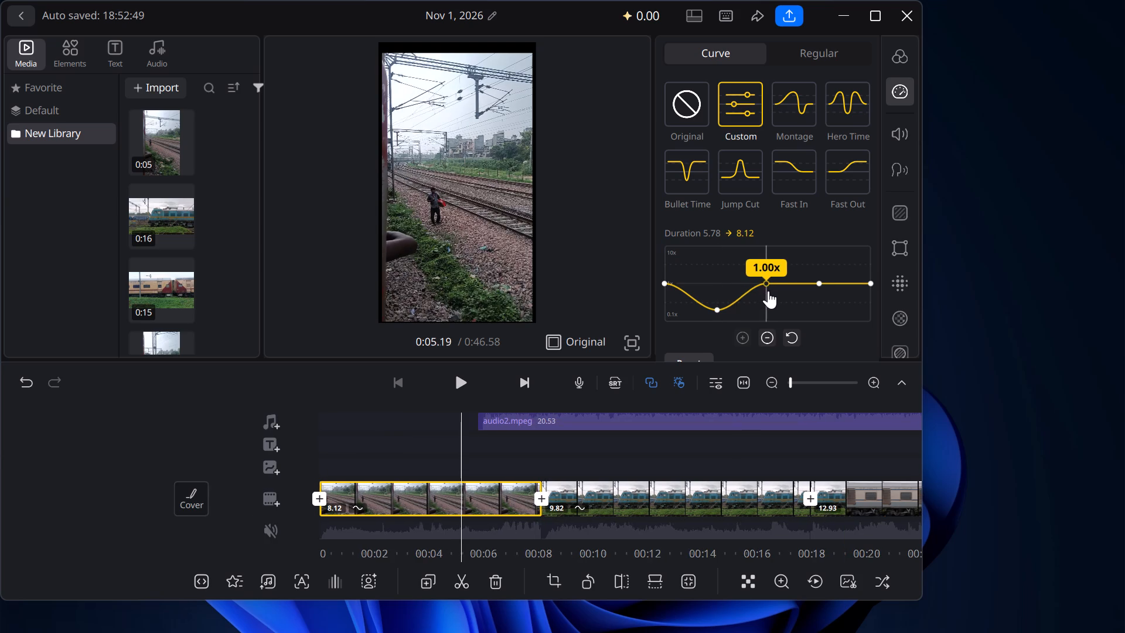
{"action": "left_click_drag", "start_coordinate": [768, 291], "coordinate": [771, 297]}
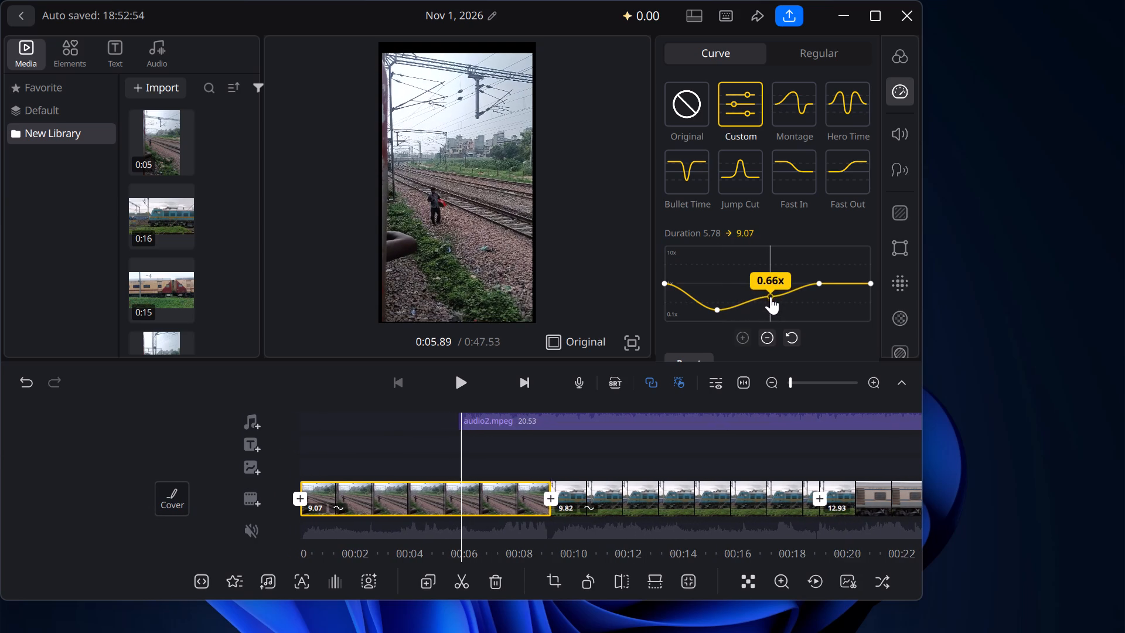
{"action": "left_click_drag", "start_coordinate": [771, 297], "coordinate": [771, 297]}
{"action": "left_click_drag", "start_coordinate": [816, 283], "coordinate": [817, 291]}
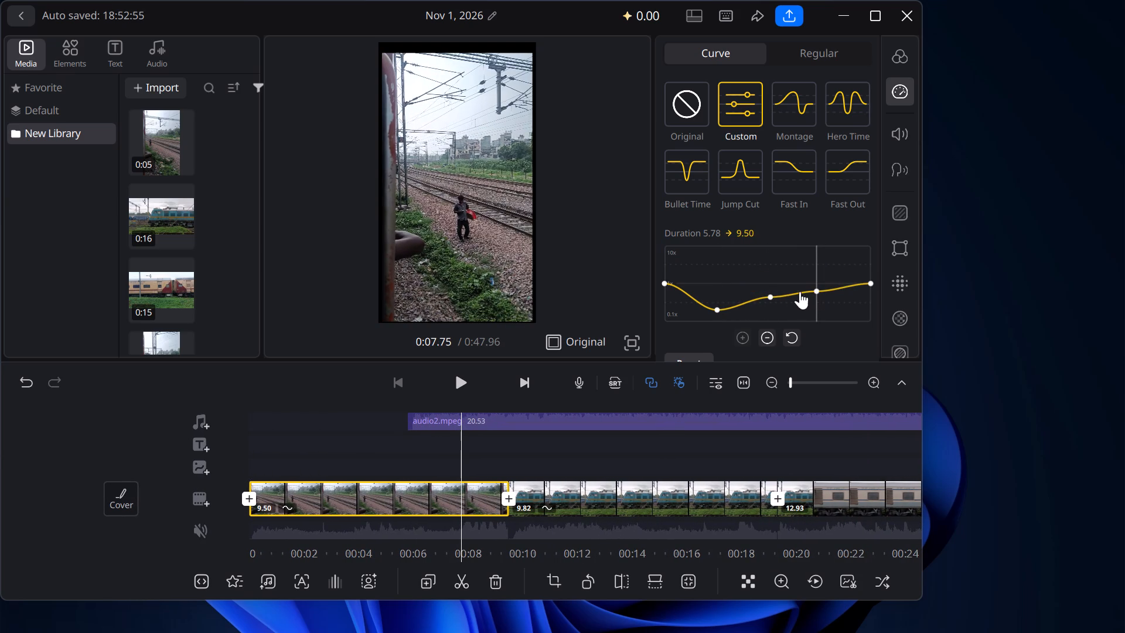
Scrub through the slowed railway-track clip, and play the timeline from the start into the locomotive segment to check the speed.
{"action": "scroll", "coordinate": [347, 492], "scroll_direction": "right", "scroll_amount": 5}
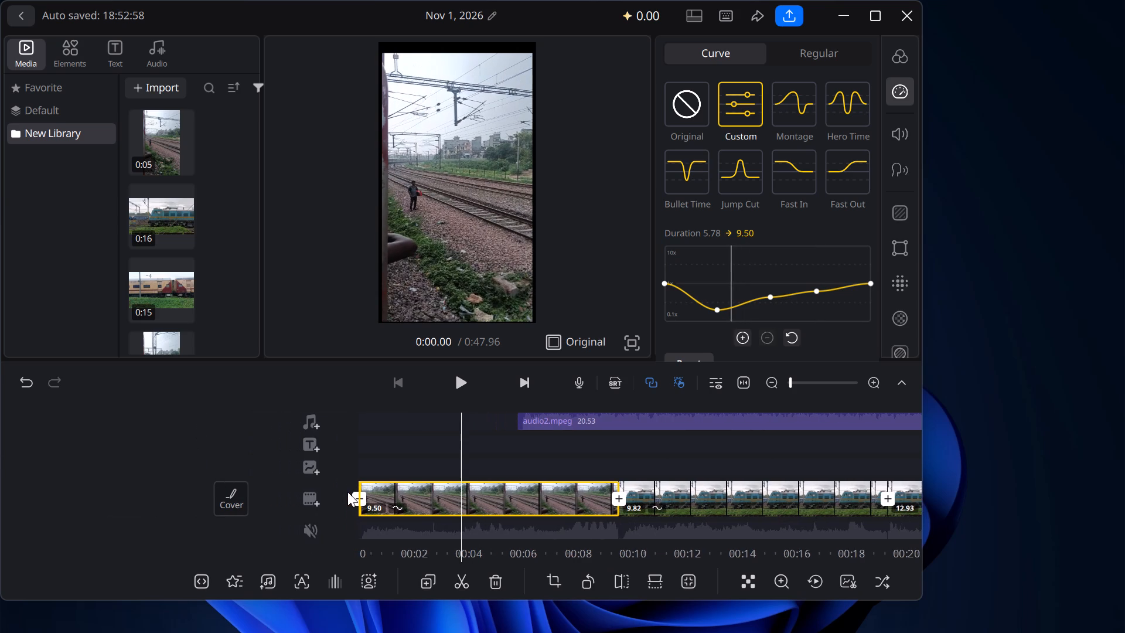
{"action": "scroll", "coordinate": [347, 492], "scroll_direction": "right", "scroll_amount": 2}
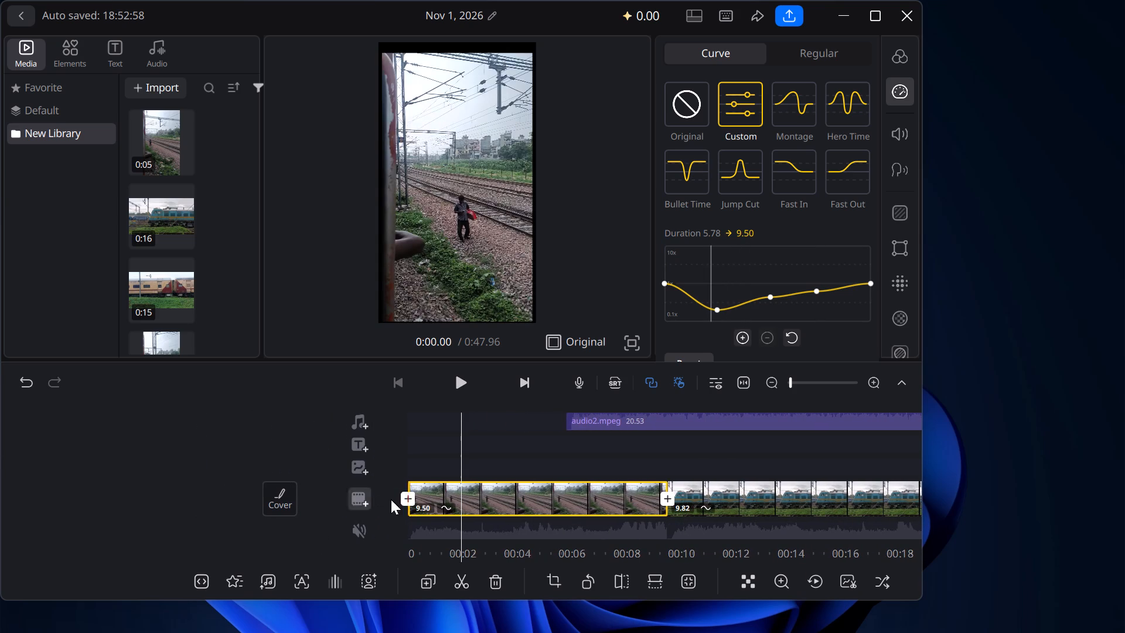
{"action": "scroll", "coordinate": [530, 495], "scroll_direction": "down", "scroll_amount": 1, "text": "ctrl"}
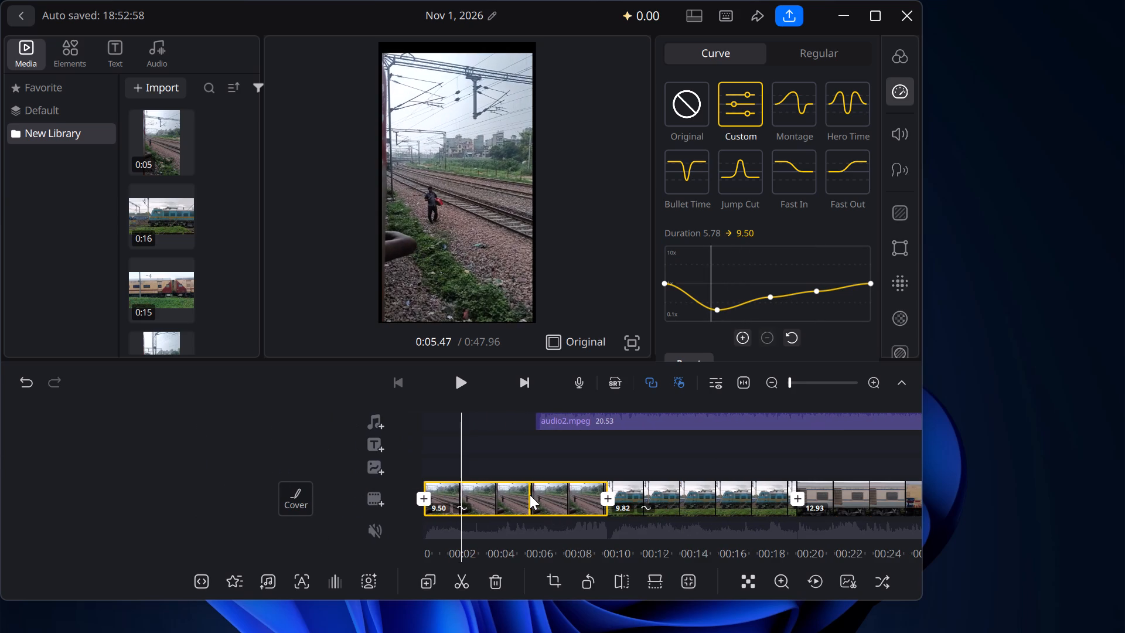
{"action": "scroll", "coordinate": [530, 495], "scroll_direction": "left", "scroll_amount": 2}
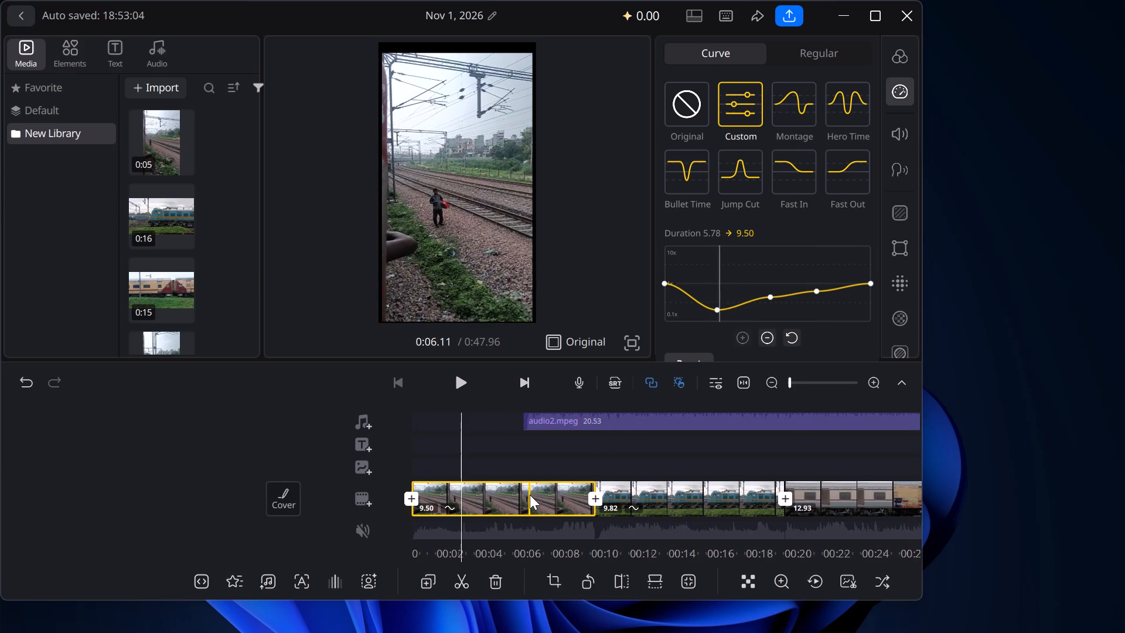
{"action": "scroll", "coordinate": [530, 495], "scroll_direction": "left", "scroll_amount": 3}
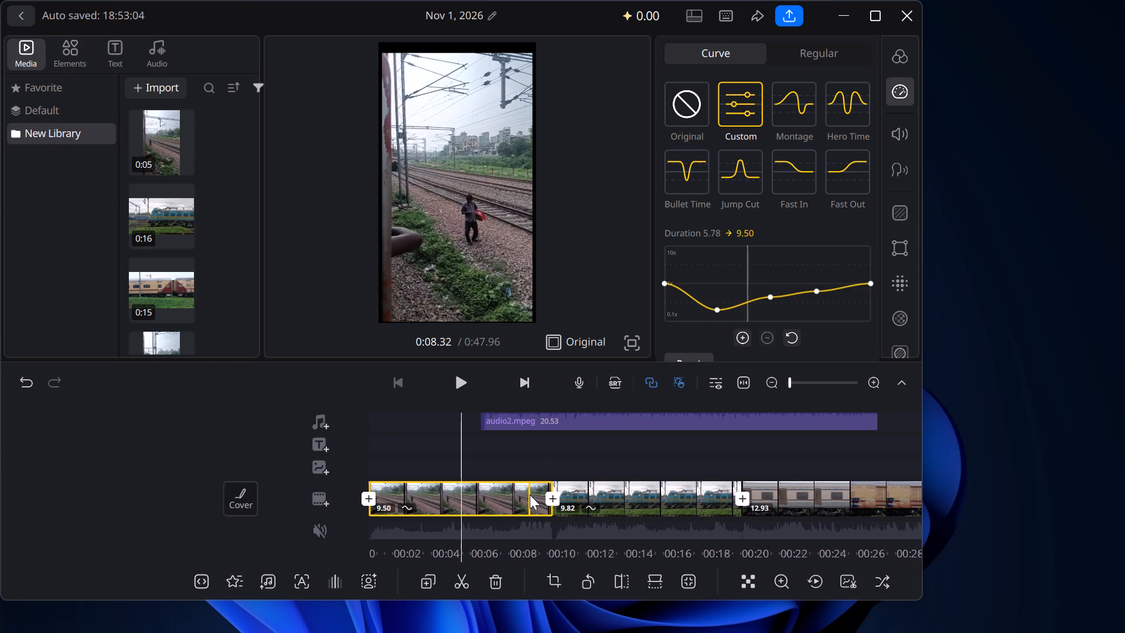
{"action": "scroll", "coordinate": [530, 495], "scroll_direction": "left", "scroll_amount": 2}
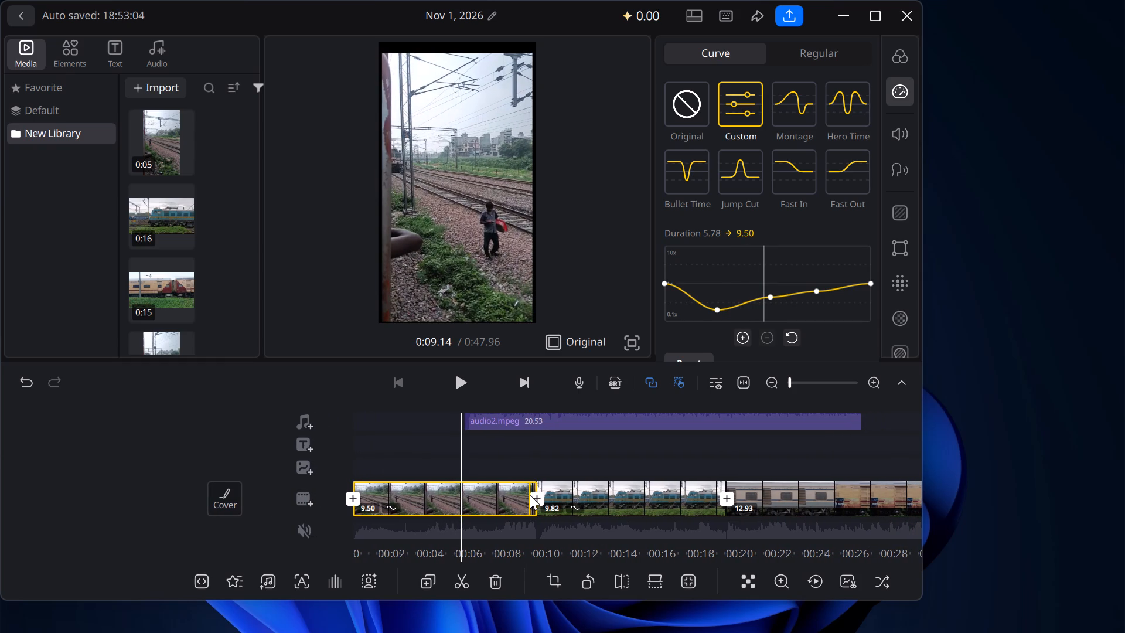
{"action": "scroll", "coordinate": [449, 488], "scroll_direction": "right", "scroll_amount": 7}
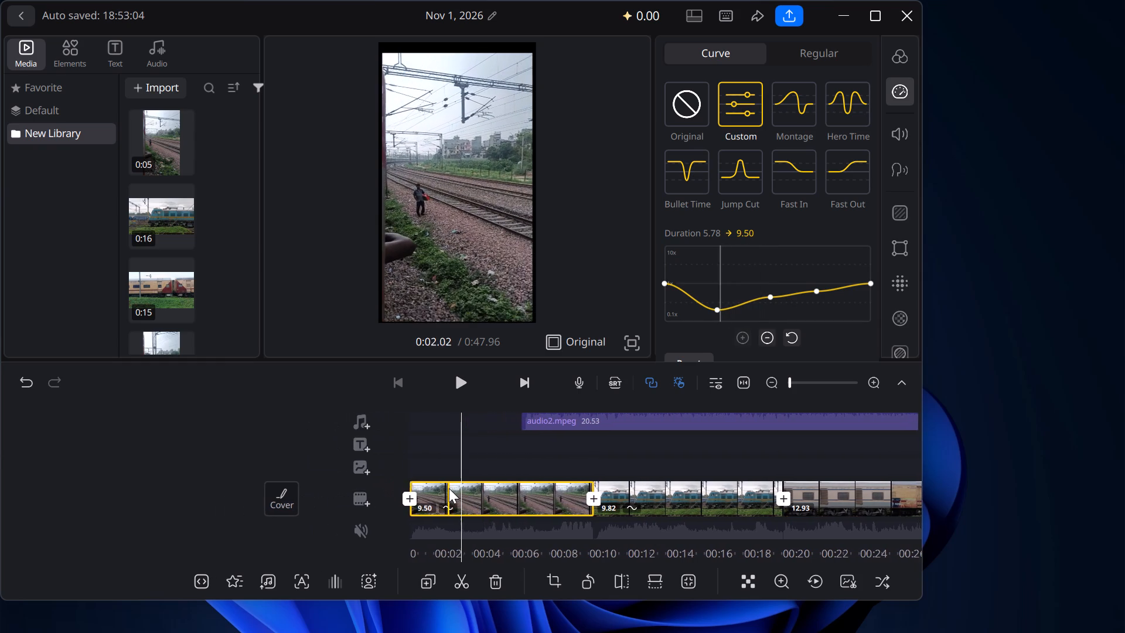
{"action": "scroll", "coordinate": [449, 488], "scroll_direction": "right", "scroll_amount": 5}
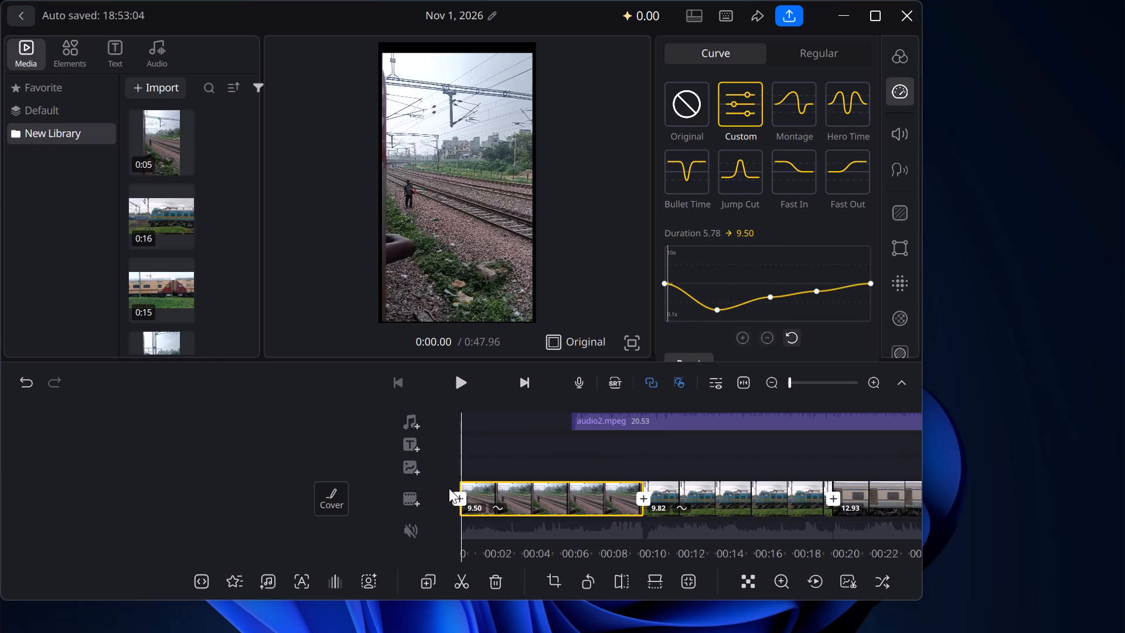
{"action": "left_click", "coordinate": [458, 373]}
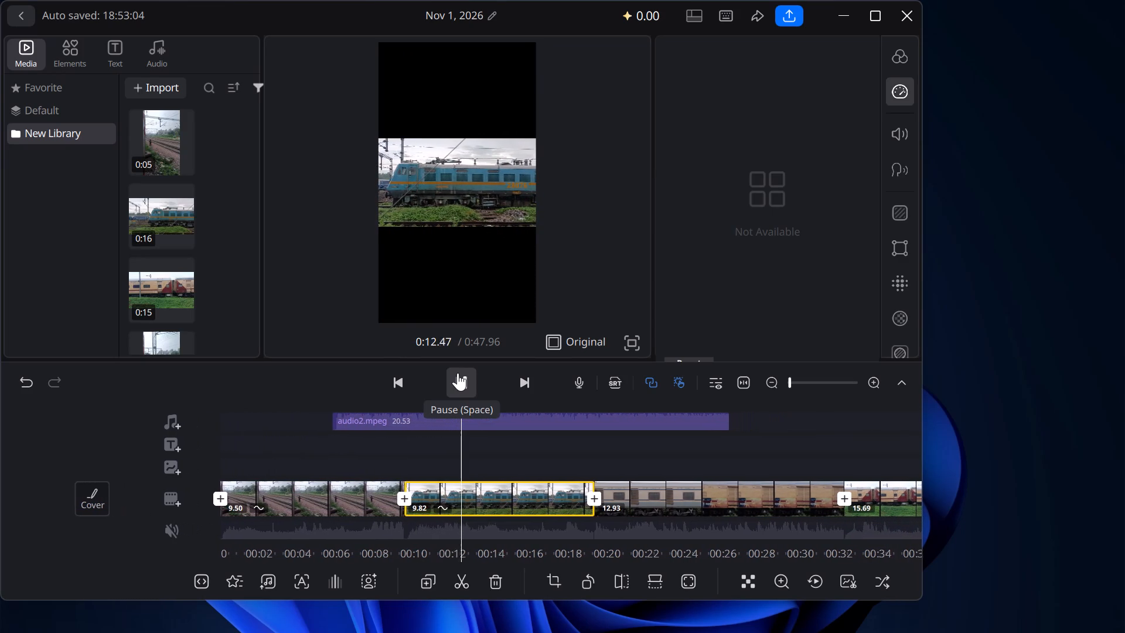
Stop playback and delete the audio2 music clip from the timeline.
{"action": "scroll", "coordinate": [458, 373], "scroll_direction": "right", "scroll_amount": 4}
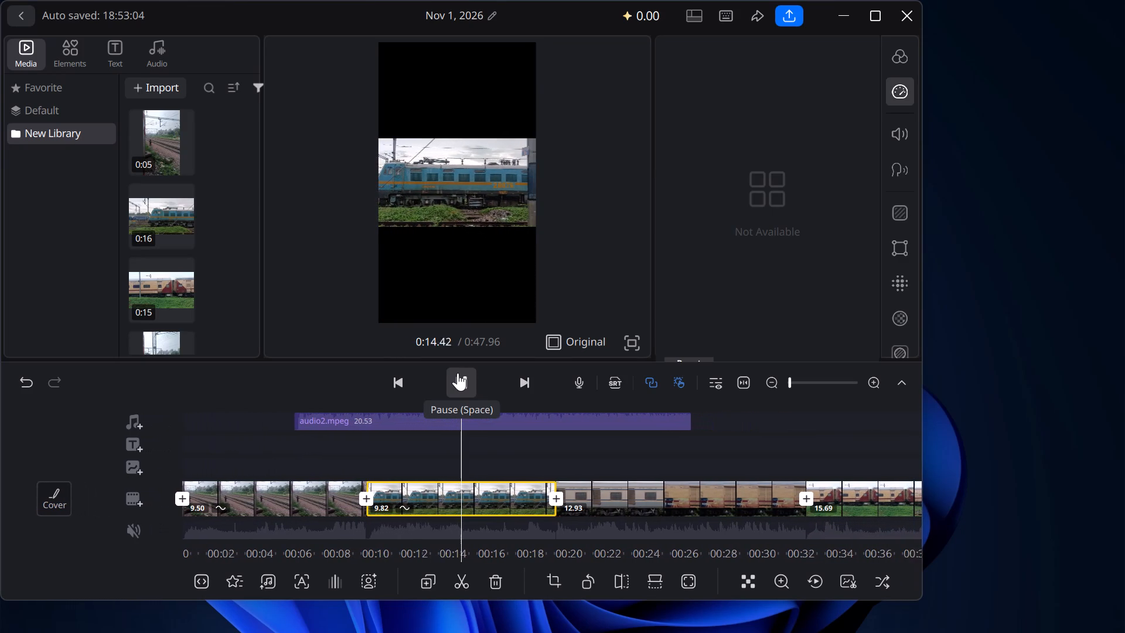
{"action": "left_click", "coordinate": [459, 380]}
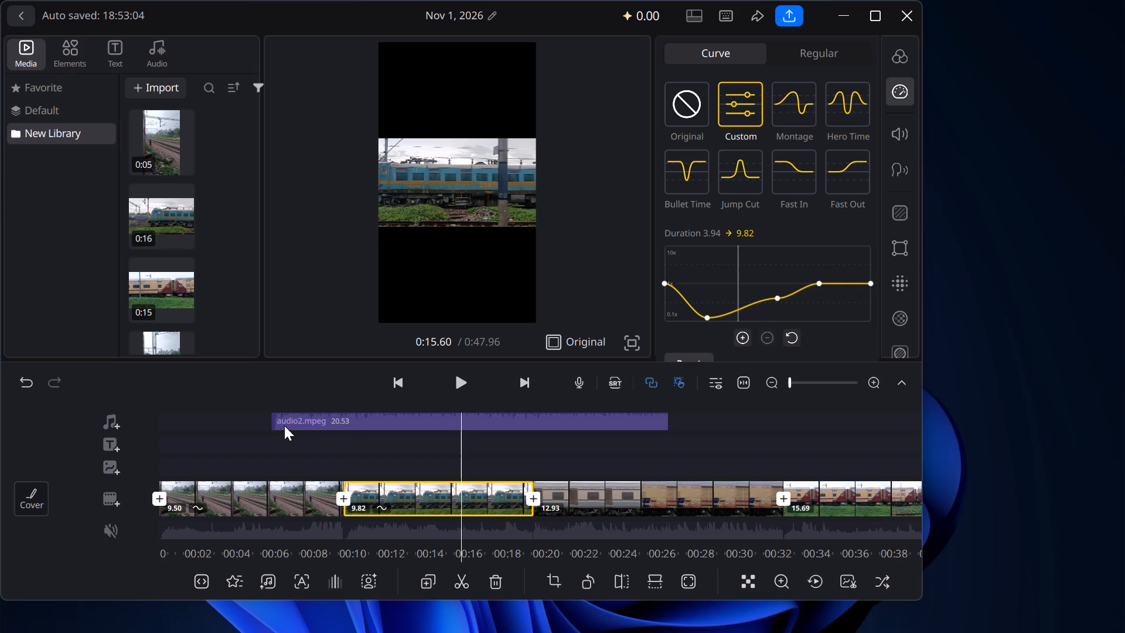
{"action": "left_click_drag", "start_coordinate": [277, 417], "coordinate": [254, 416]}
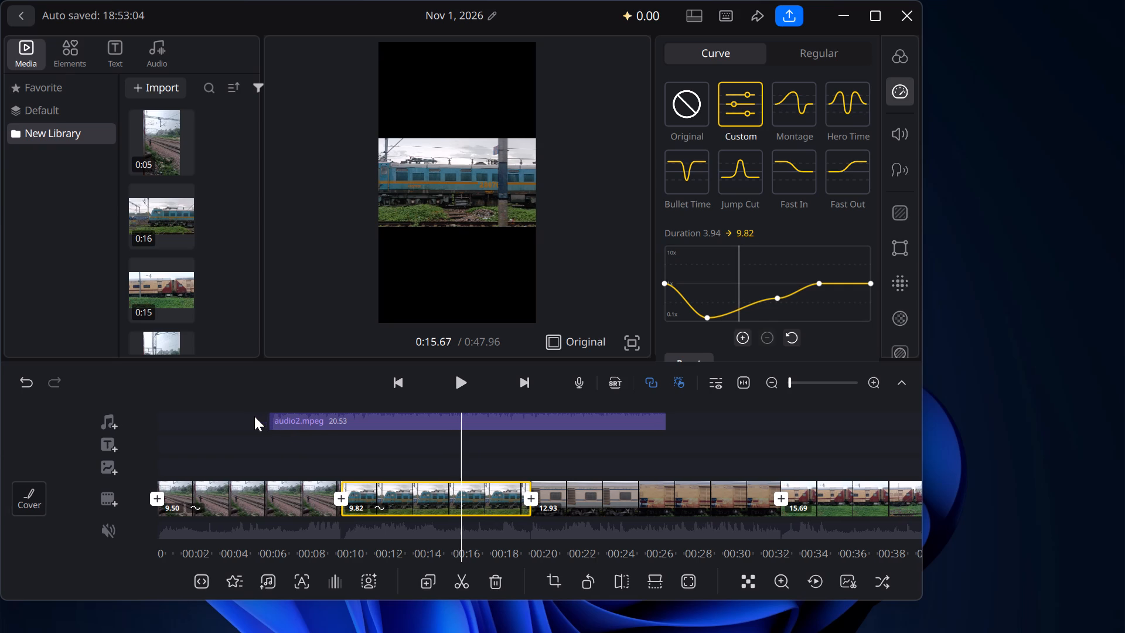
{"action": "left_click_drag", "start_coordinate": [254, 416], "coordinate": [231, 416]}
{"action": "right_click", "coordinate": [262, 414]}
{"action": "double_click", "coordinate": [262, 414]}
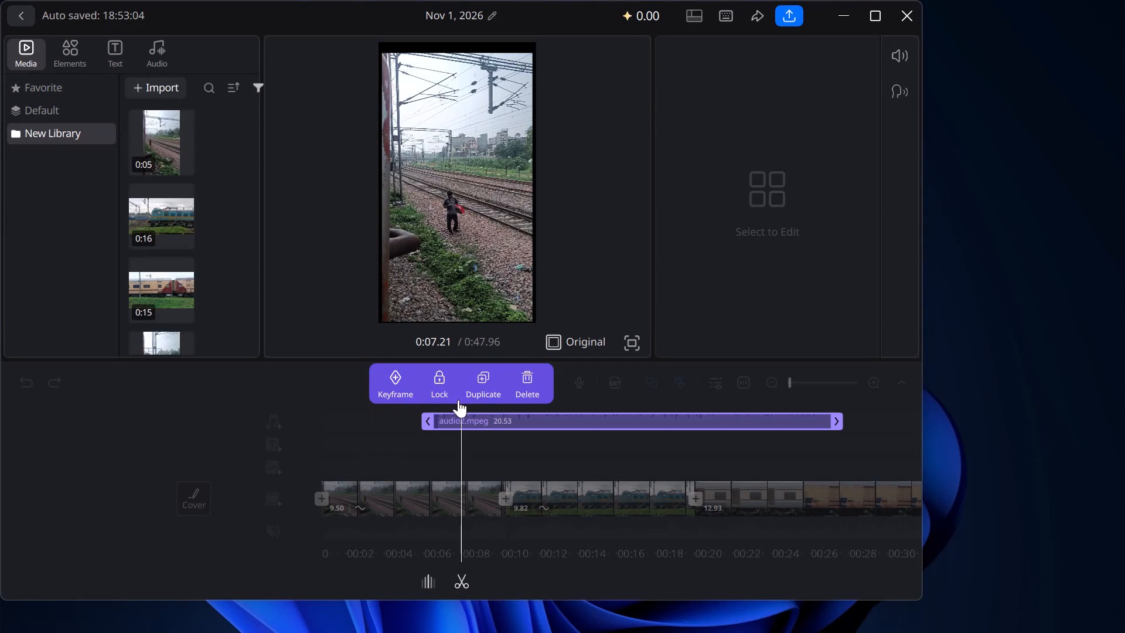
{"action": "left_click", "coordinate": [531, 380]}
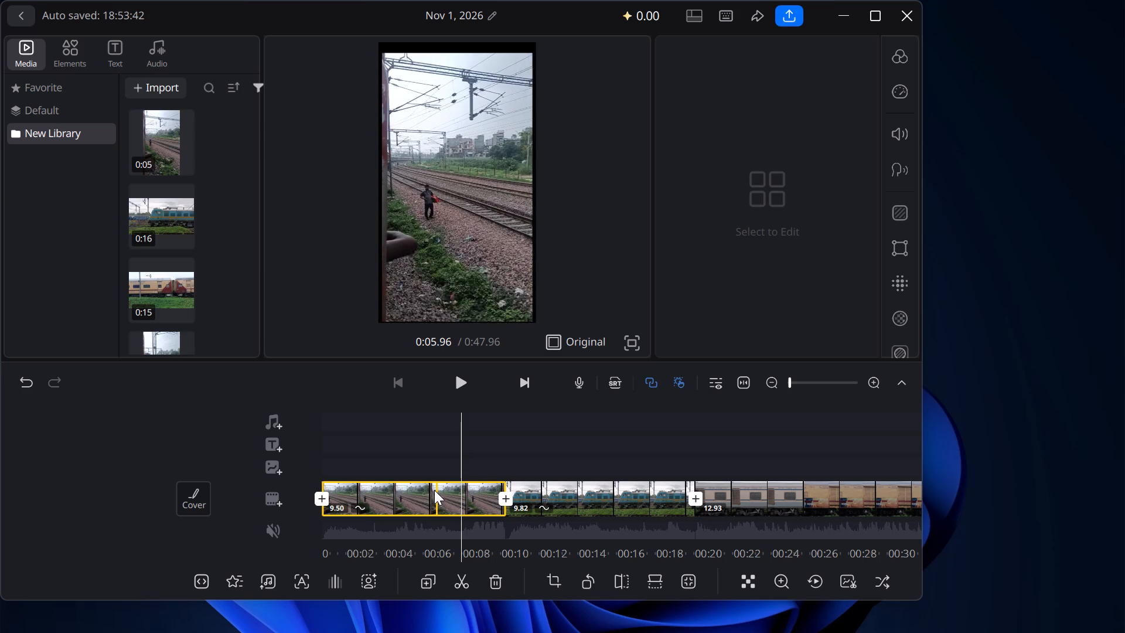
Raise the second speed-curve point of the railway-track clip well above normal speed, for 5.11 seconds, and play the result.
{"action": "scroll", "coordinate": [382, 491], "scroll_direction": "right", "scroll_amount": 2}
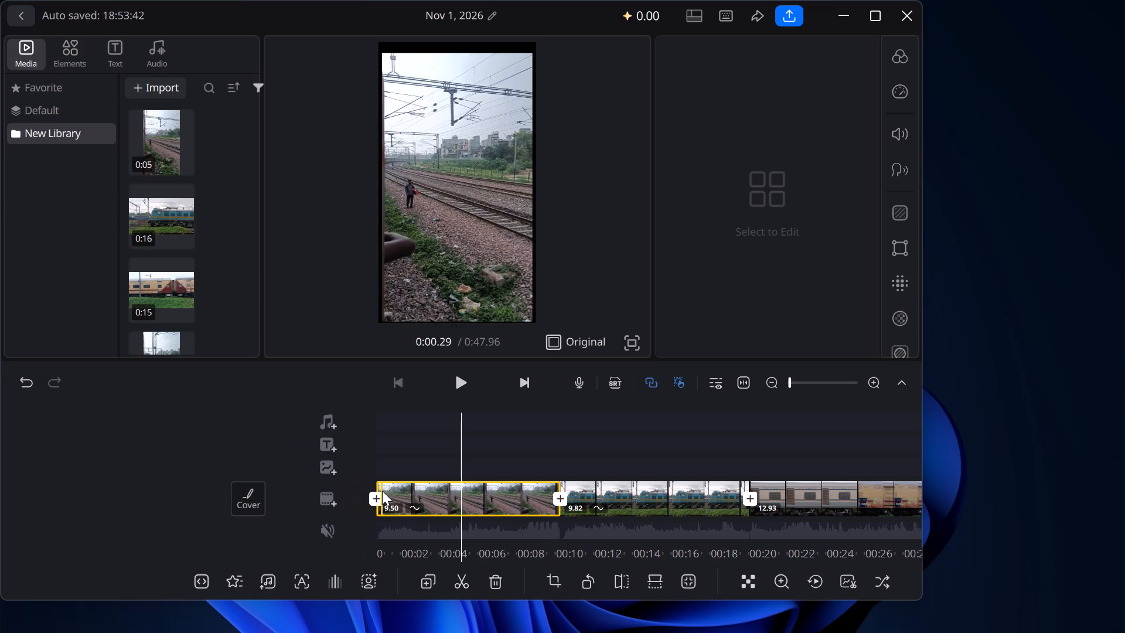
{"action": "scroll", "coordinate": [382, 491], "scroll_direction": "right", "scroll_amount": 2}
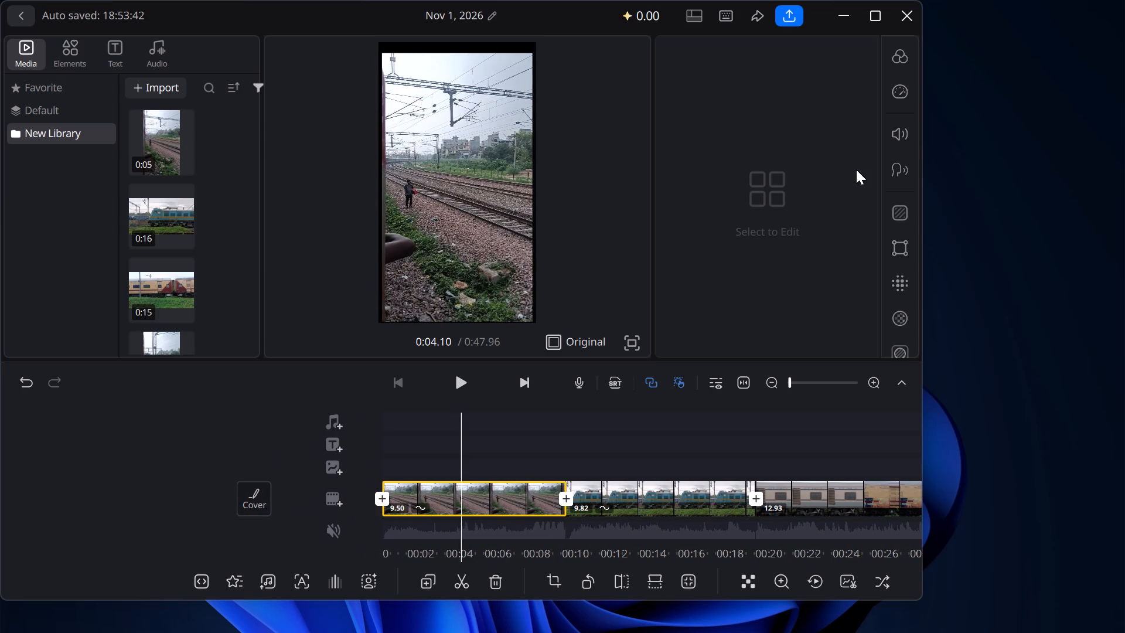
{"action": "left_click", "coordinate": [905, 90]}
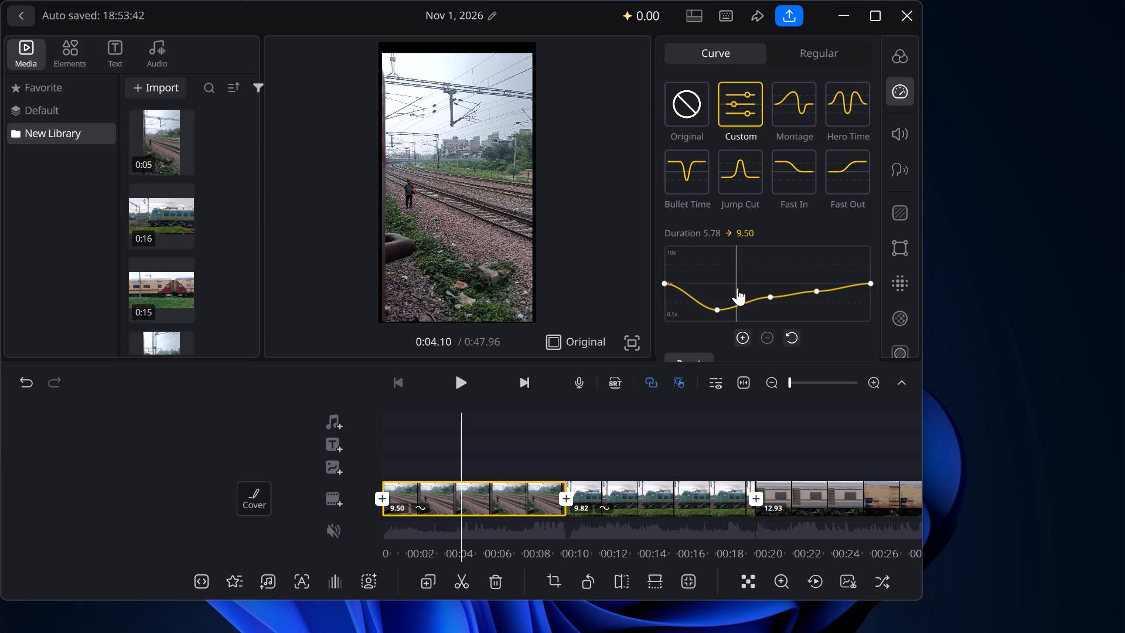
{"action": "left_click_drag", "start_coordinate": [717, 305], "coordinate": [717, 260]}
{"action": "left_click", "coordinate": [717, 260]}
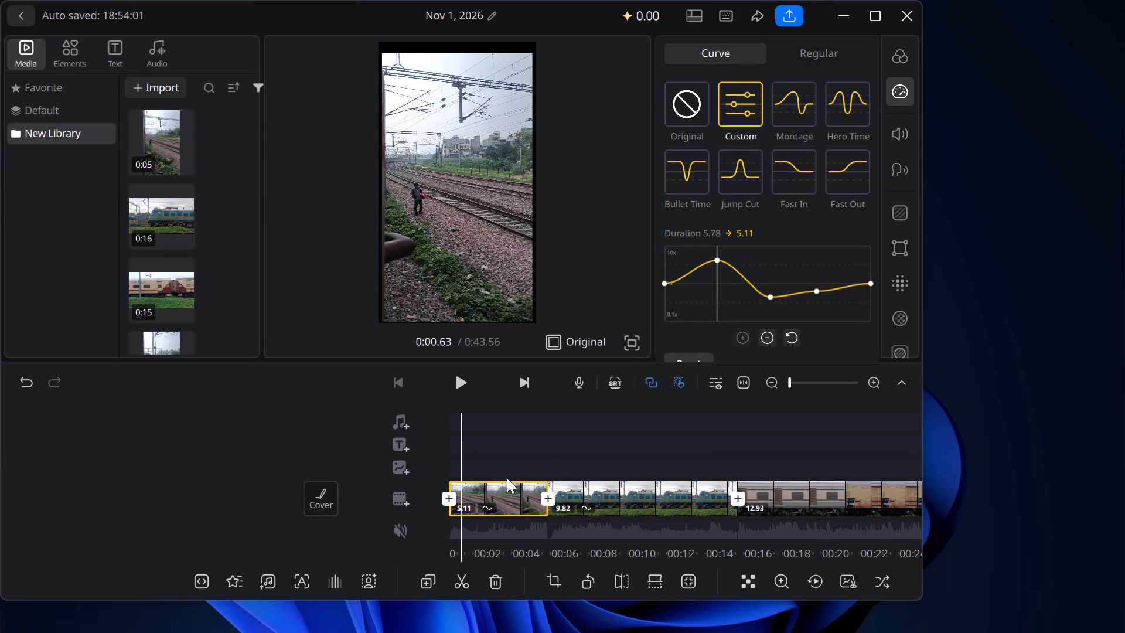
{"action": "scroll", "coordinate": [507, 478], "scroll_direction": "right", "scroll_amount": 1}
{"action": "left_click", "coordinate": [458, 382]}
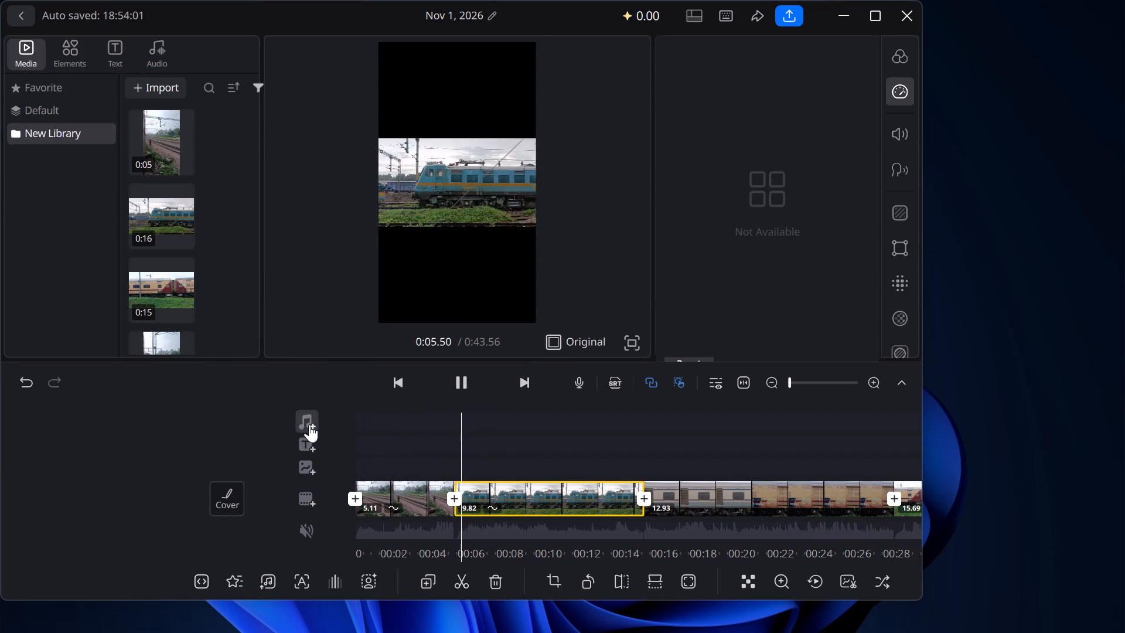
Add the audio2 file from the Downloads folder as music at the playhead.
{"action": "left_click", "coordinate": [312, 423]}
{"action": "left_click", "coordinate": [279, 421]}
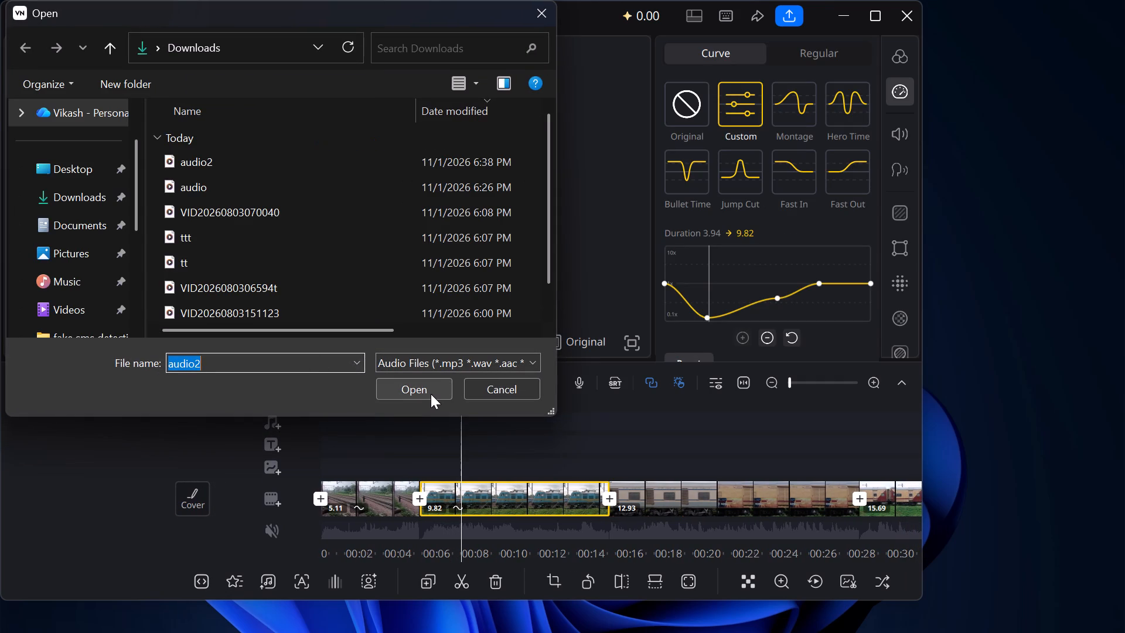
{"action": "left_click", "coordinate": [431, 394]}
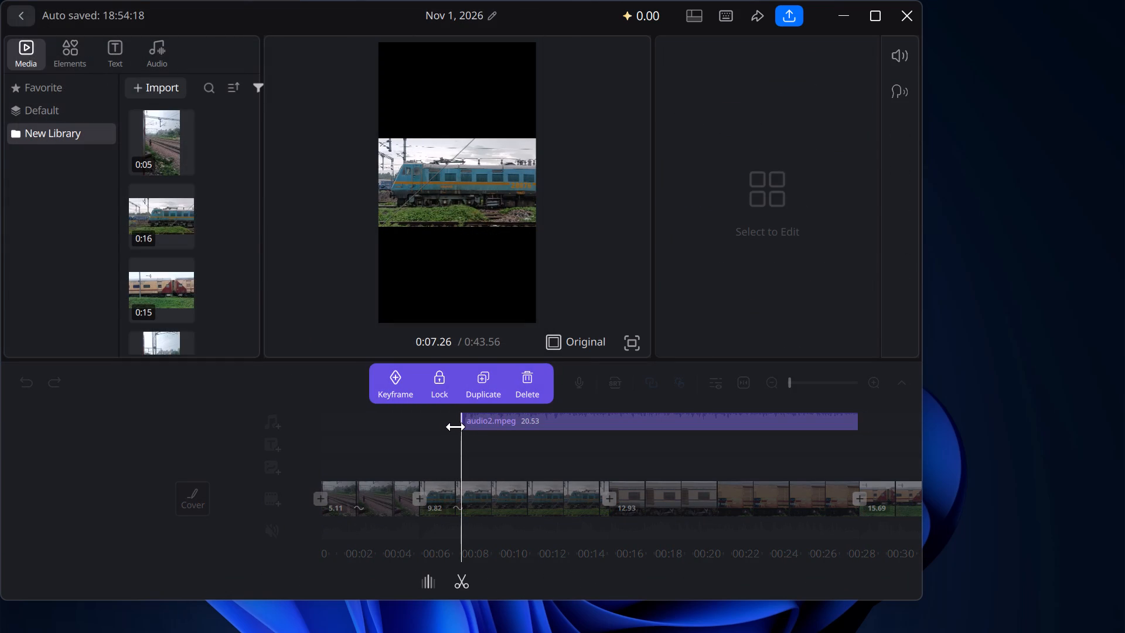
Move the audio2 music clip to the very start of the timeline.
{"action": "left_click_drag", "start_coordinate": [456, 427], "coordinate": [411, 423]}
{"action": "left_click_drag", "start_coordinate": [455, 414], "coordinate": [428, 414]}
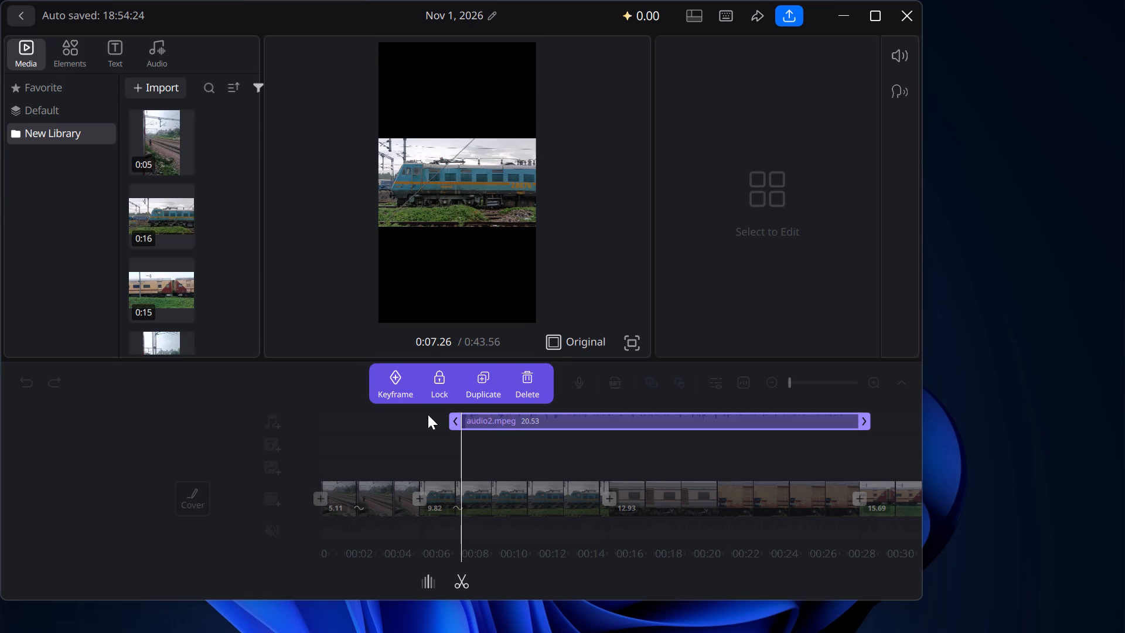
{"action": "double_click", "coordinate": [468, 422]}
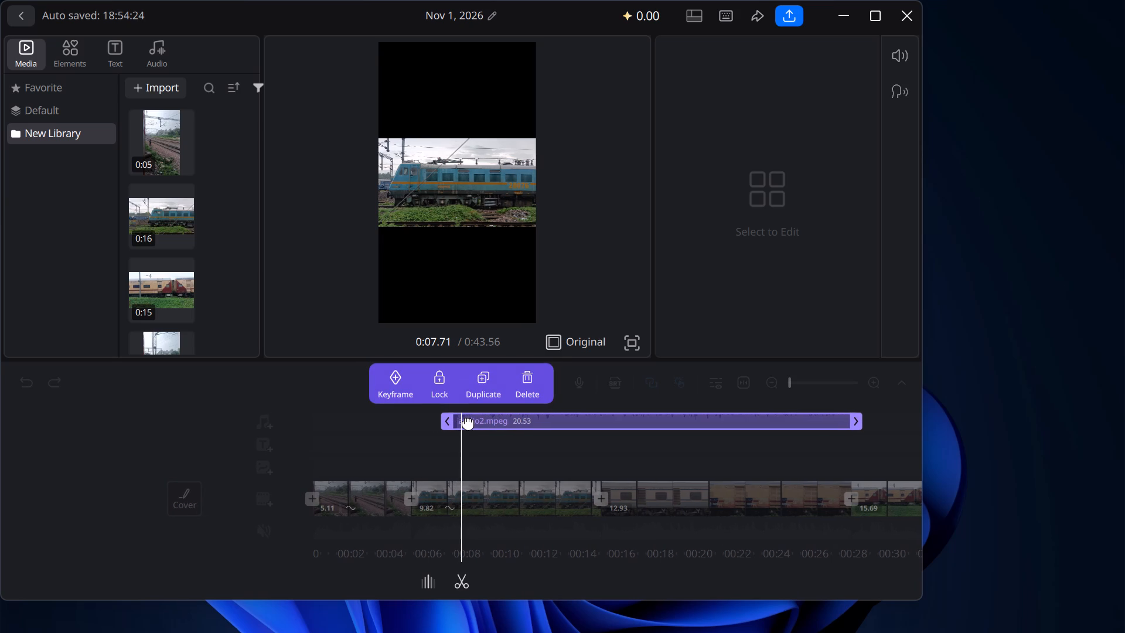
{"action": "left_click_drag", "start_coordinate": [468, 422], "coordinate": [339, 422]}
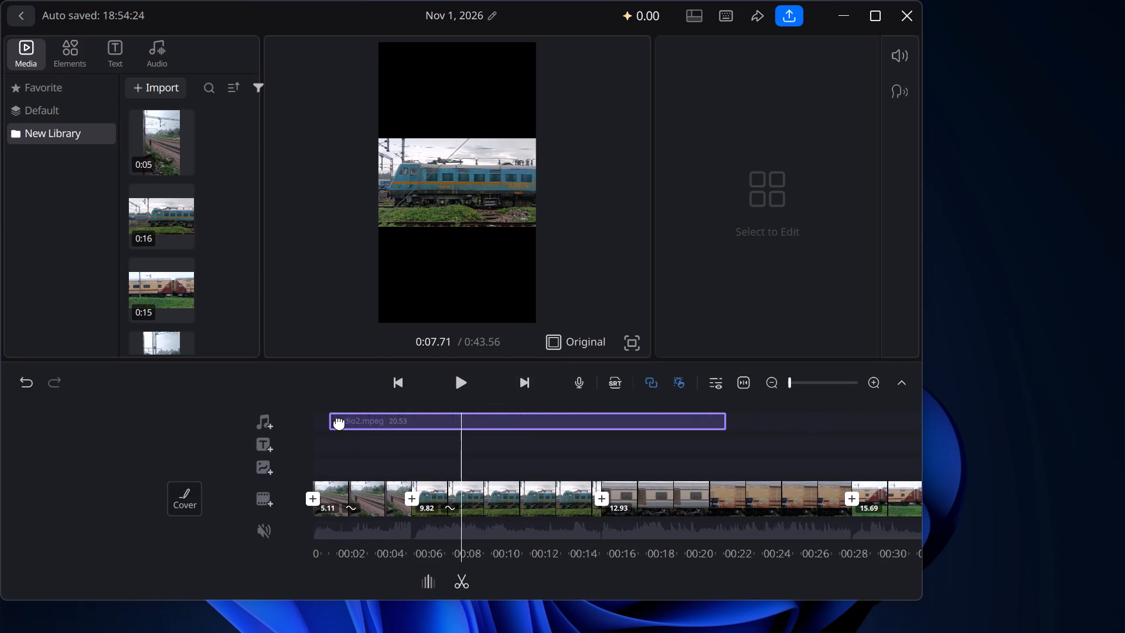
{"action": "left_click_drag", "start_coordinate": [339, 422], "coordinate": [323, 423]}
{"action": "left_click", "coordinate": [418, 436]}
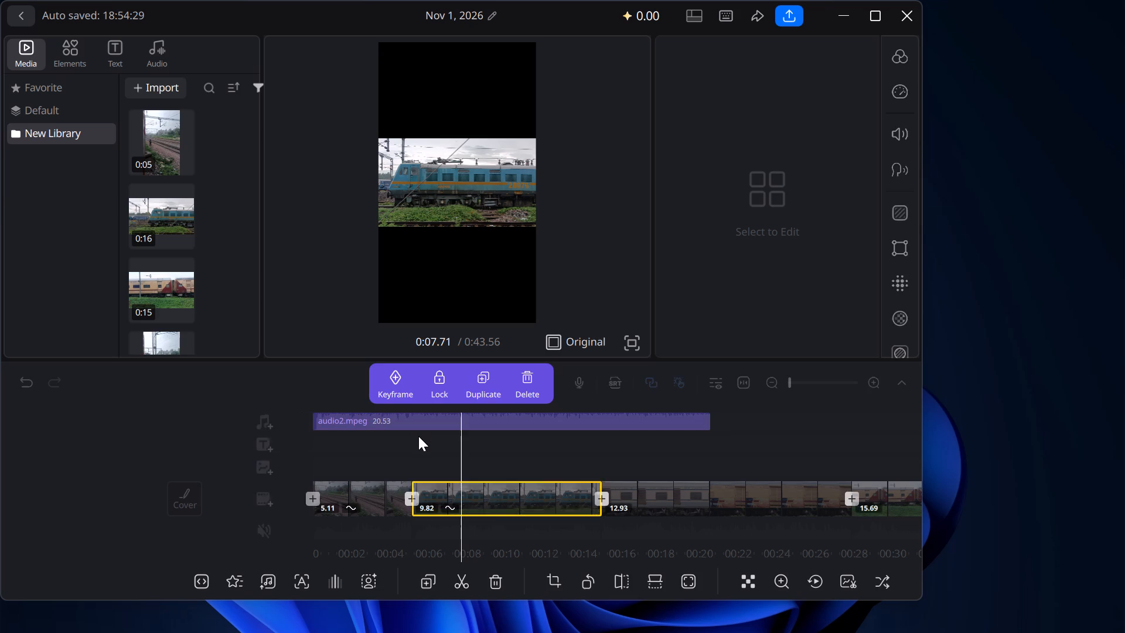
Play the timeline from the start into the locomotive segment to check how the music fits the clips.
{"action": "left_click", "coordinate": [454, 377]}
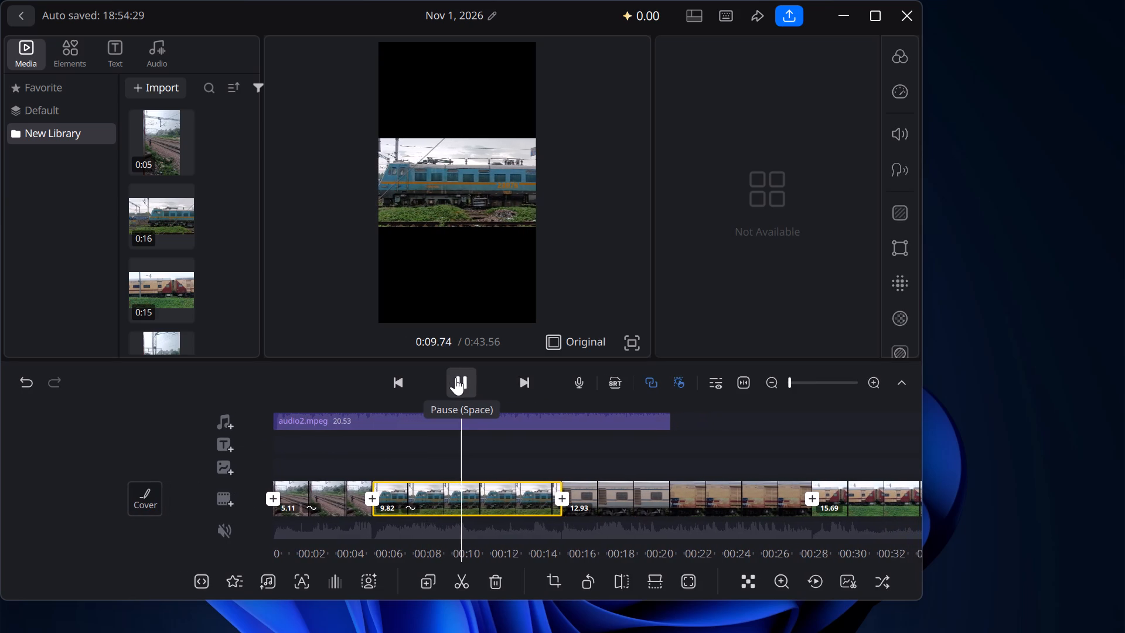
{"action": "scroll", "coordinate": [293, 502], "scroll_direction": "right", "scroll_amount": 10}
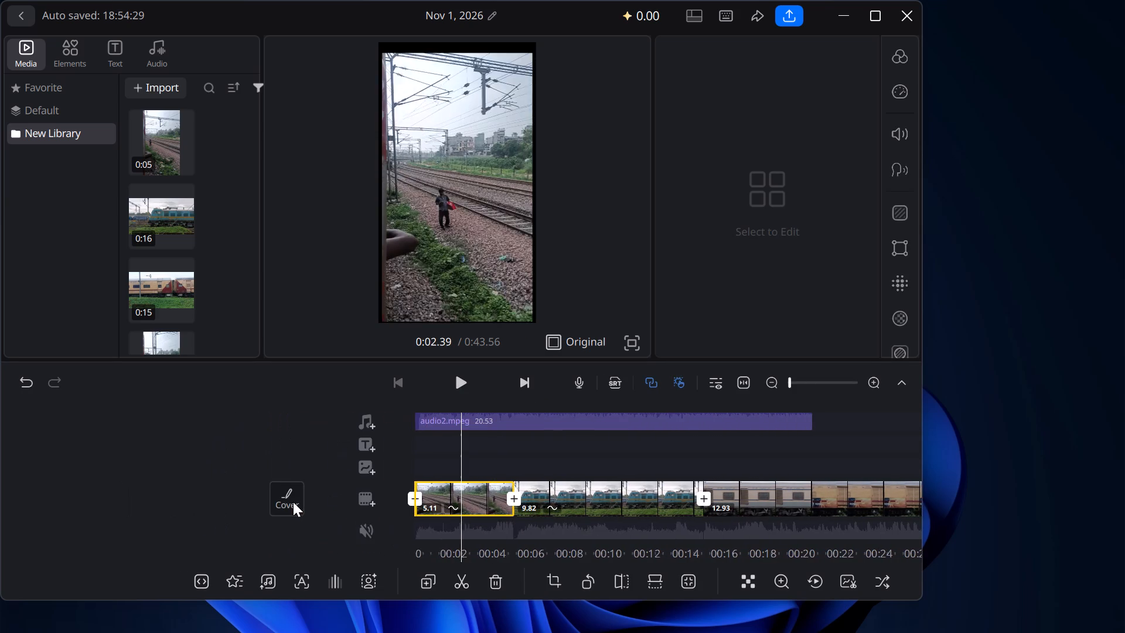
{"action": "scroll", "coordinate": [293, 502], "scroll_direction": "right", "scroll_amount": 7}
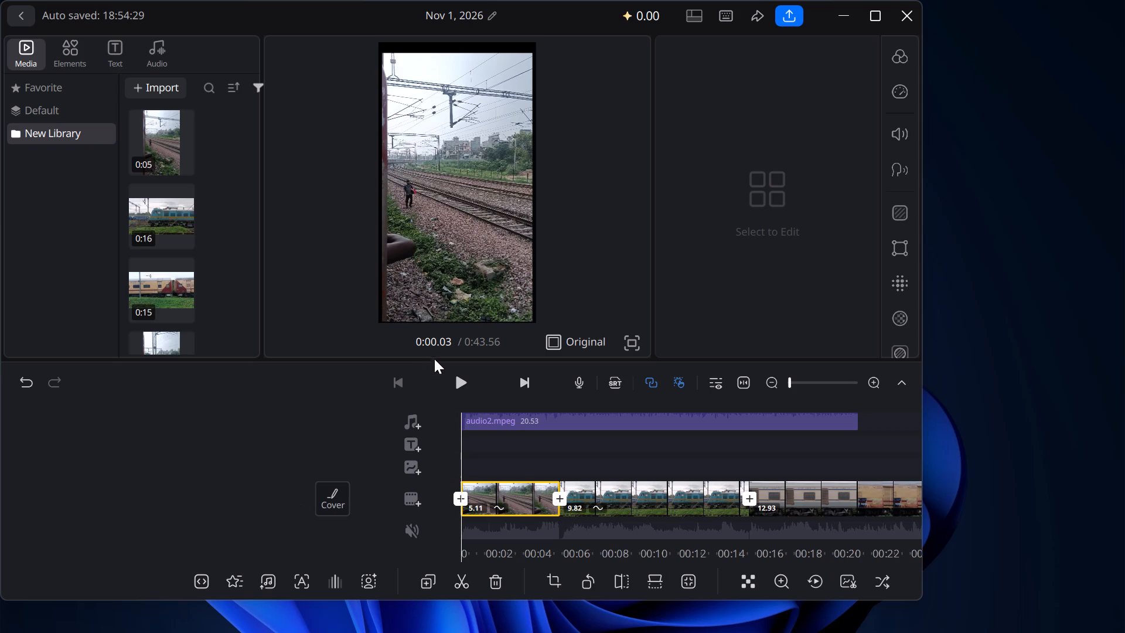
{"action": "left_click", "coordinate": [450, 370]}
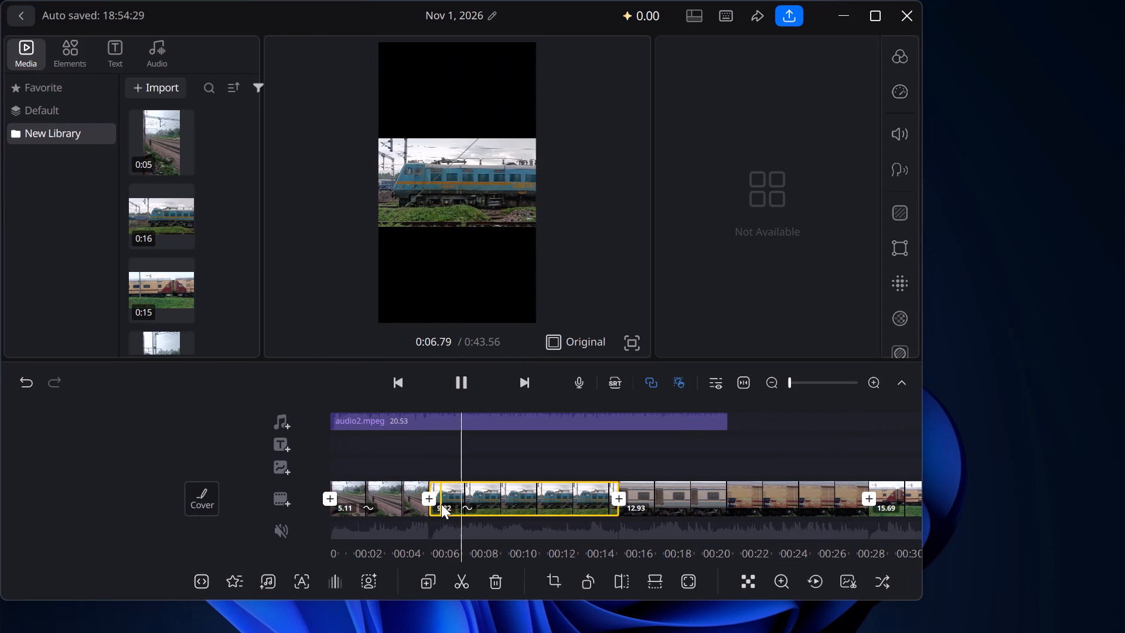
{"action": "left_click", "coordinate": [441, 504]}
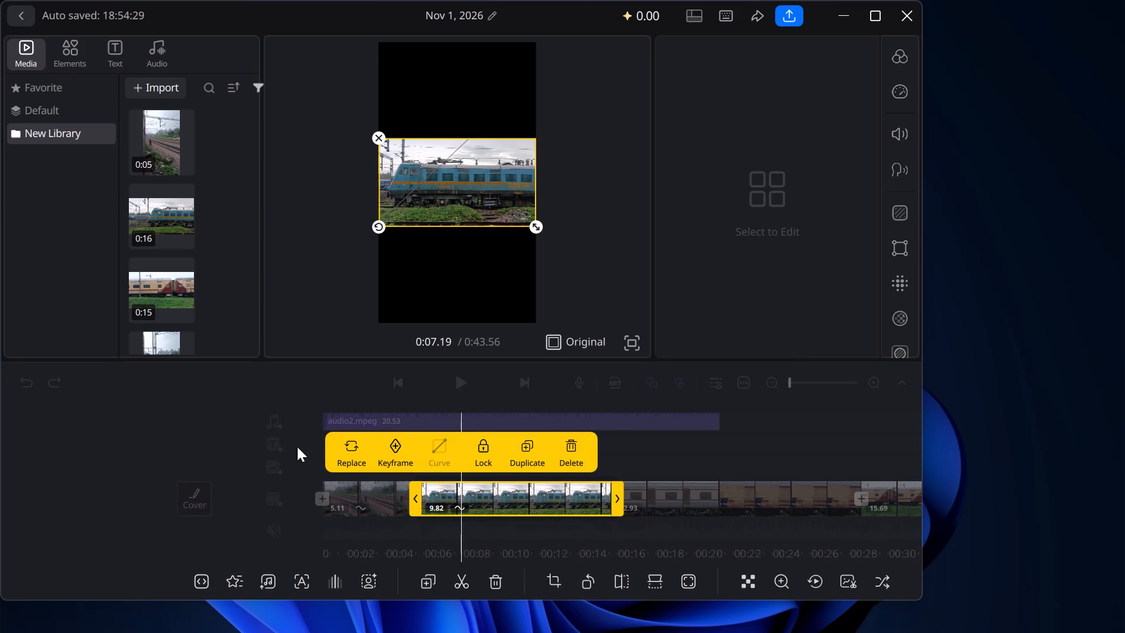
{"action": "left_click", "coordinate": [200, 431]}
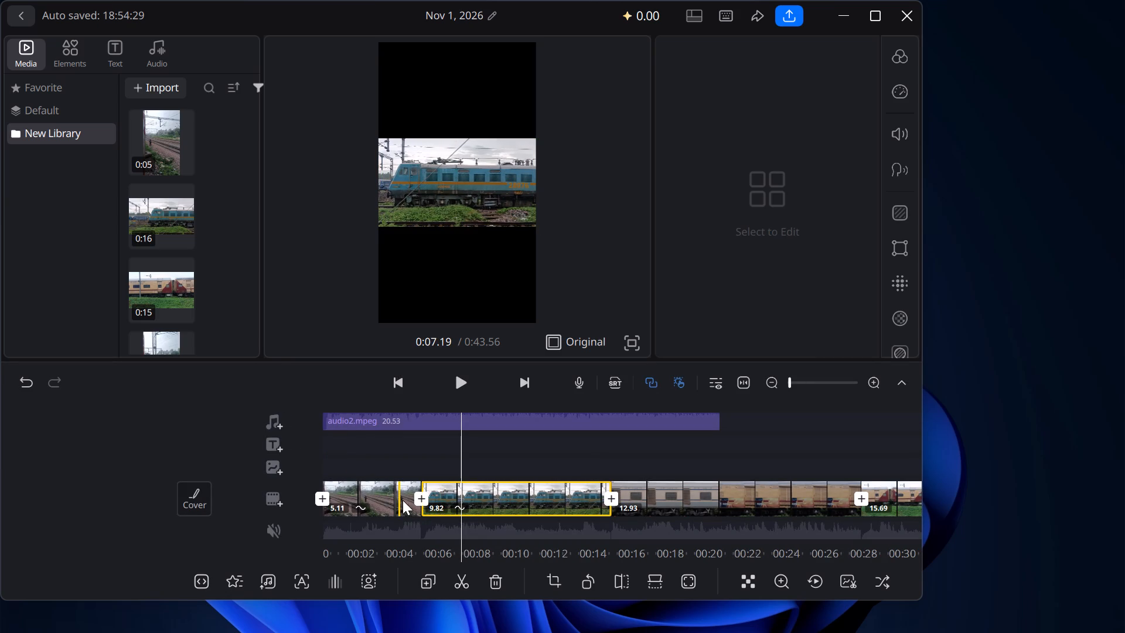
Split the railway-track clip at 0:04.43, shortly before the locomotive segment.
{"action": "scroll", "coordinate": [408, 499], "scroll_direction": "right", "scroll_amount": 1}
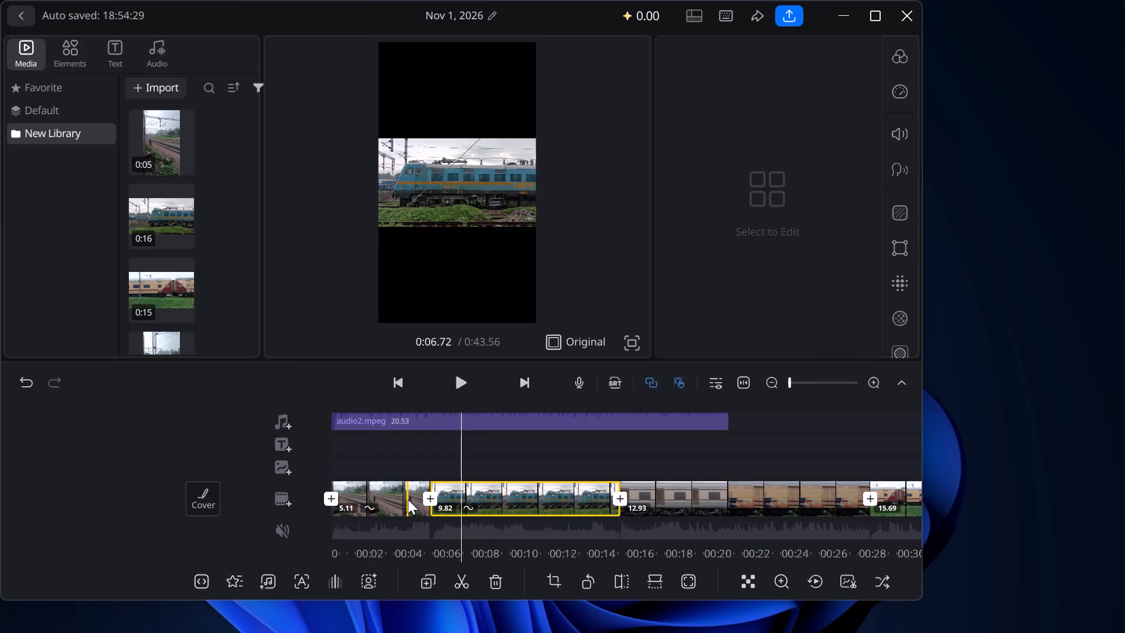
{"action": "scroll", "coordinate": [408, 499], "scroll_direction": "right", "scroll_amount": 2}
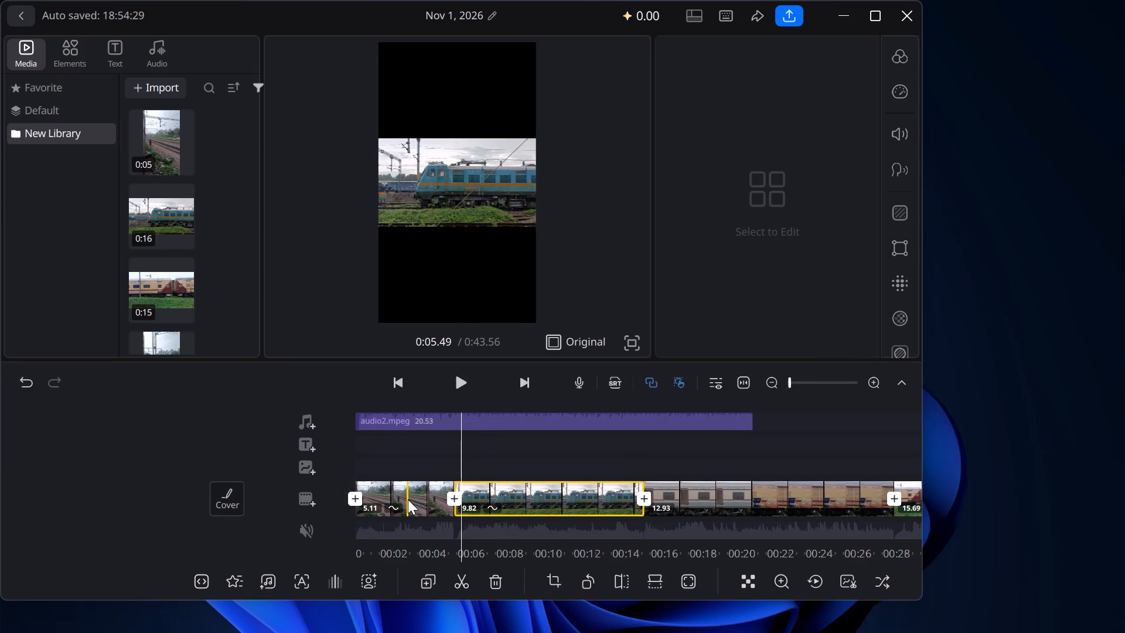
{"action": "scroll", "coordinate": [408, 499], "scroll_direction": "right", "scroll_amount": 2}
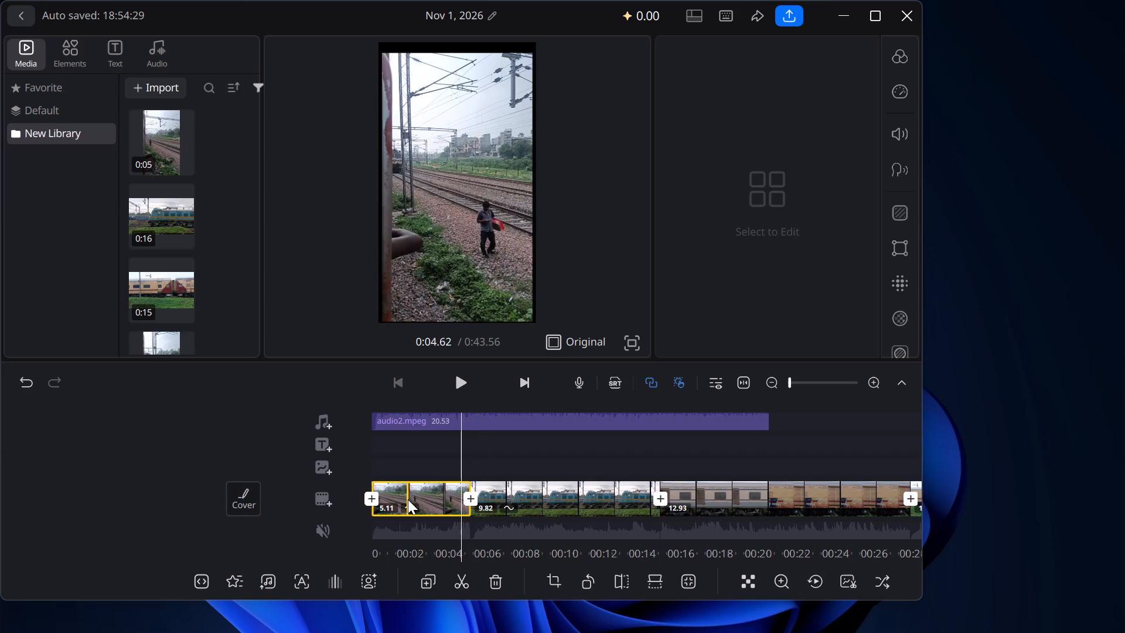
{"action": "scroll", "coordinate": [408, 499], "scroll_direction": "right", "scroll_amount": 1}
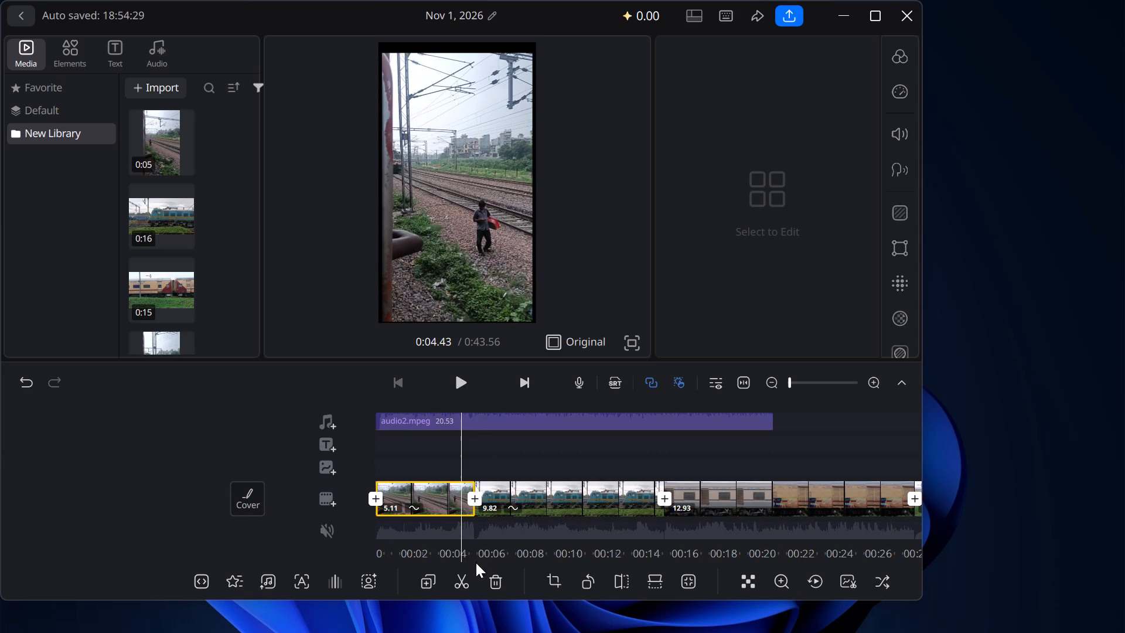
{"action": "left_click", "coordinate": [458, 579]}
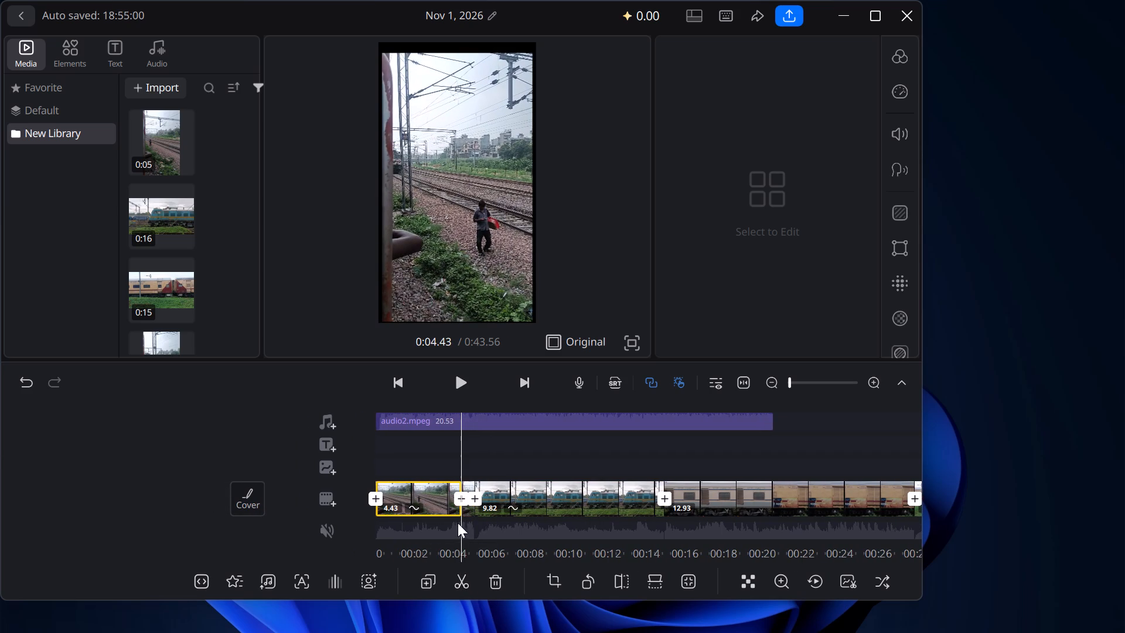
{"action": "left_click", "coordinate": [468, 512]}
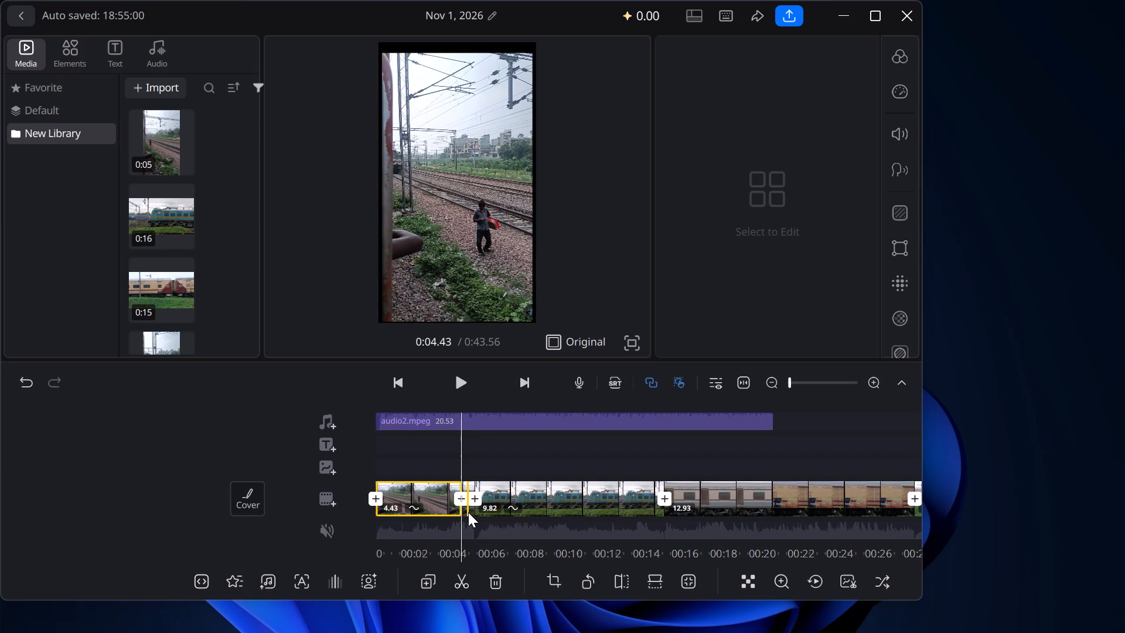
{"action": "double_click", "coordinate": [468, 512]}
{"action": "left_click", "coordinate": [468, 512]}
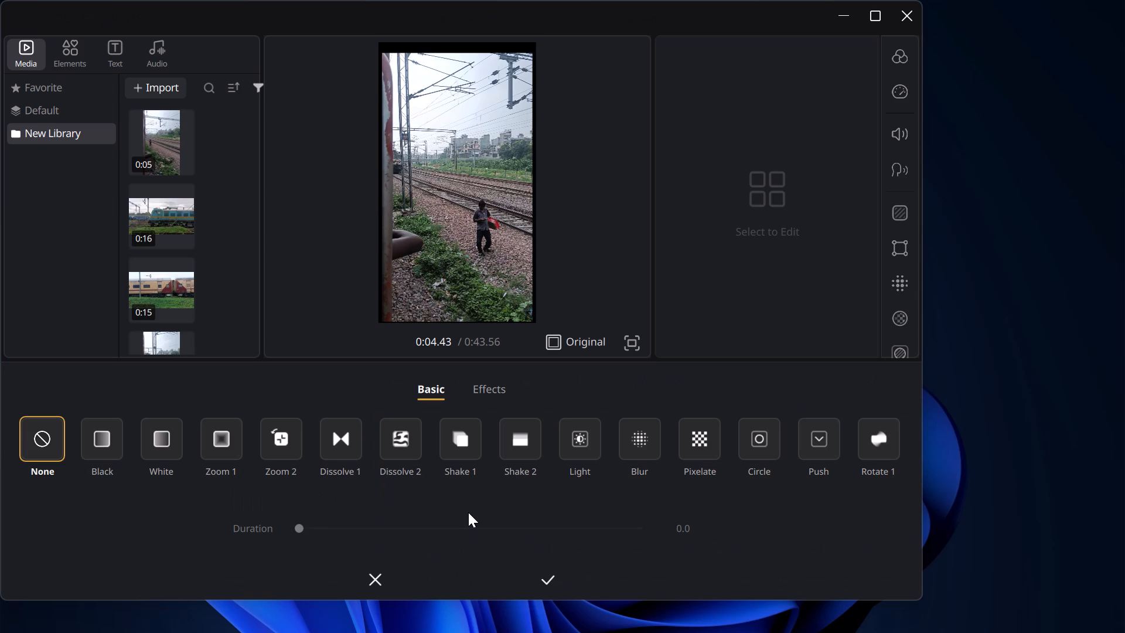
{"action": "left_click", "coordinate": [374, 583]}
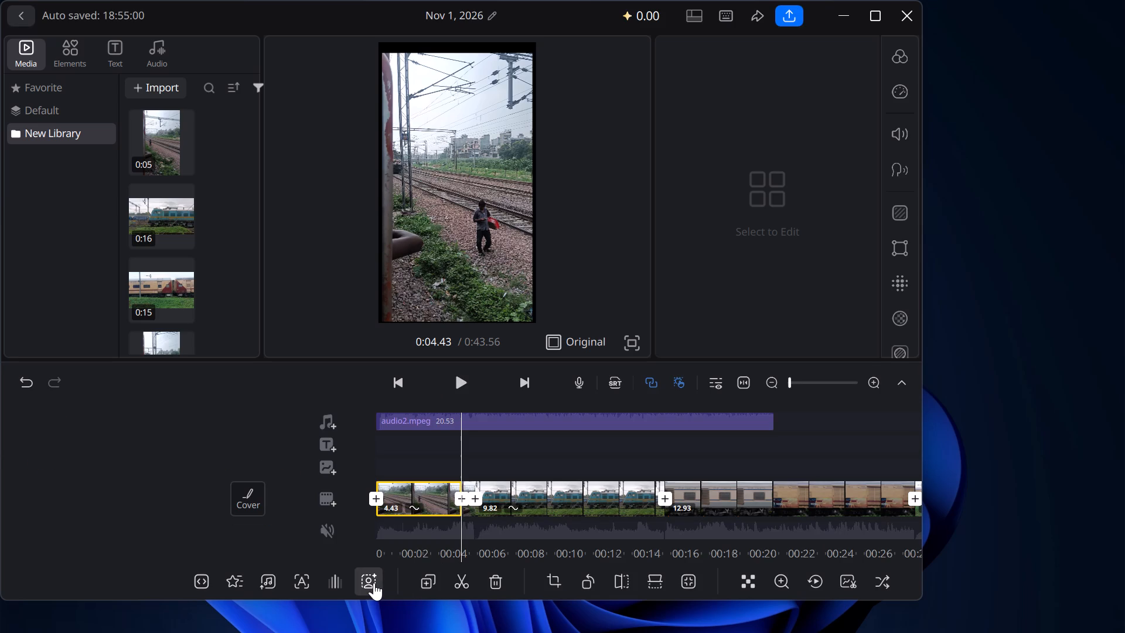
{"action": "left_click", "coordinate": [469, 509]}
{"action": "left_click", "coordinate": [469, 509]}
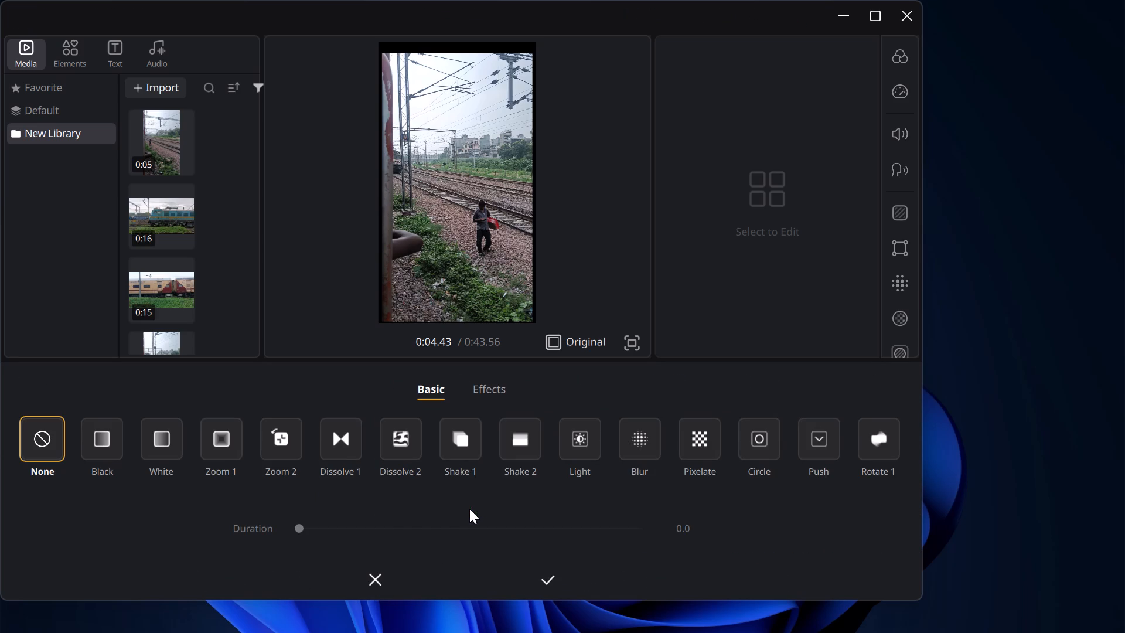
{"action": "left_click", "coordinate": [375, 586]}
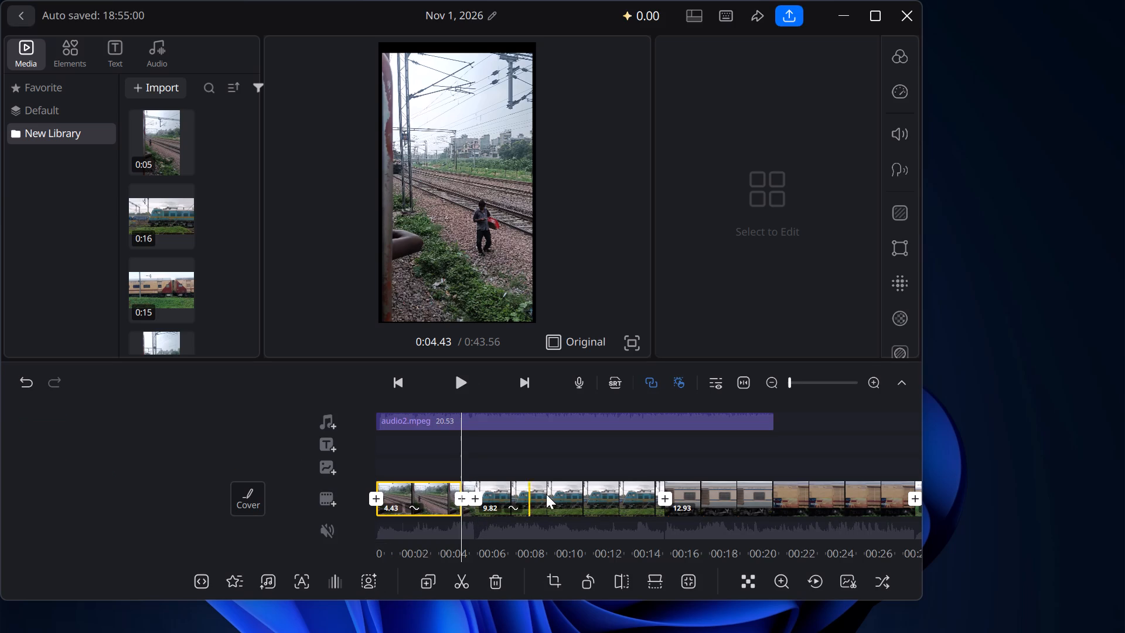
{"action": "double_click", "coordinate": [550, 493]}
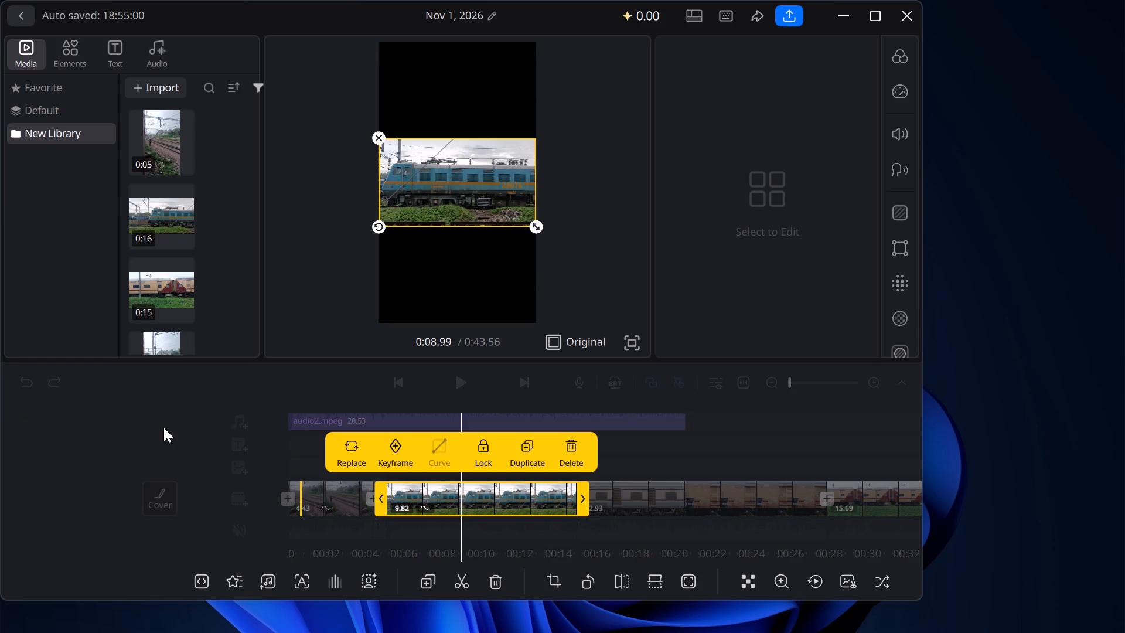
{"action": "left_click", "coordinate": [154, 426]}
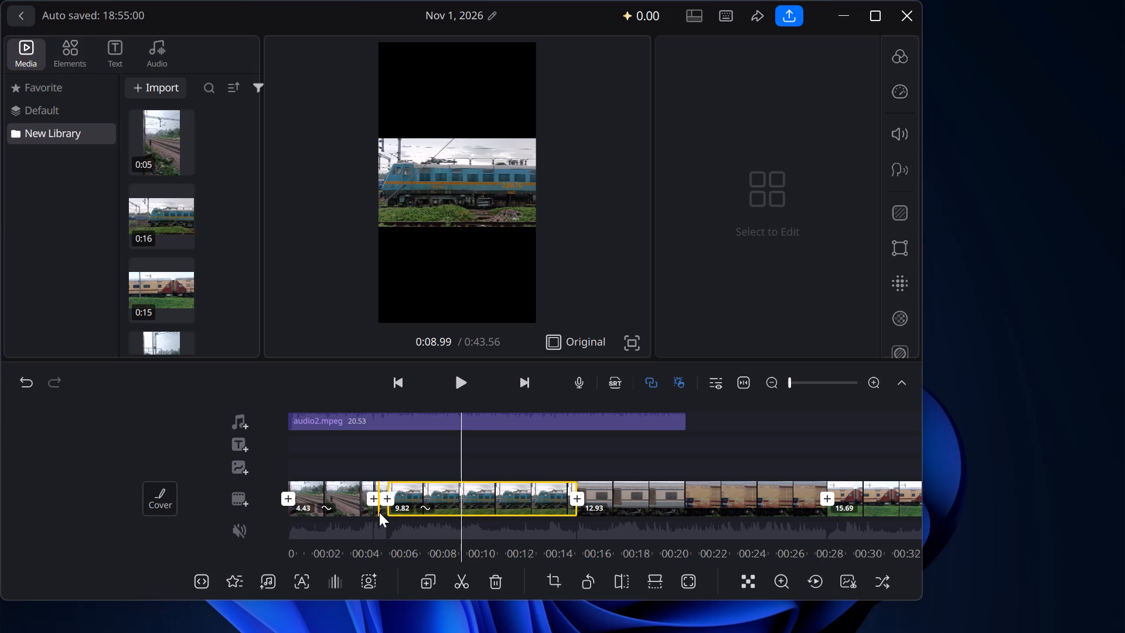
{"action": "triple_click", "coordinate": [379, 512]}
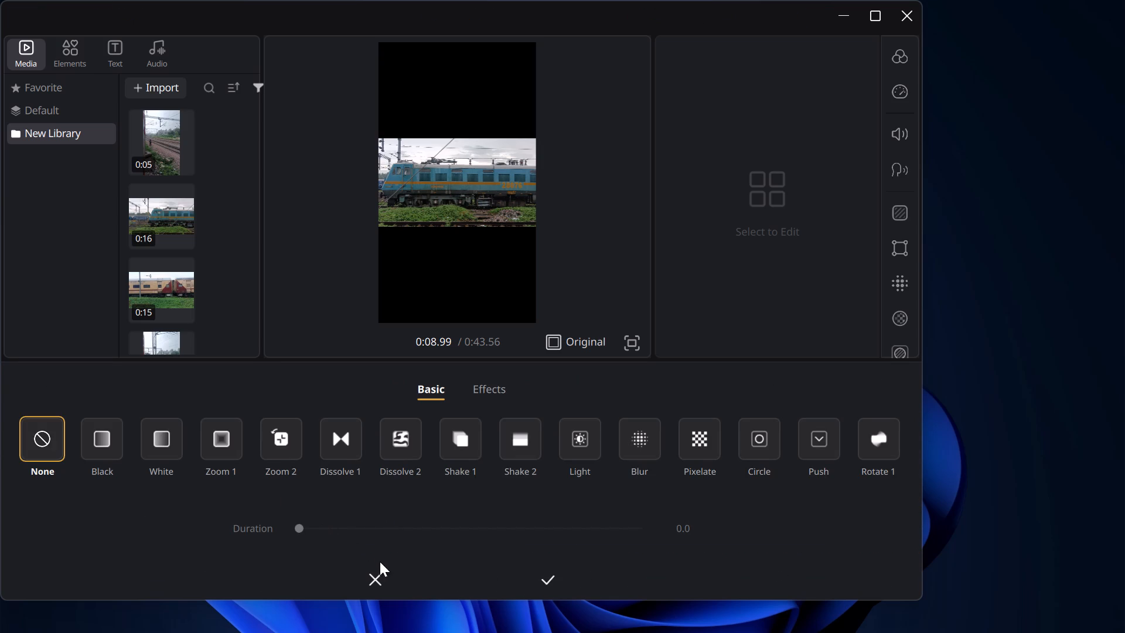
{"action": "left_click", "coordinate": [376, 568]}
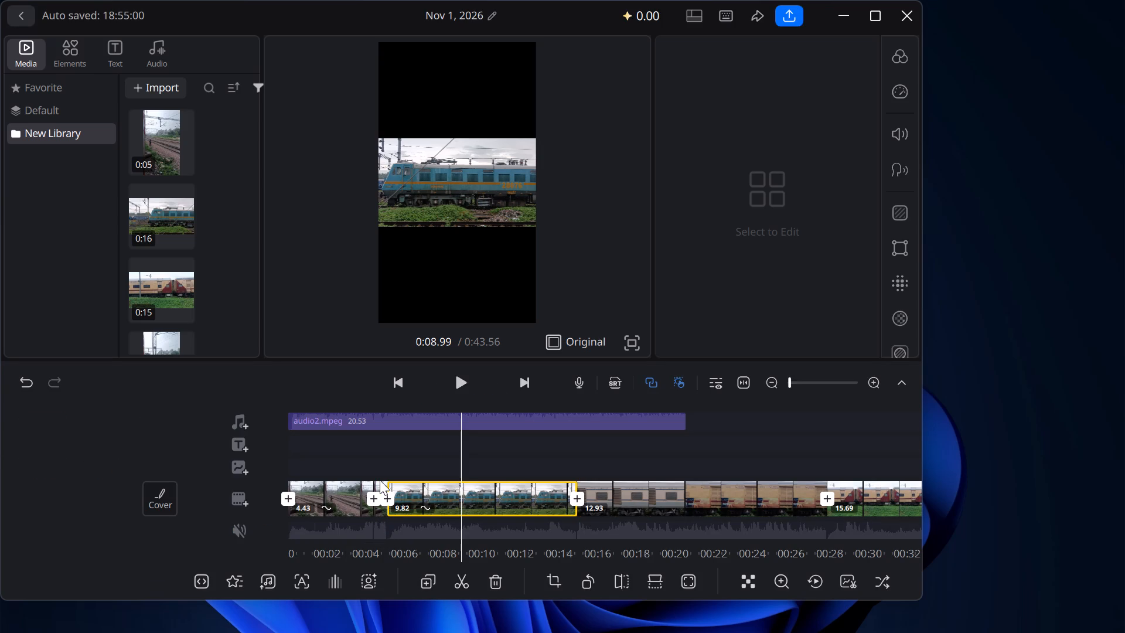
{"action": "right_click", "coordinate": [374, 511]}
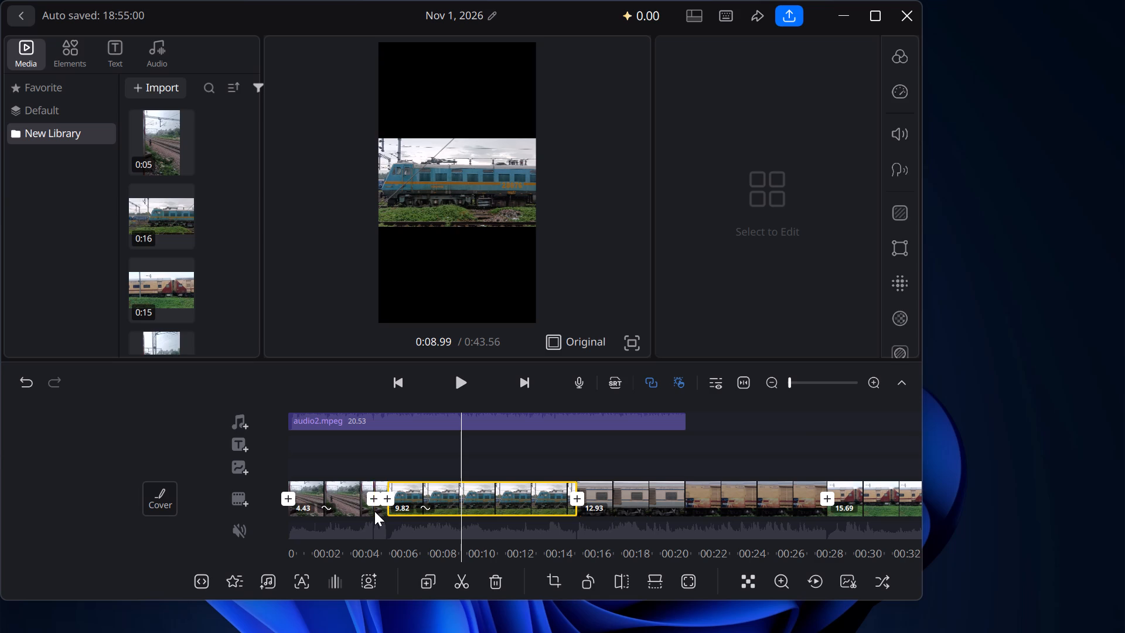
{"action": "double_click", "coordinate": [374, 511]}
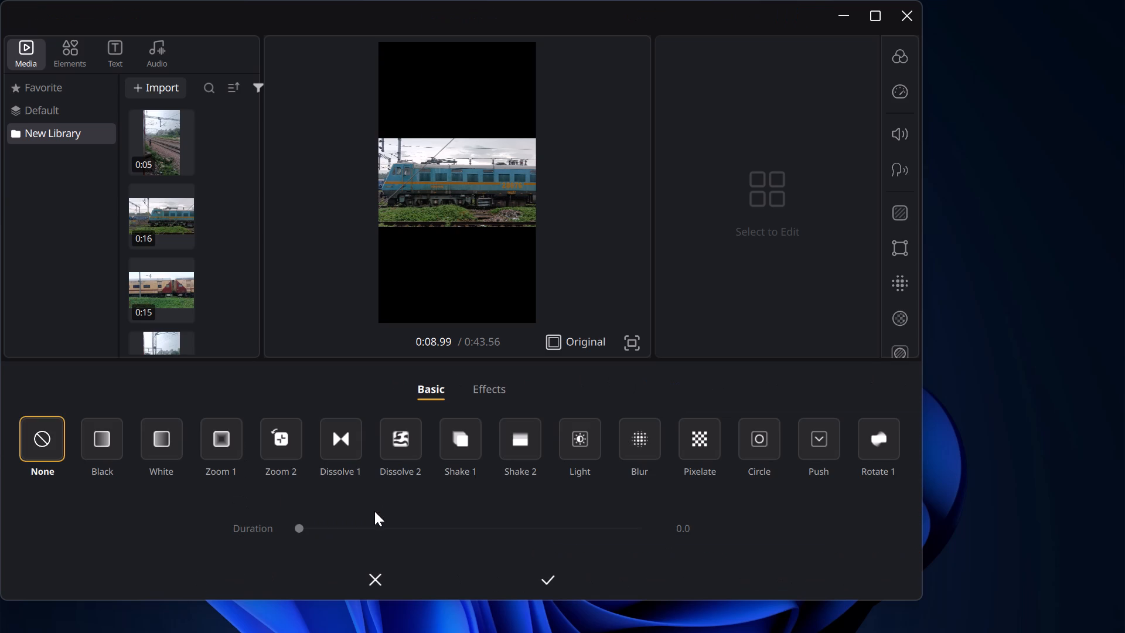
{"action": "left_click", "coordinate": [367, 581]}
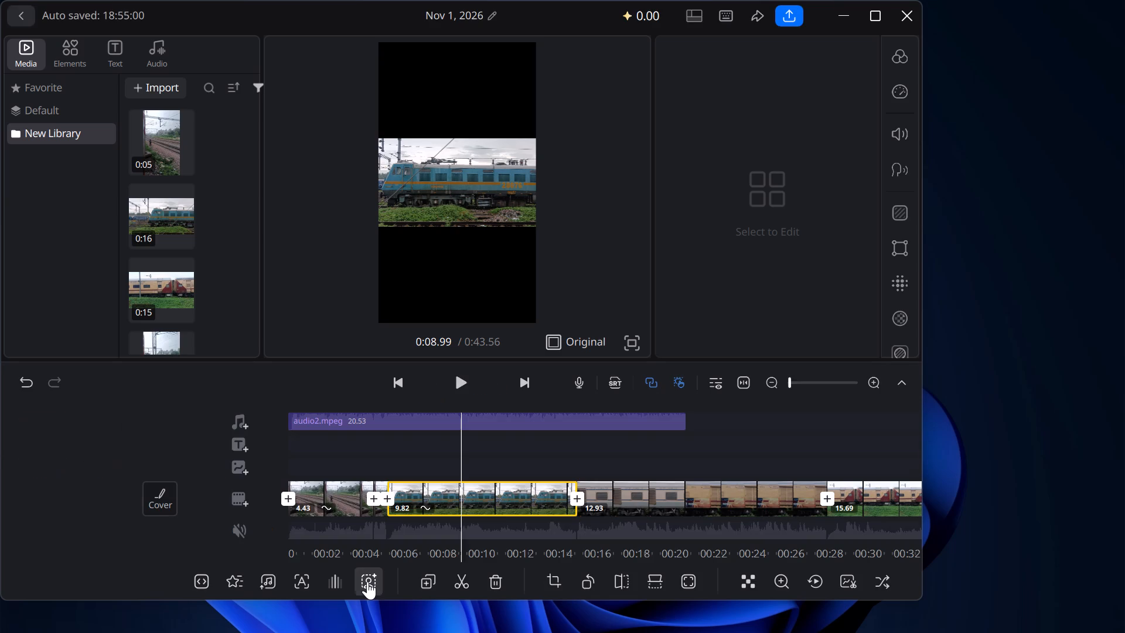
Apply the Zoom 1 transition with a 0.7 duration between the leftover railway-track piece and the locomotive segment.
{"action": "scroll", "coordinate": [318, 492], "scroll_direction": "right", "scroll_amount": 1}
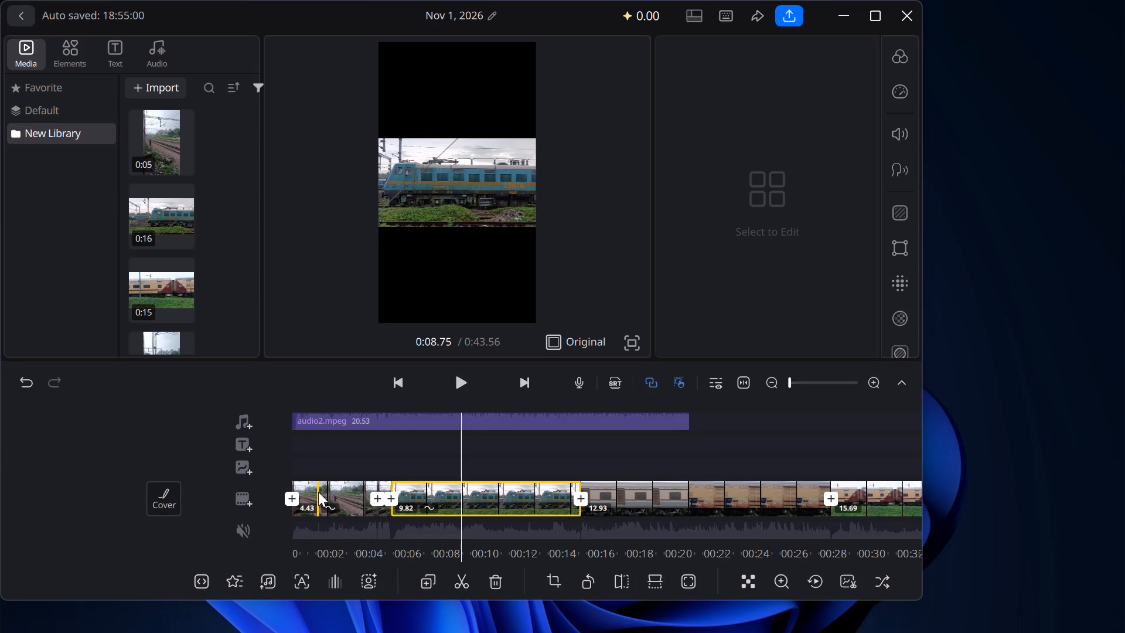
{"action": "scroll", "coordinate": [318, 492], "scroll_direction": "right", "scroll_amount": 2}
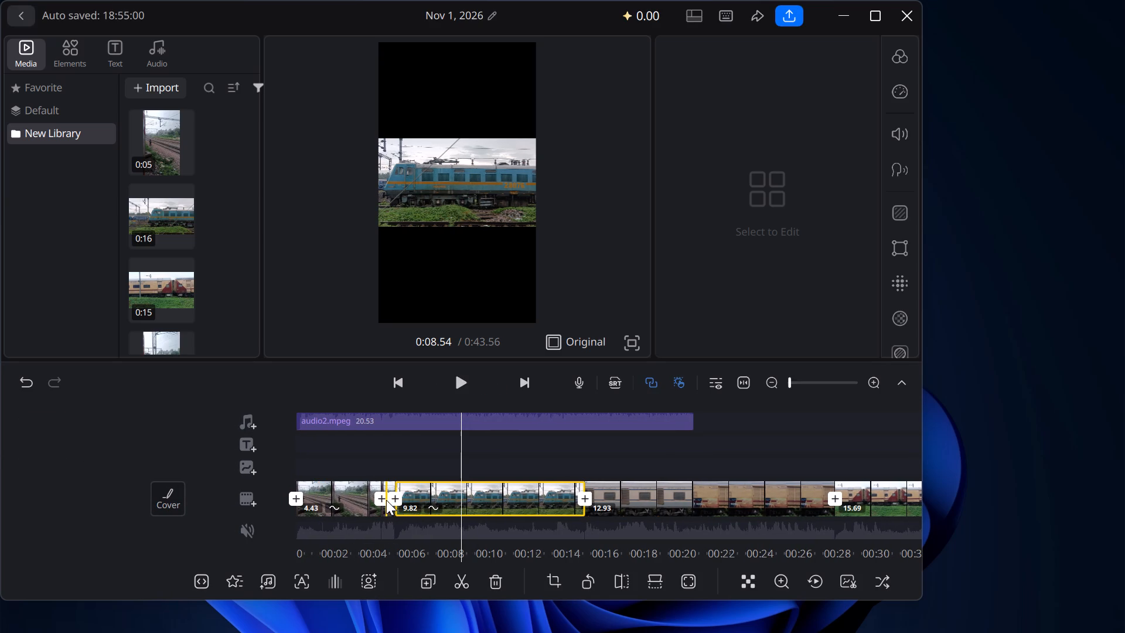
{"action": "left_click", "coordinate": [383, 498]}
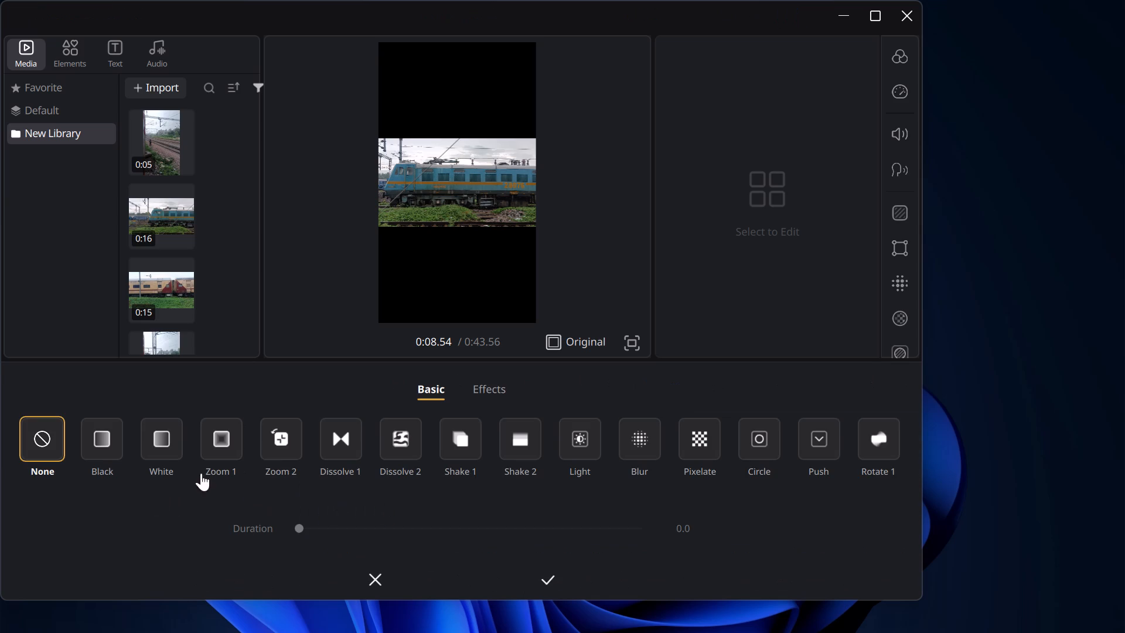
{"action": "left_click", "coordinate": [214, 452]}
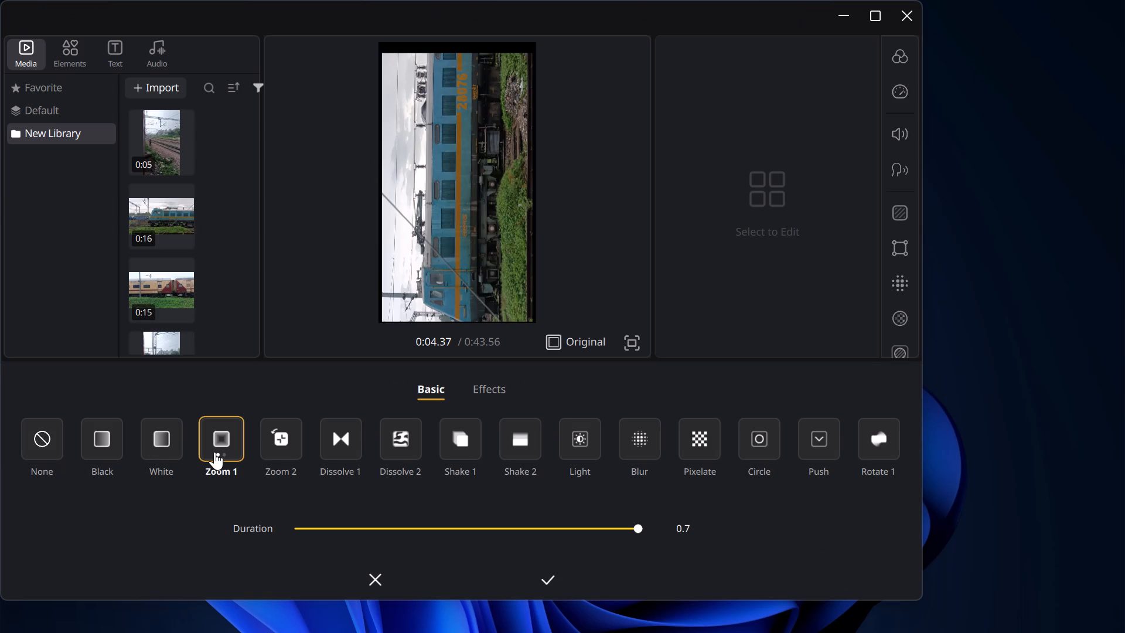
{"action": "left_click", "coordinate": [543, 574]}
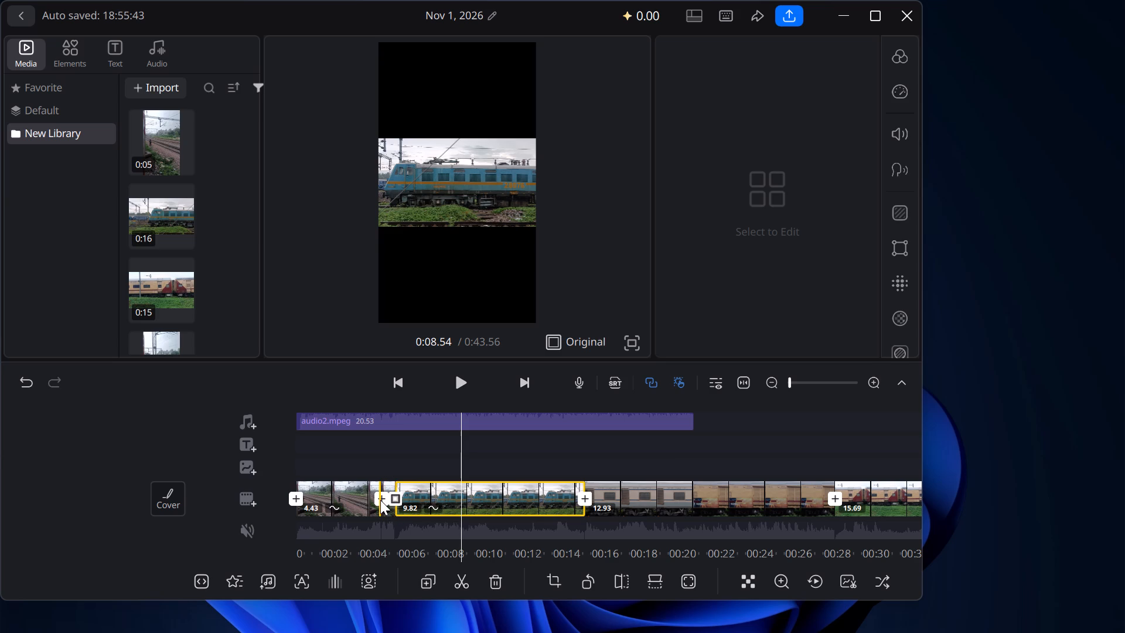
{"action": "left_click", "coordinate": [380, 500]}
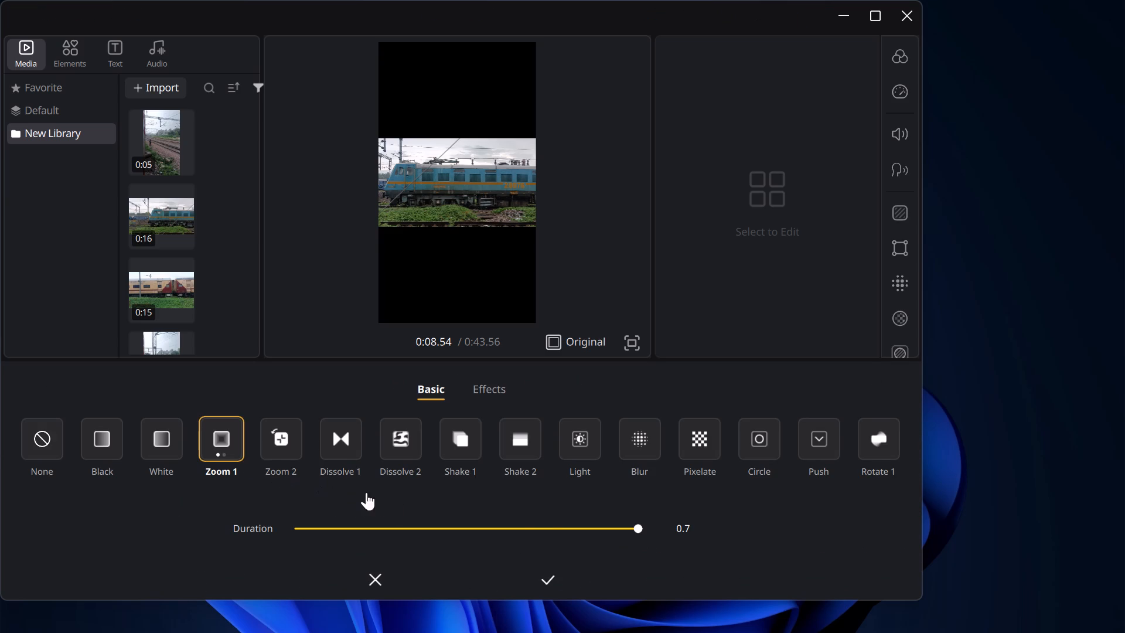
{"action": "left_click", "coordinate": [553, 571]}
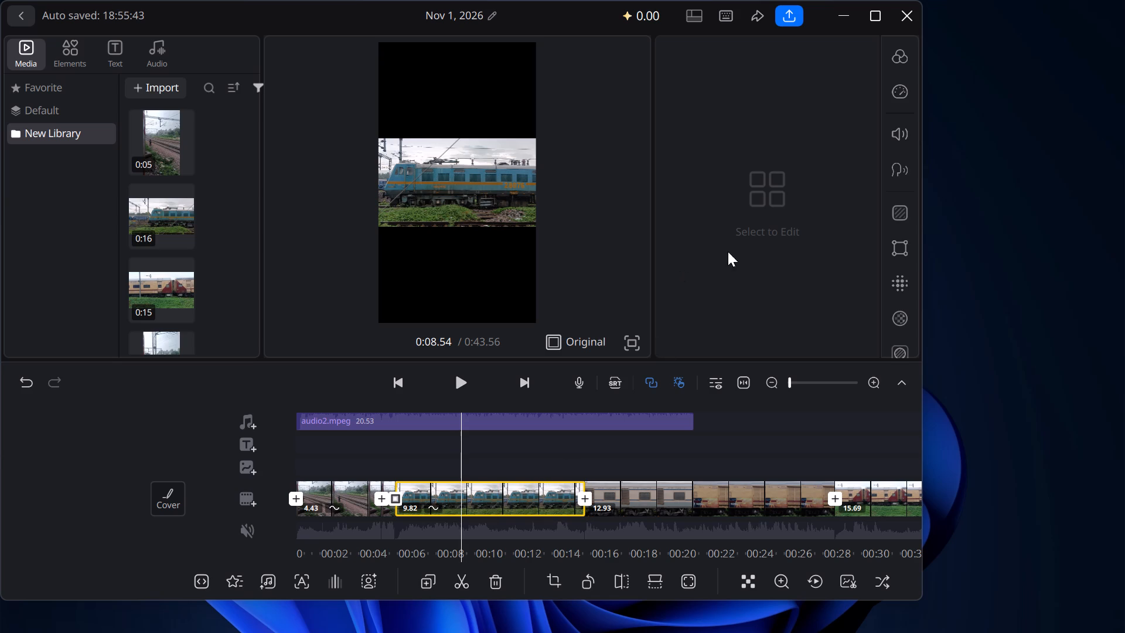
Play the timeline from the start through the locomotive segment to check the transition and speed curve against the music.
{"action": "left_click", "coordinate": [904, 87]}
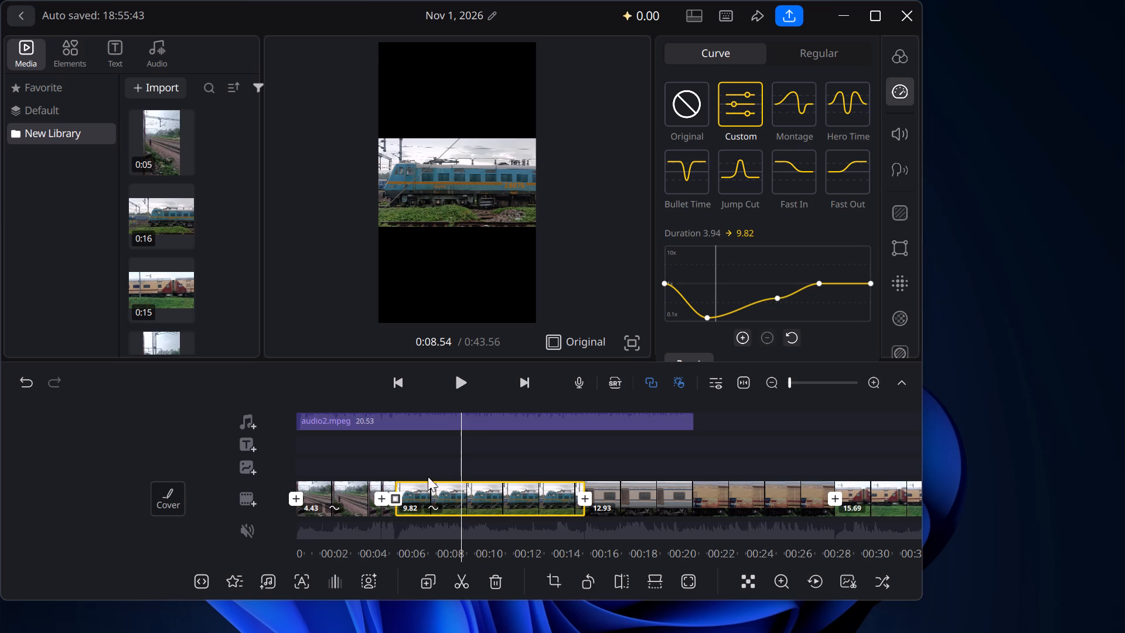
{"action": "scroll", "coordinate": [419, 489], "scroll_direction": "right", "scroll_amount": 1}
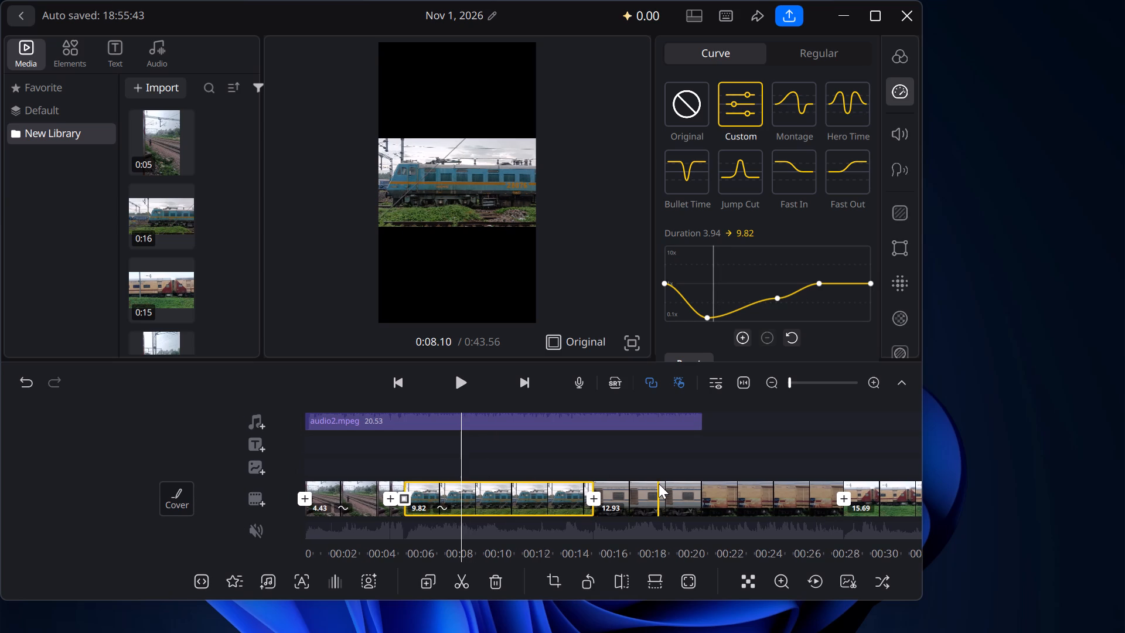
{"action": "scroll", "coordinate": [411, 474], "scroll_direction": "right", "scroll_amount": 3}
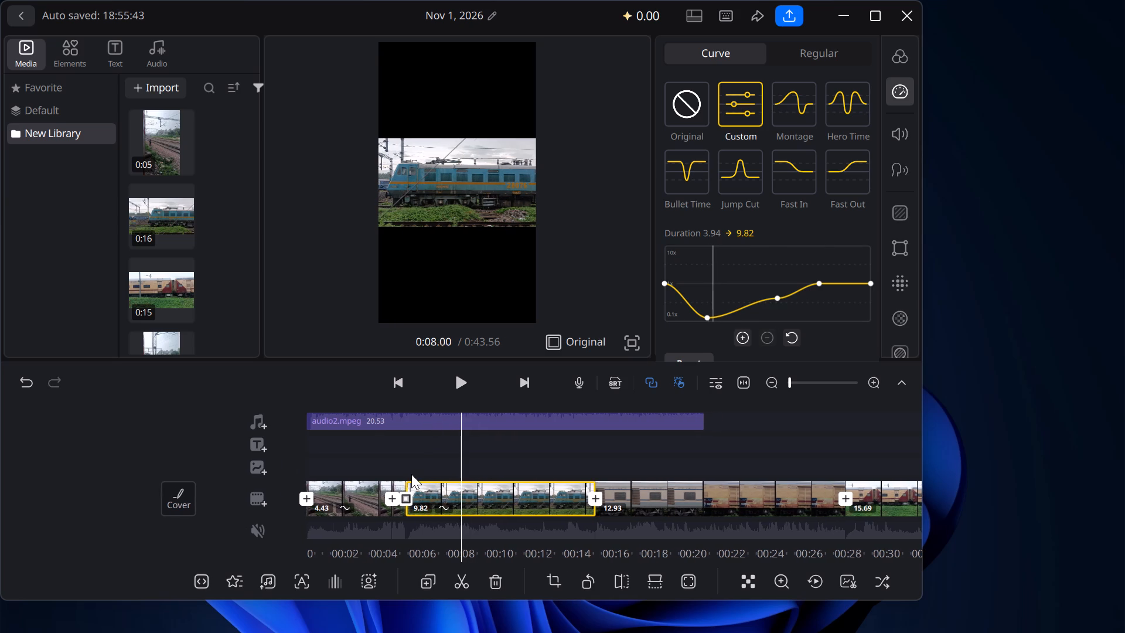
{"action": "scroll", "coordinate": [411, 474], "scroll_direction": "right", "scroll_amount": 7}
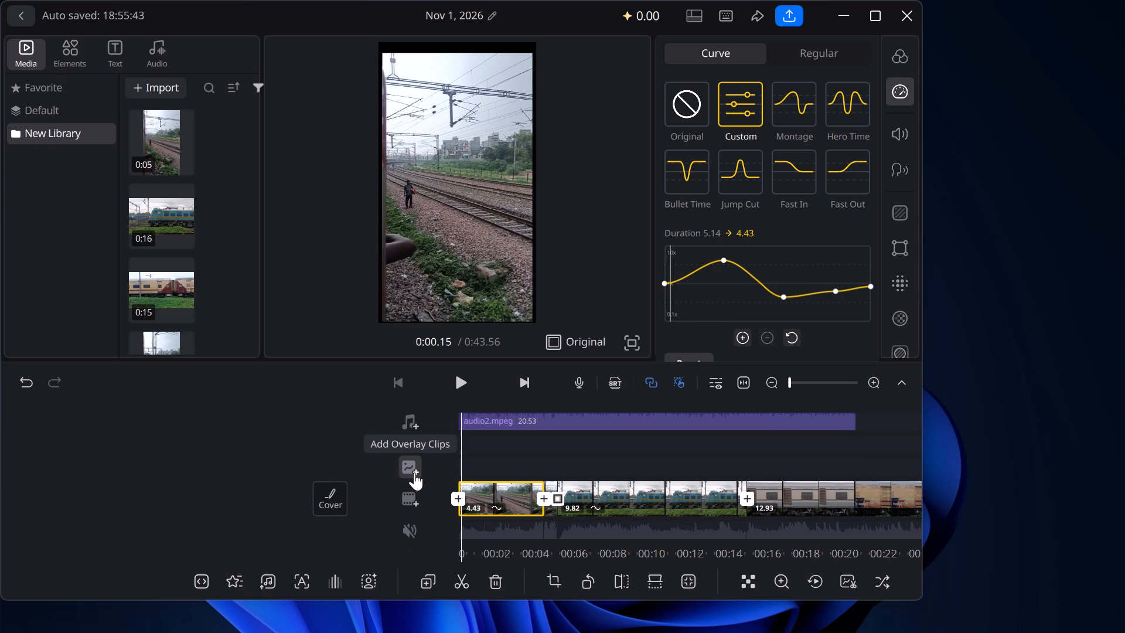
{"action": "left_click", "coordinate": [463, 387]}
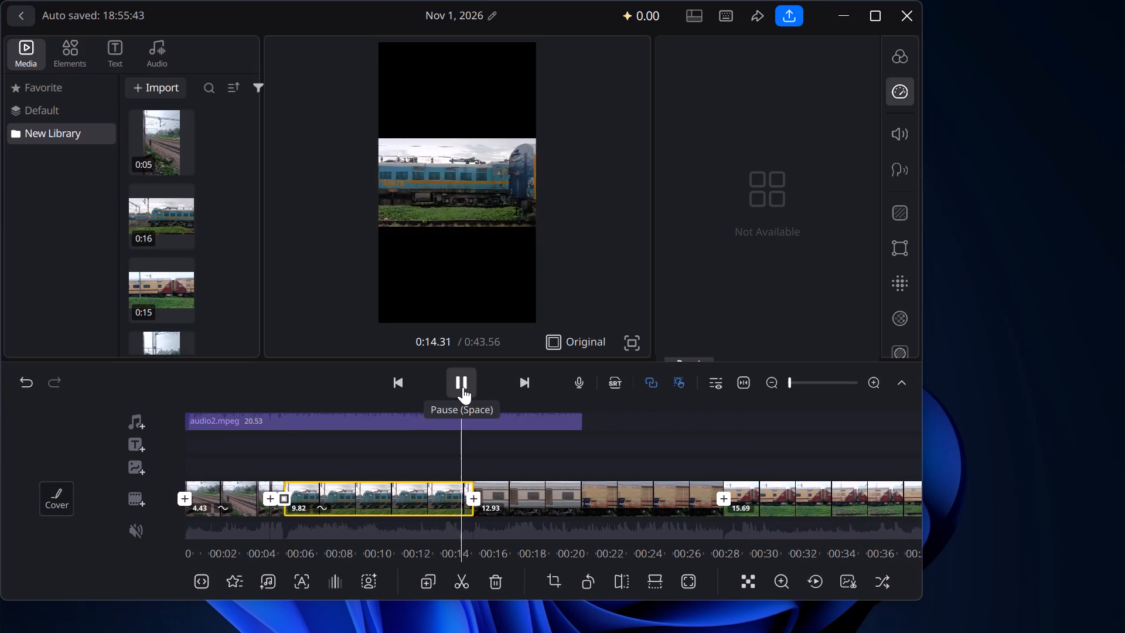
{"action": "left_click", "coordinate": [463, 387]}
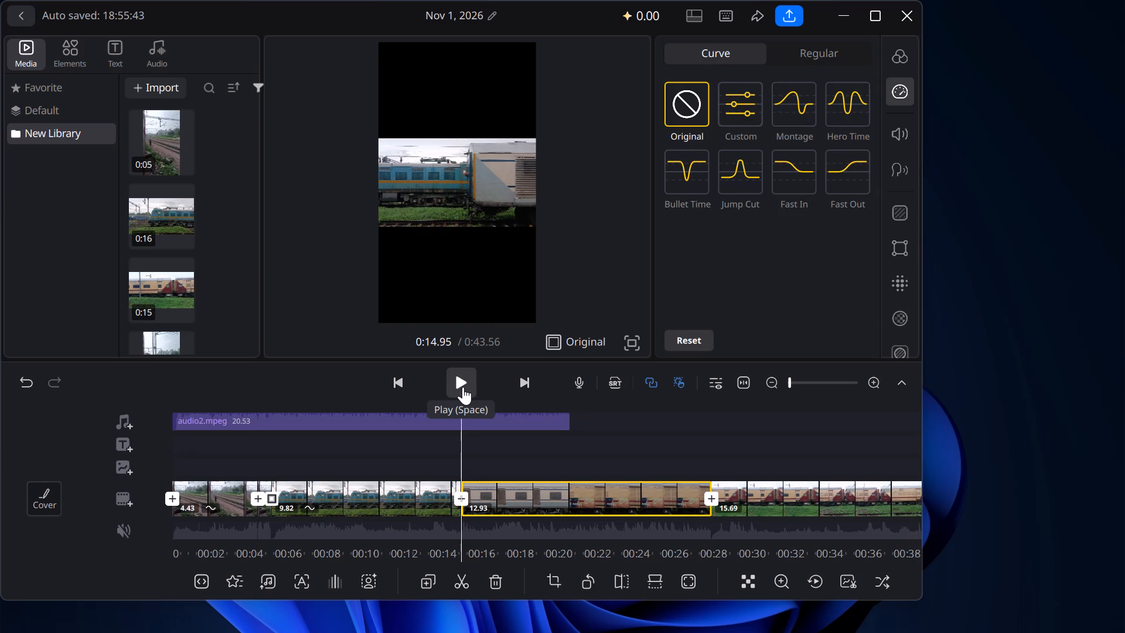
Split the slow-motion locomotive segment at 0:10.00 and delete the part after the cut.
{"action": "scroll", "coordinate": [339, 494], "scroll_direction": "right", "scroll_amount": 1}
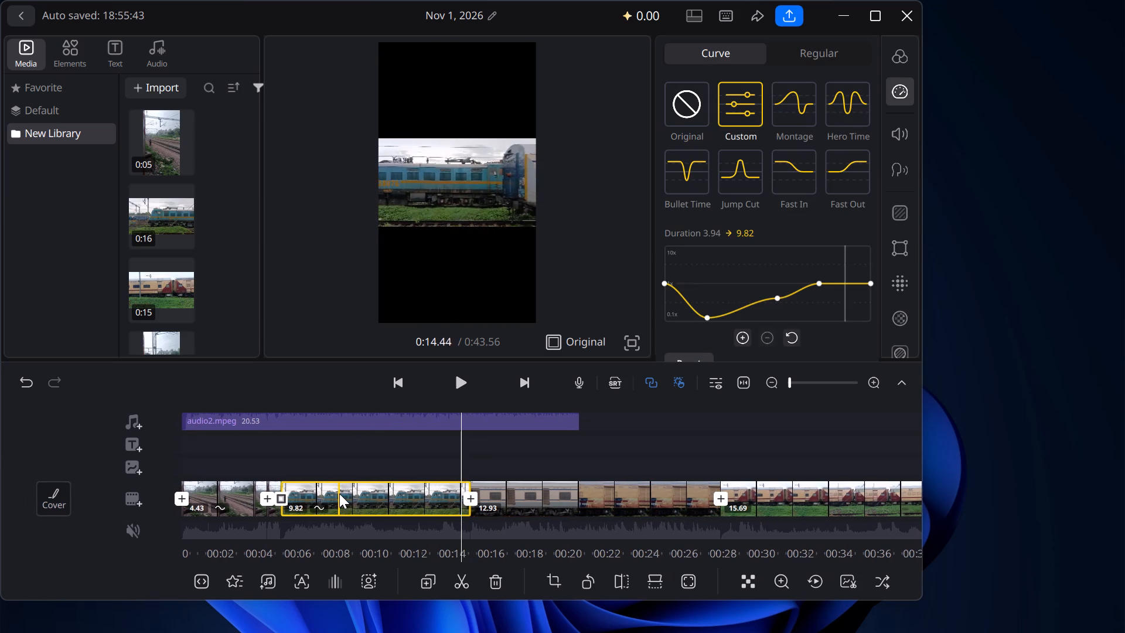
{"action": "scroll", "coordinate": [339, 494], "scroll_direction": "right", "scroll_amount": 3}
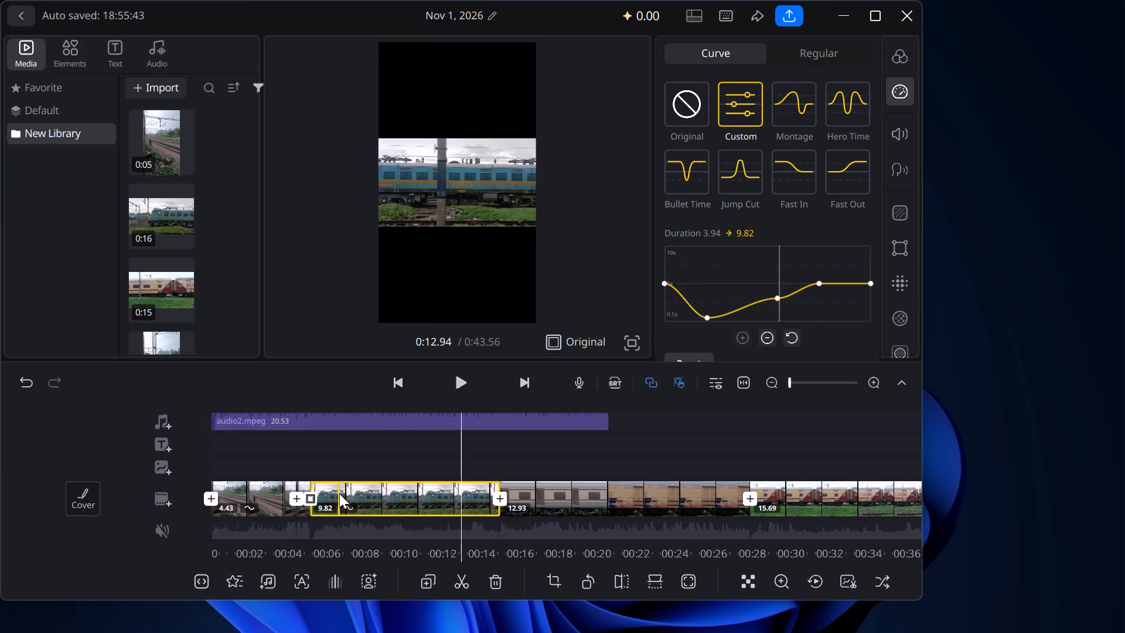
{"action": "scroll", "coordinate": [339, 494], "scroll_direction": "right", "scroll_amount": 3}
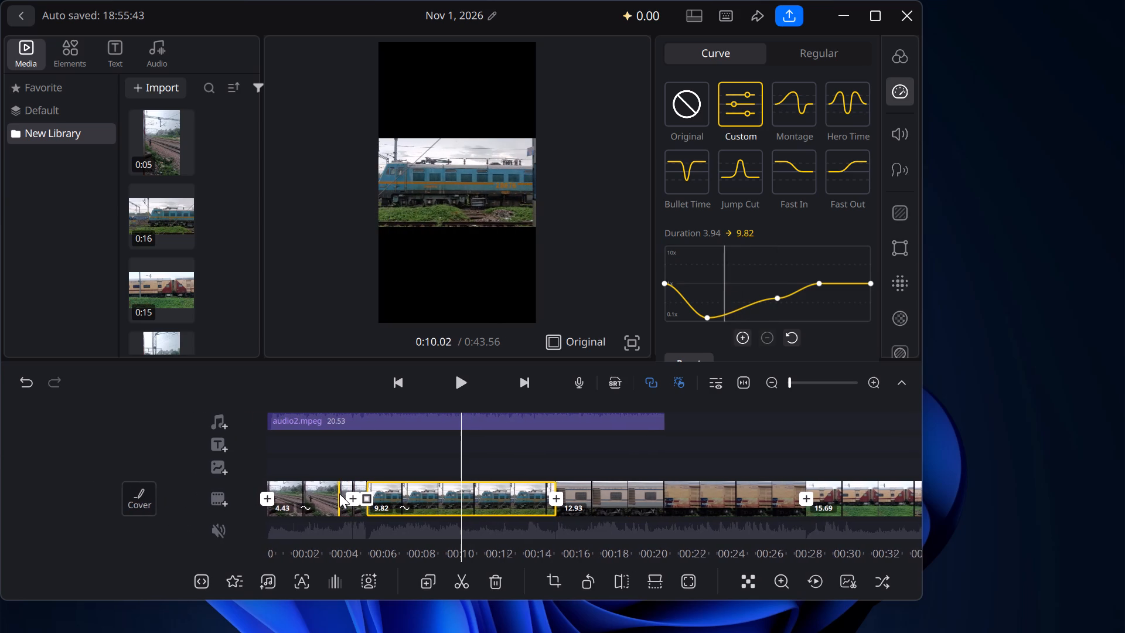
{"action": "scroll", "coordinate": [339, 494], "scroll_direction": "right", "scroll_amount": 1}
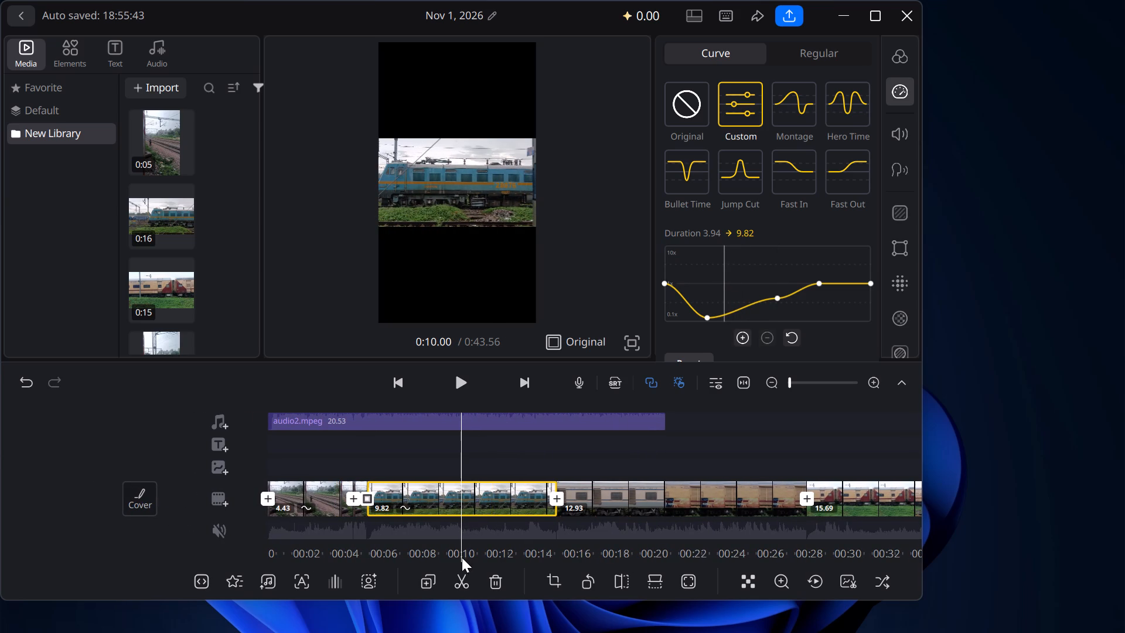
{"action": "left_click", "coordinate": [458, 581]}
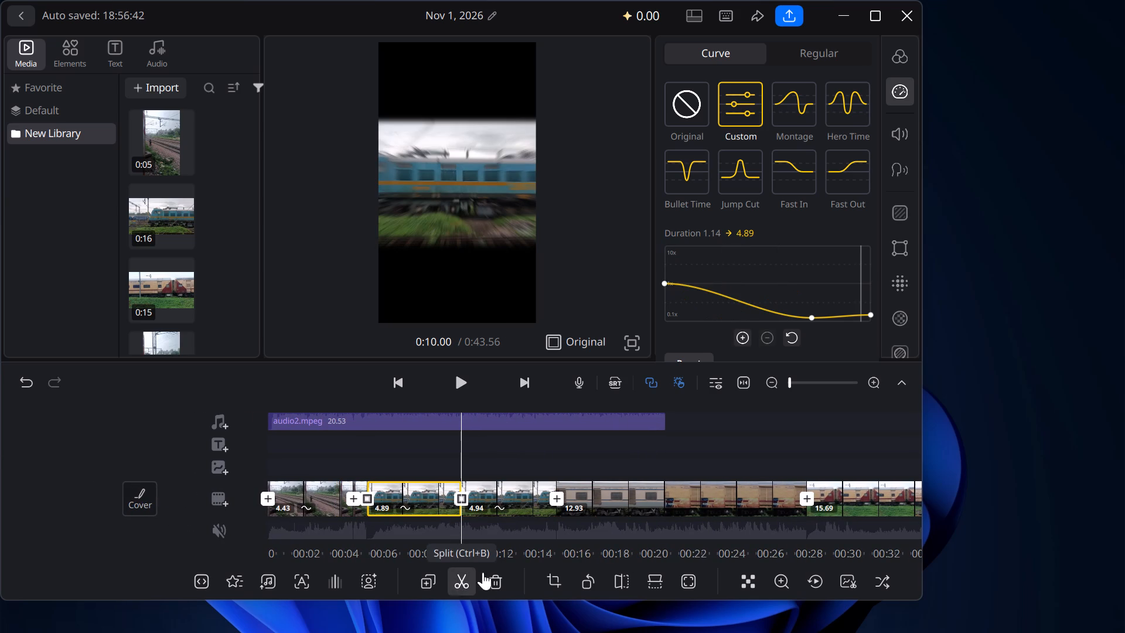
{"action": "double_click", "coordinate": [500, 495]}
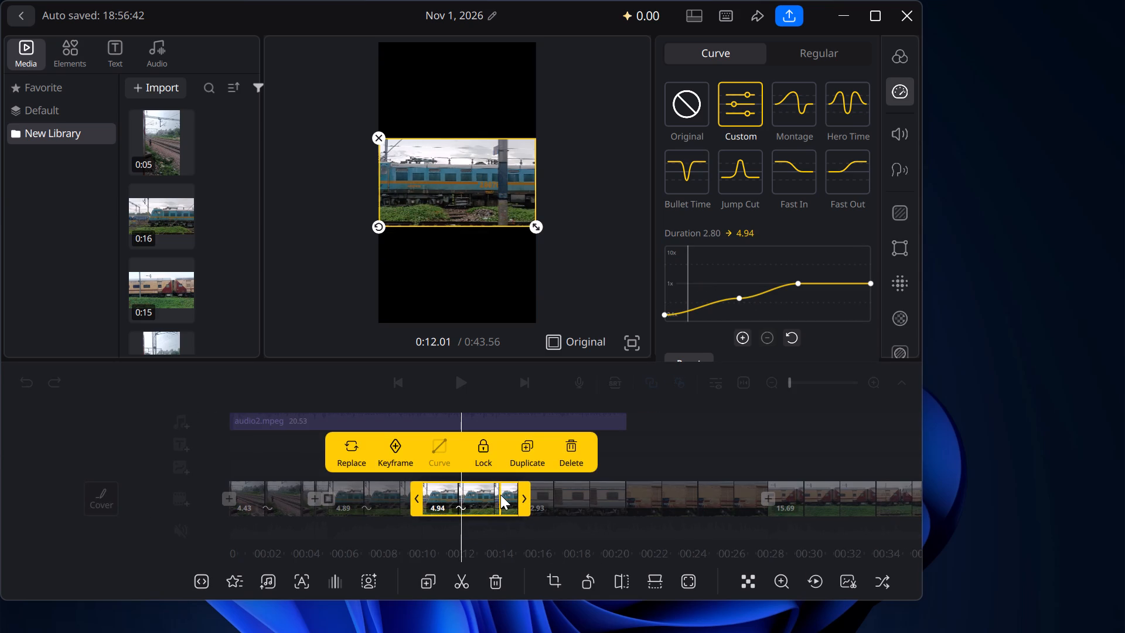
{"action": "left_click", "coordinate": [573, 448]}
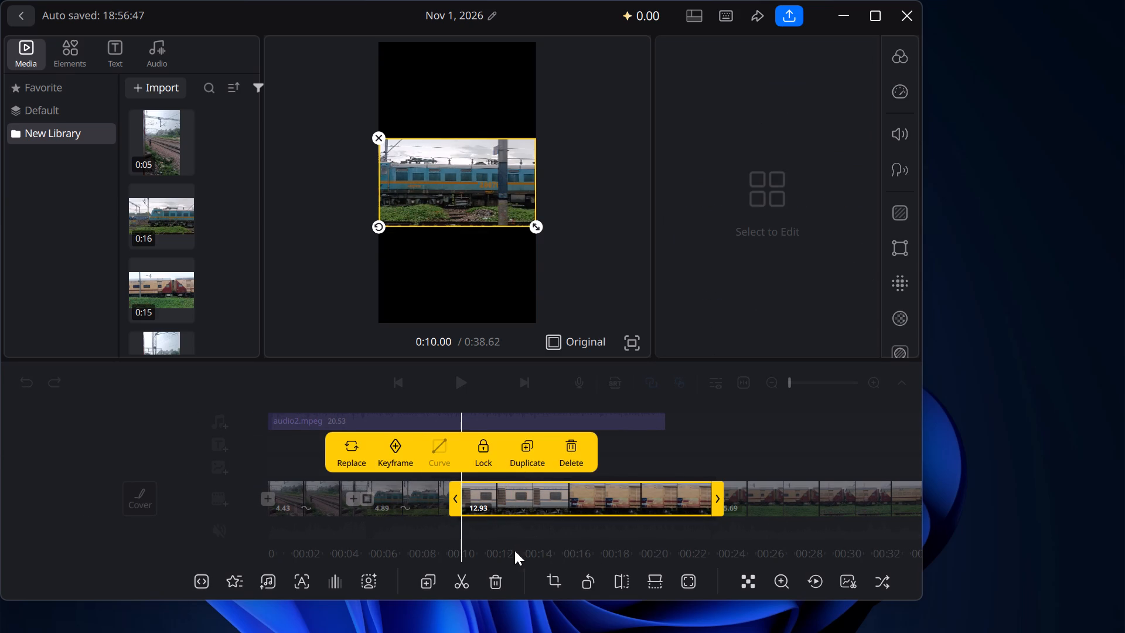
{"action": "left_click", "coordinate": [408, 521]}
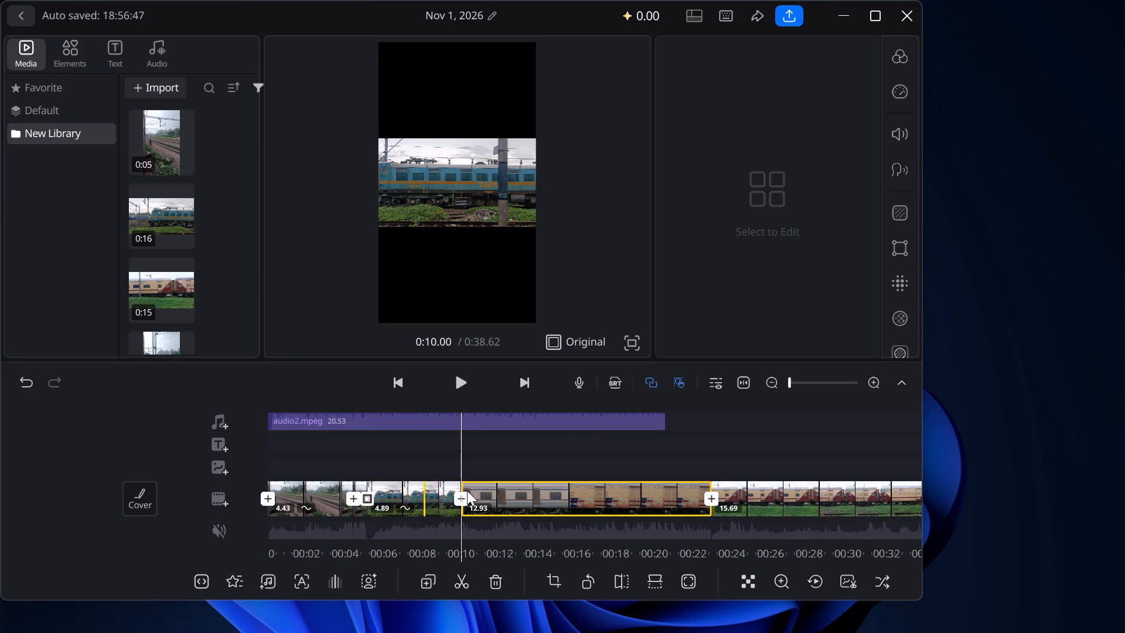
Split the first coach clip after the locomotive segment at 0:15.75 and delete the part after the cut.
{"action": "scroll", "coordinate": [496, 472], "scroll_direction": "left", "scroll_amount": 5}
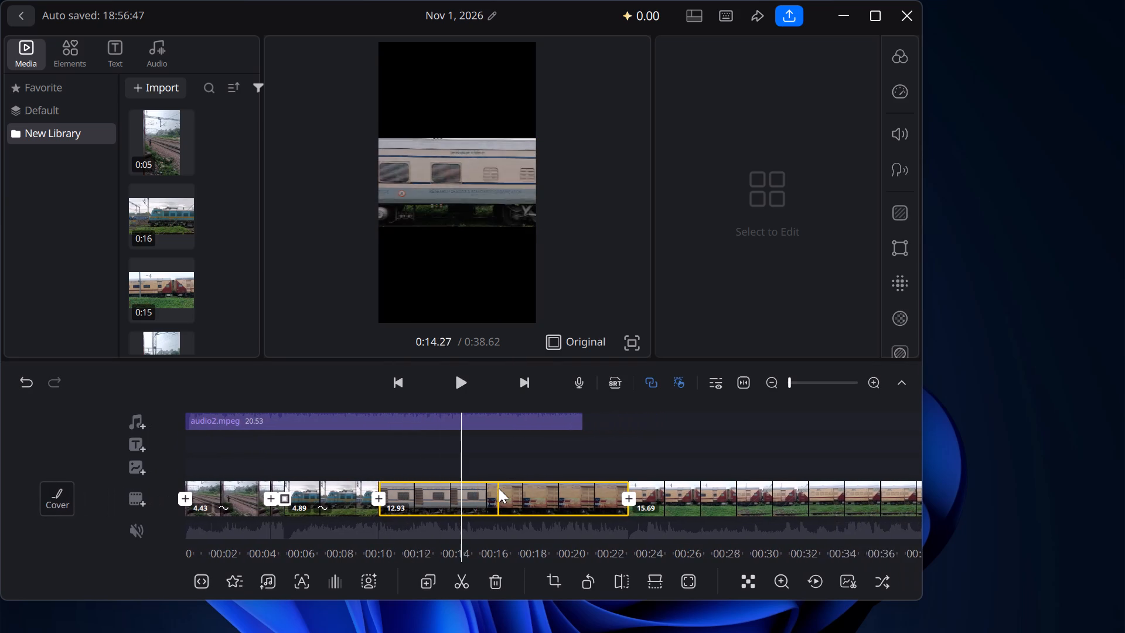
{"action": "scroll", "coordinate": [499, 488], "scroll_direction": "left", "scroll_amount": 3}
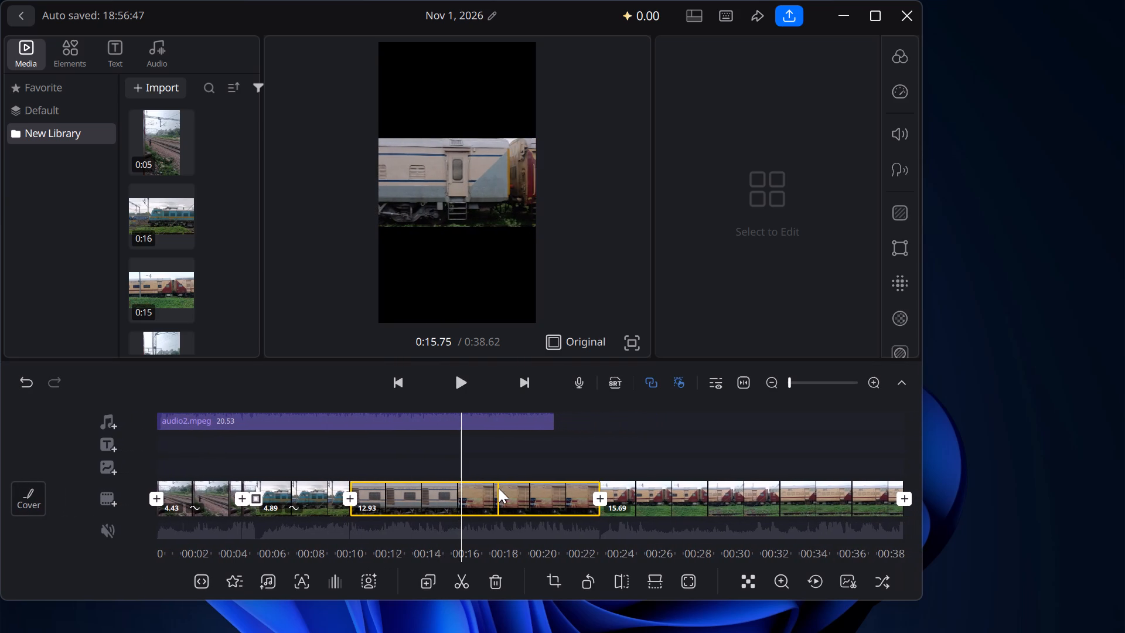
{"action": "left_click", "coordinate": [462, 586]}
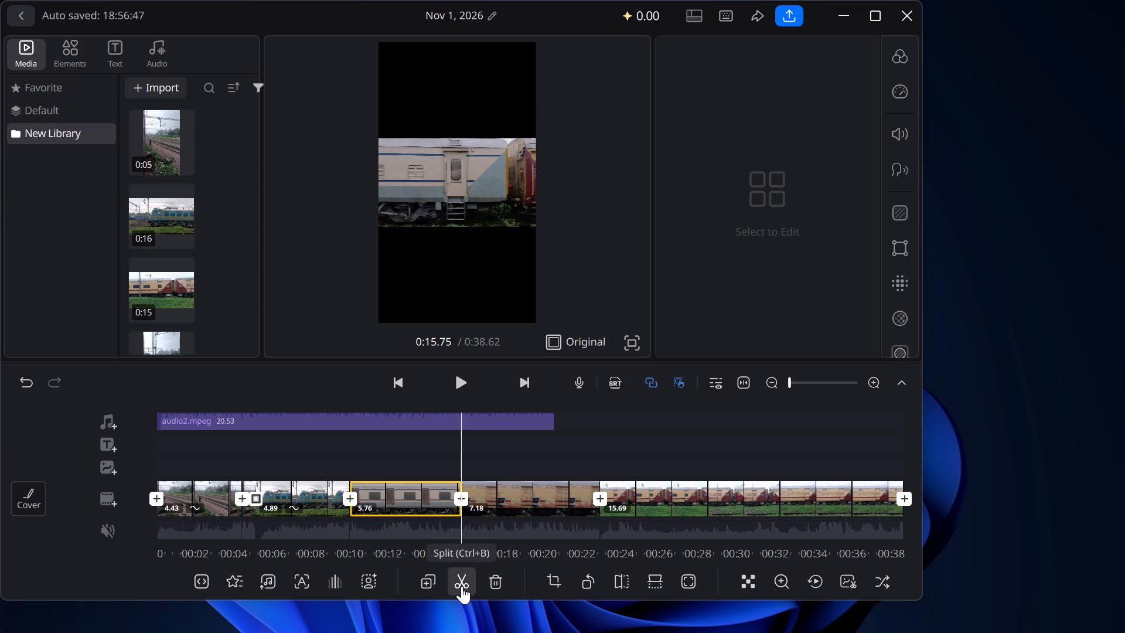
{"action": "double_click", "coordinate": [514, 501]}
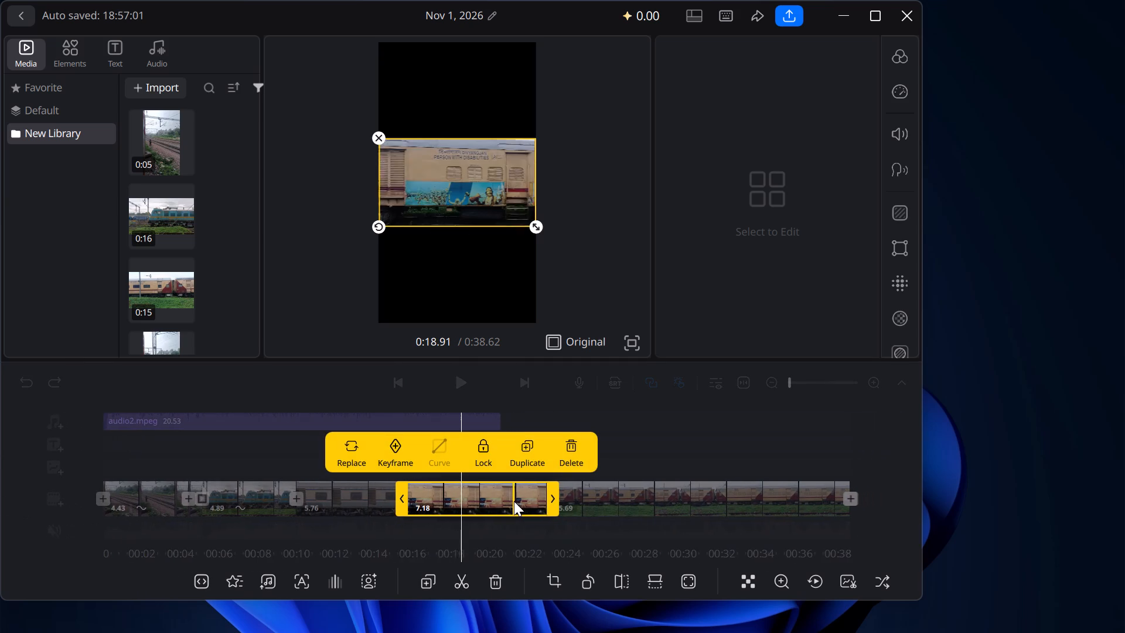
{"action": "left_click", "coordinate": [557, 447]}
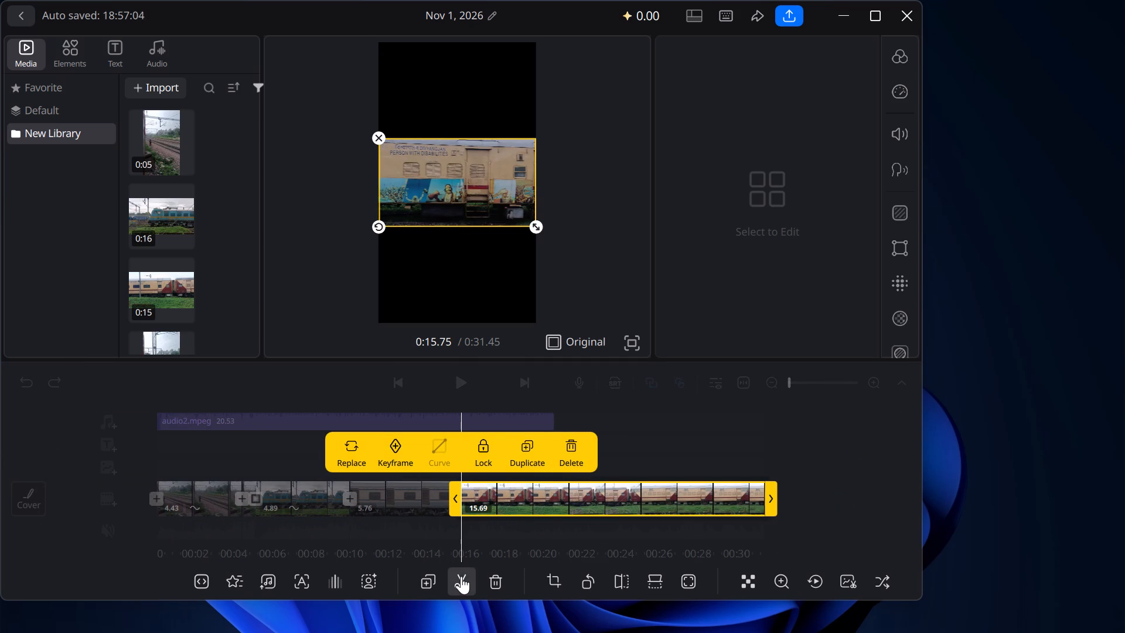
{"action": "scroll", "coordinate": [545, 498], "scroll_direction": "left", "scroll_amount": 2}
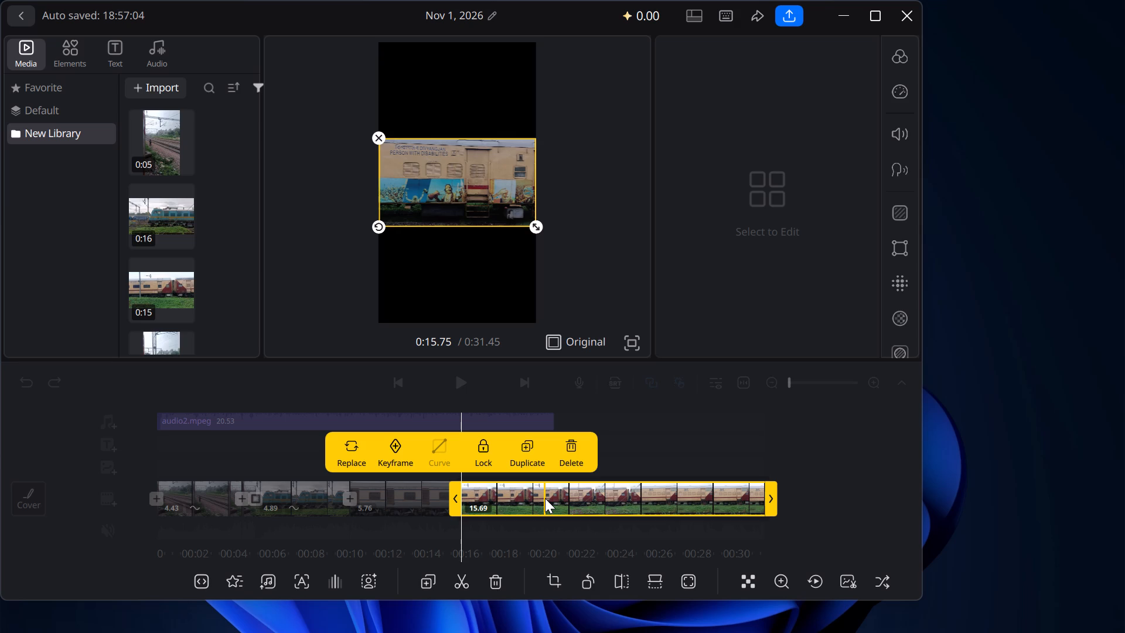
{"action": "left_click", "coordinate": [664, 440]}
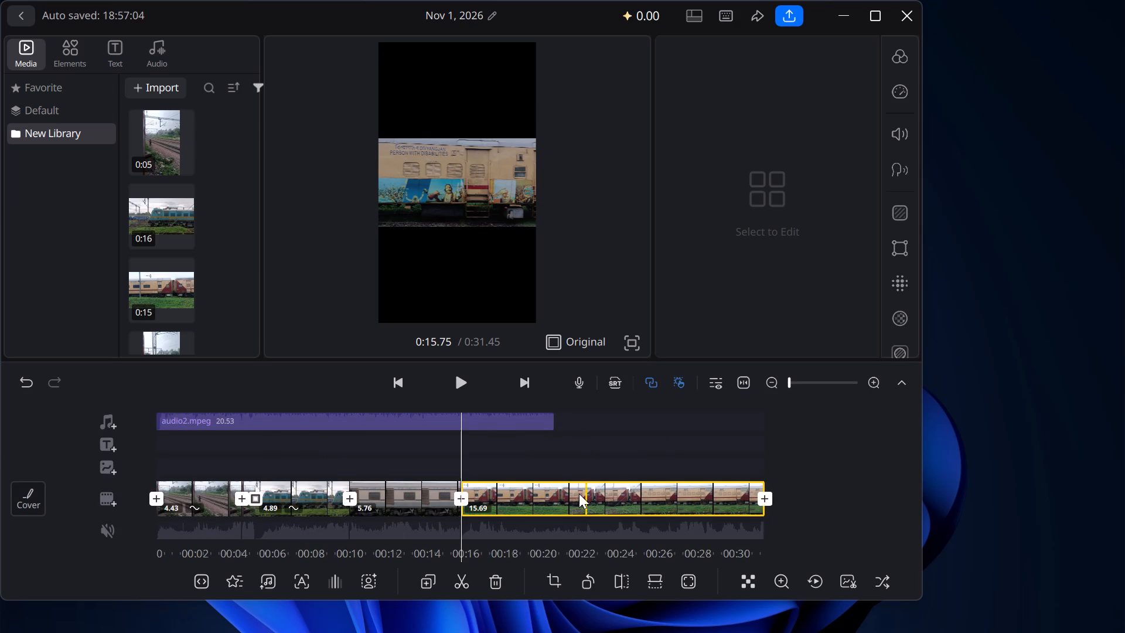
Position the playhead at 0:20.58 in the last coach clip, where the audio2 music ends, for trimming the clip.
{"action": "scroll", "coordinate": [579, 494], "scroll_direction": "left", "scroll_amount": 4}
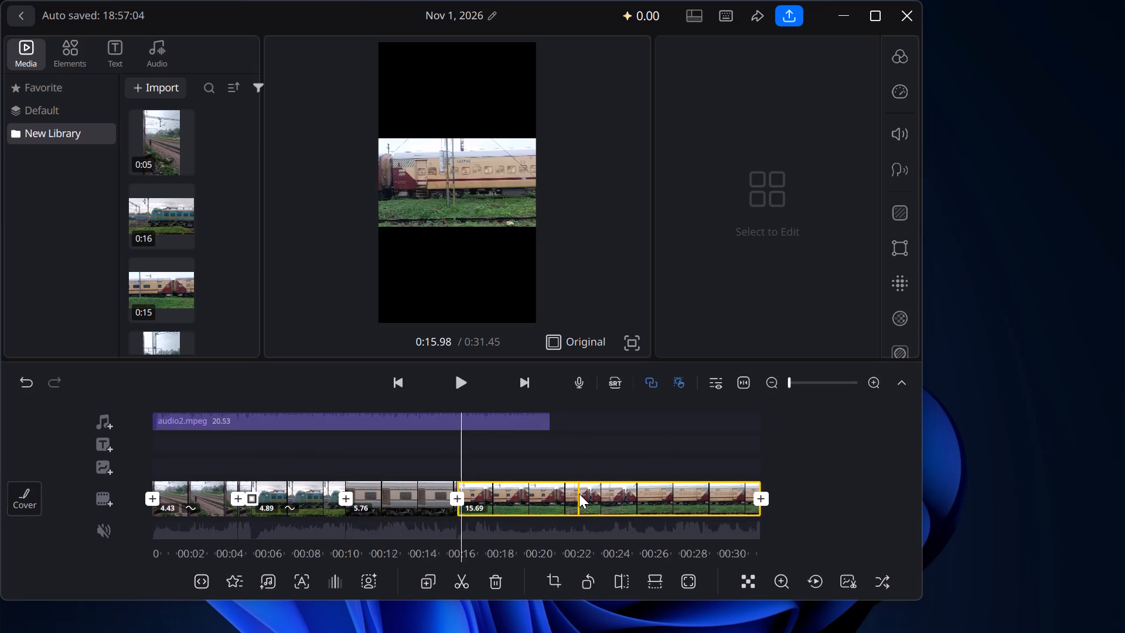
{"action": "scroll", "coordinate": [579, 494], "scroll_direction": "left", "scroll_amount": 7}
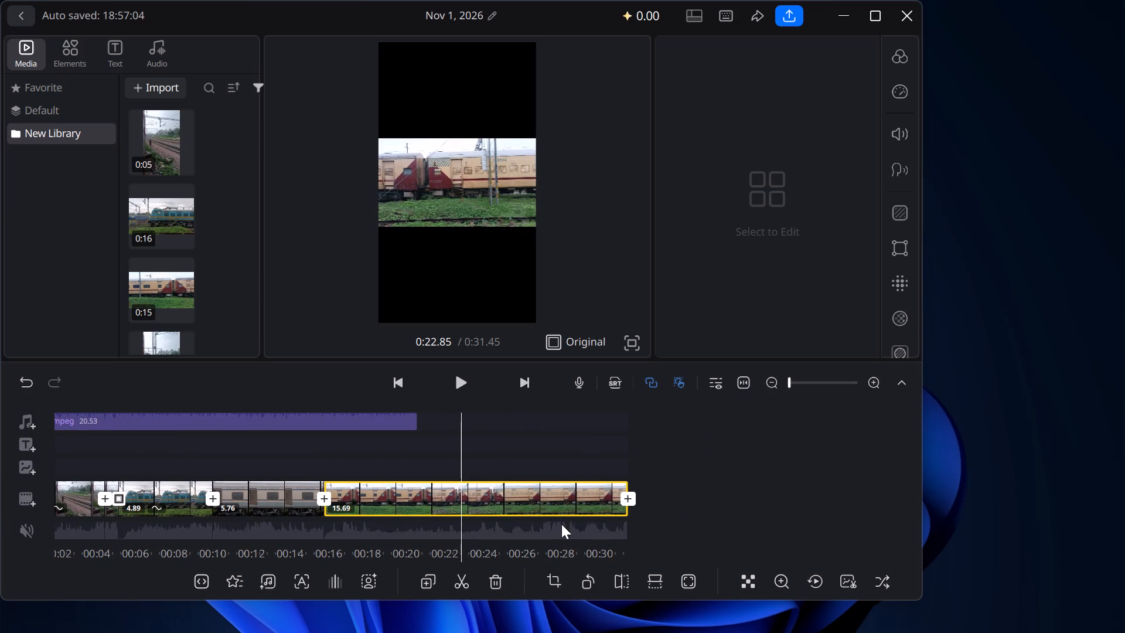
{"action": "scroll", "coordinate": [561, 524], "scroll_direction": "right", "scroll_amount": 1}
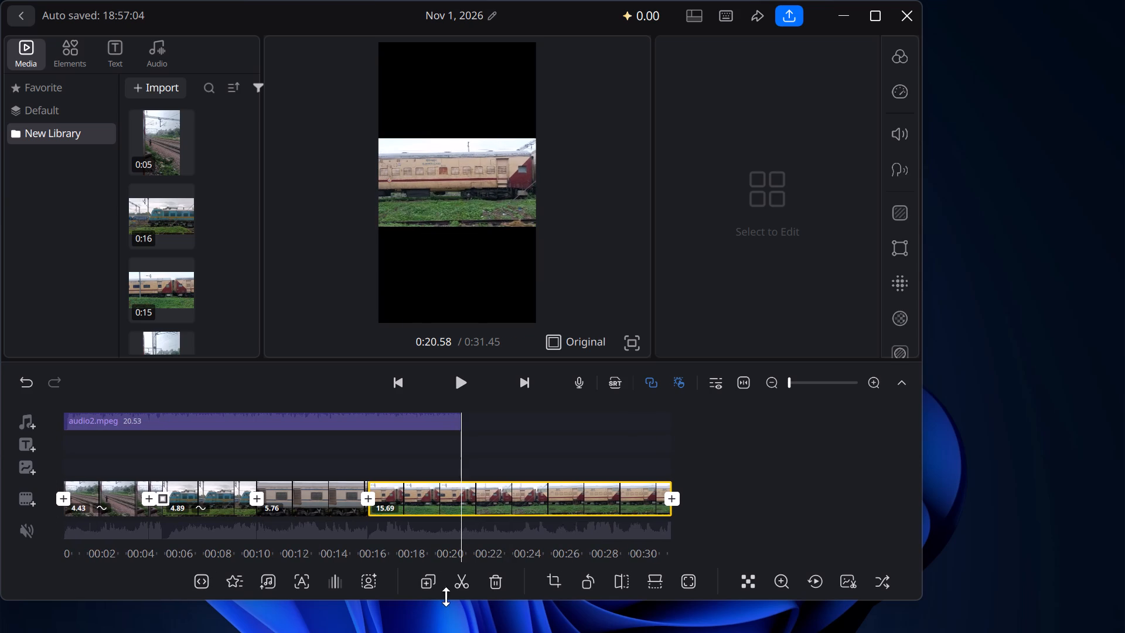
Split the last coach clip at 0:20.58, where the audio2 music ends, and delete the part after the cut.
{"action": "left_click", "coordinate": [455, 587]}
{"action": "double_click", "coordinate": [508, 496]}
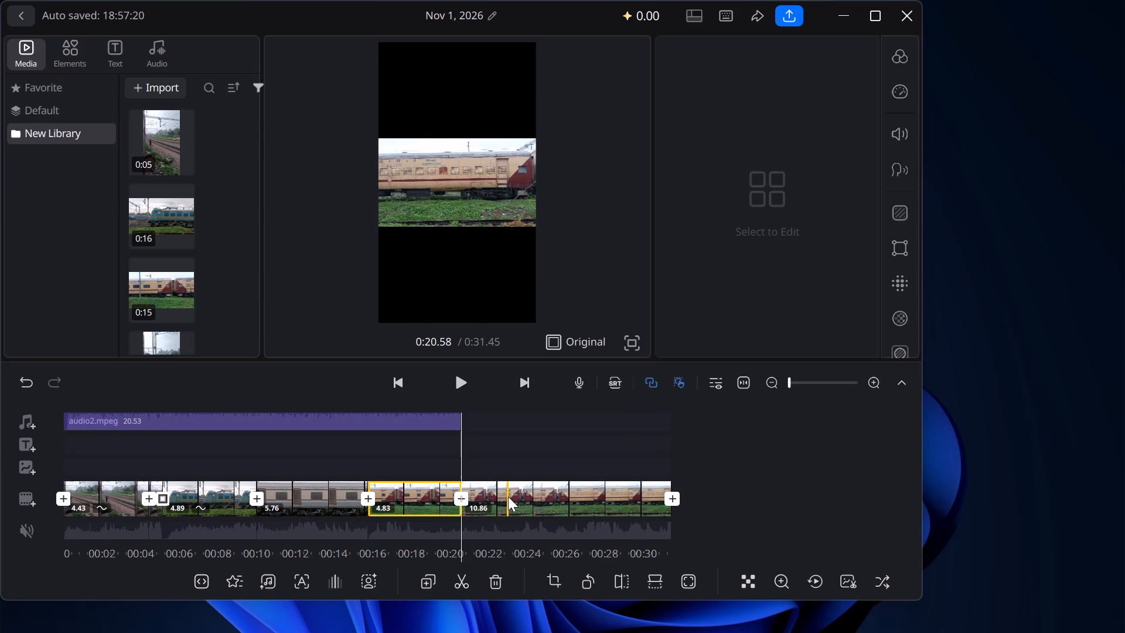
{"action": "double_click", "coordinate": [507, 491]}
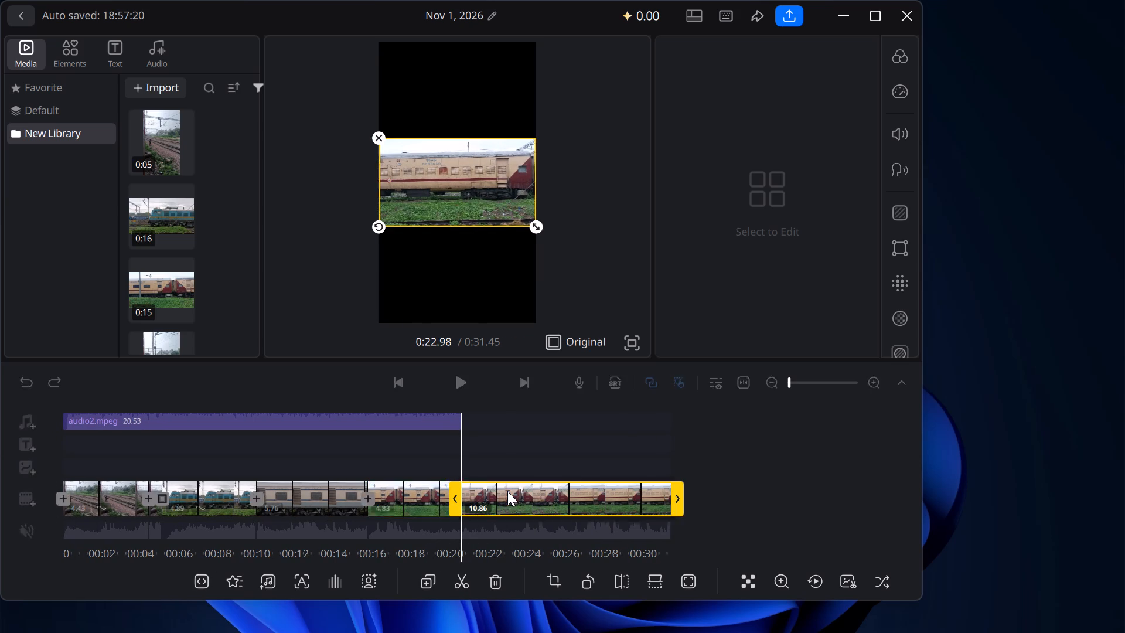
{"action": "left_click", "coordinate": [573, 445]}
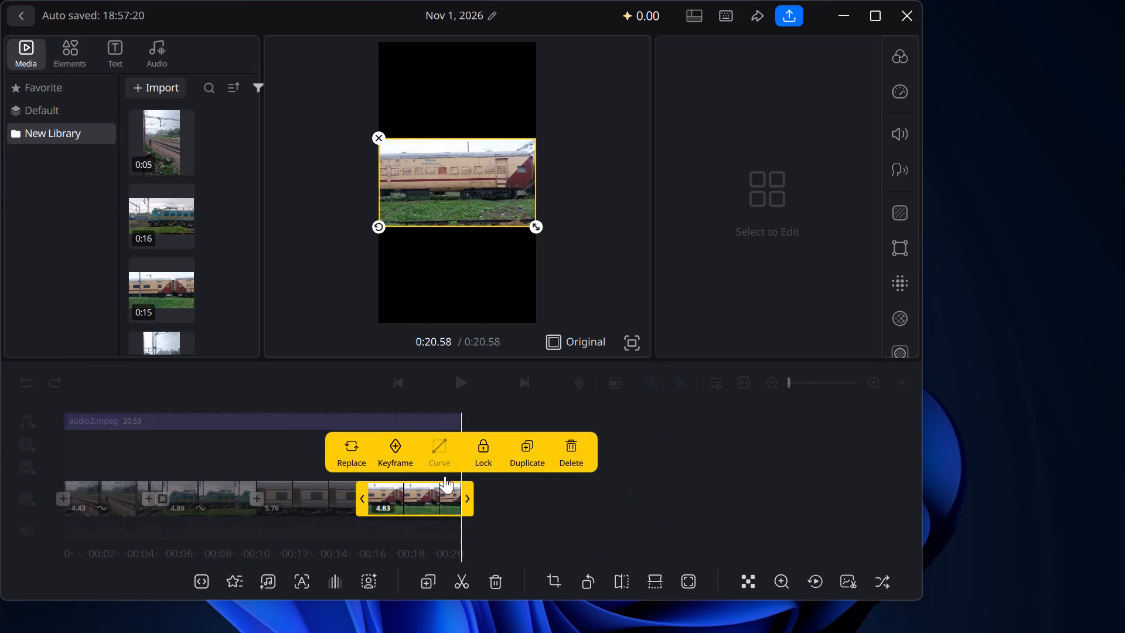
Dismiss the clip's options and return the playhead to the start of the trimmed timeline.
{"action": "scroll", "coordinate": [255, 510], "scroll_direction": "right", "scroll_amount": 14}
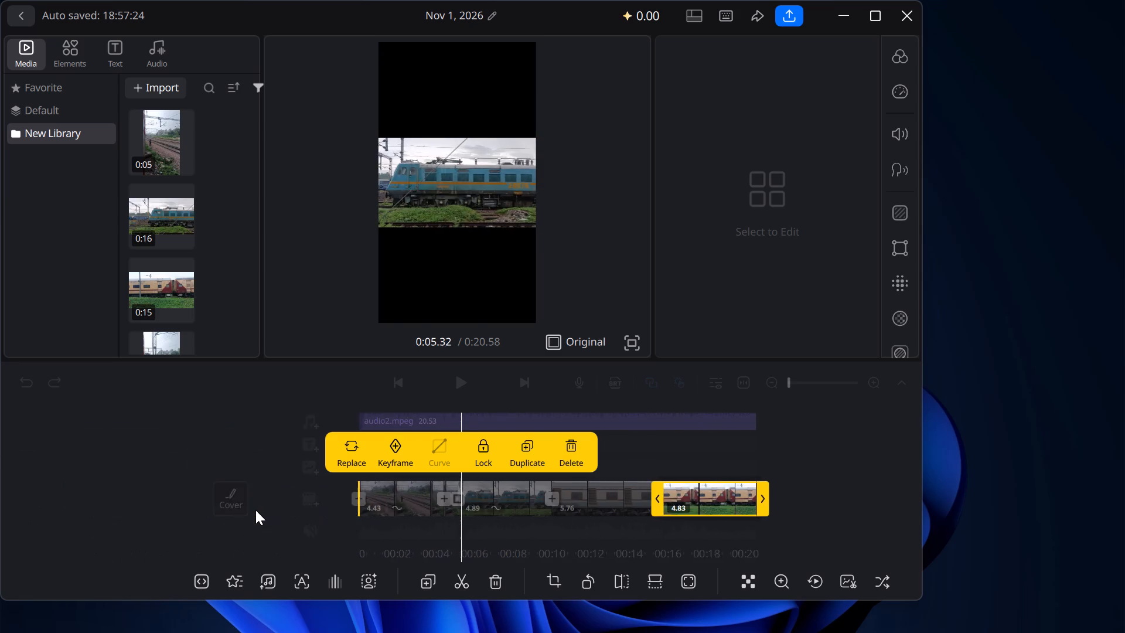
{"action": "scroll", "coordinate": [255, 510], "scroll_direction": "right", "scroll_amount": 2}
{"action": "left_click", "coordinate": [213, 369]}
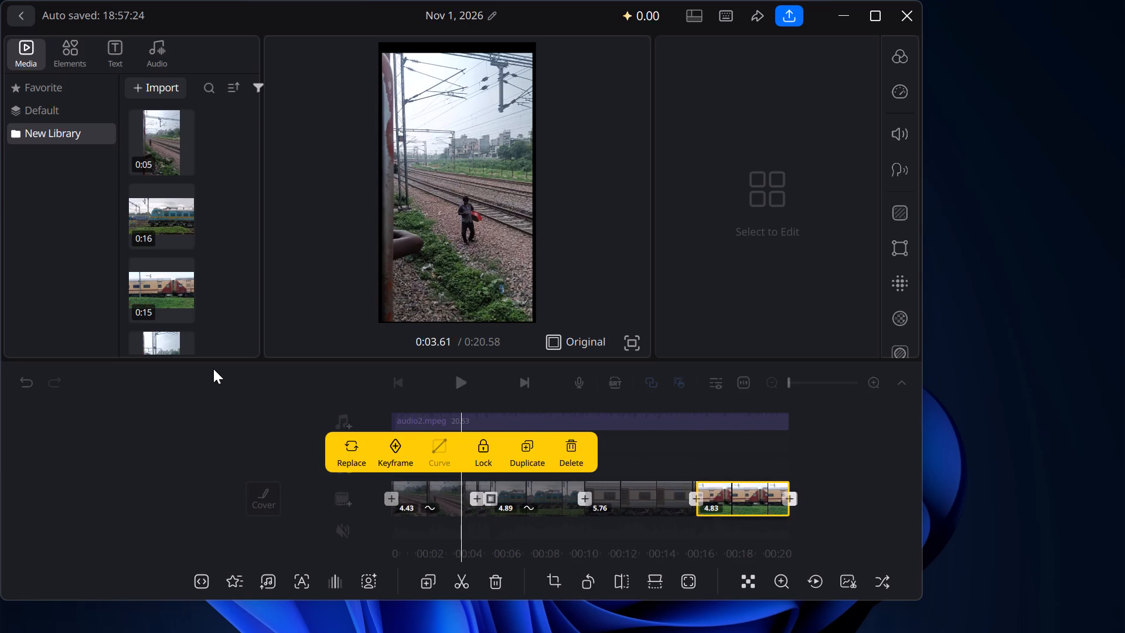
{"action": "left_click", "coordinate": [456, 383]}
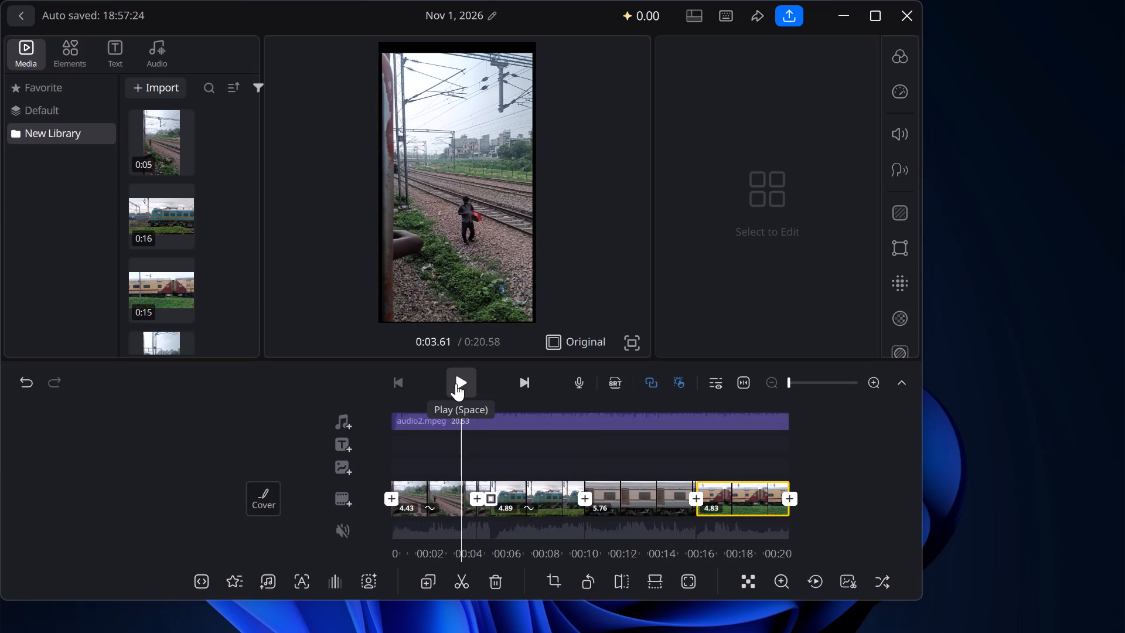
{"action": "left_click", "coordinate": [456, 383]}
{"action": "scroll", "coordinate": [412, 489], "scroll_direction": "right", "scroll_amount": 3}
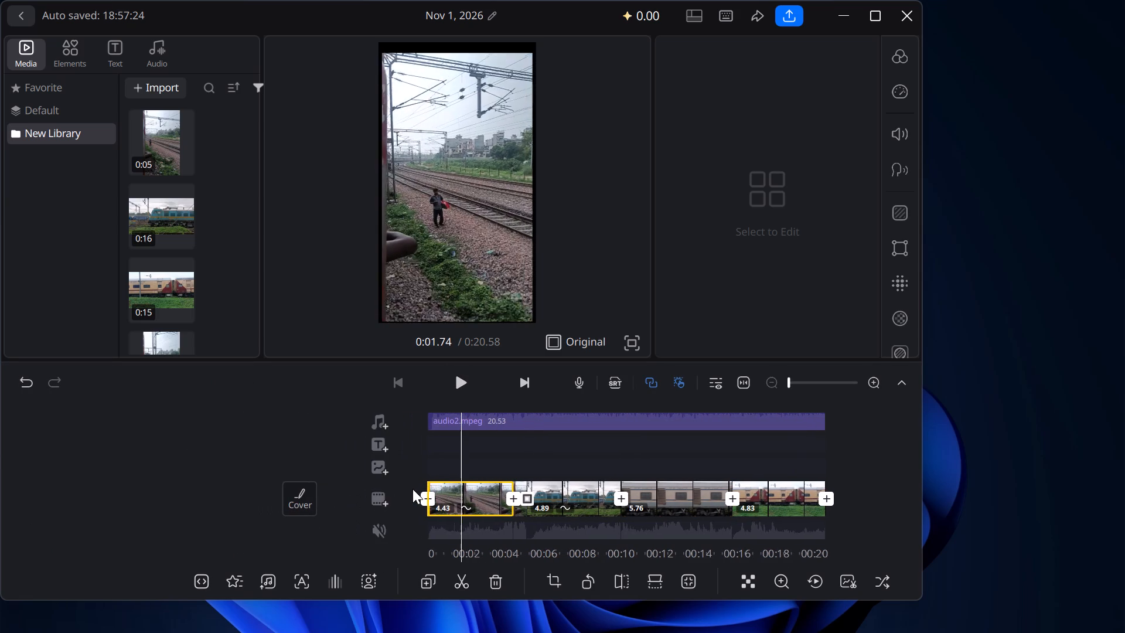
{"action": "scroll", "coordinate": [412, 489], "scroll_direction": "right", "scroll_amount": 3}
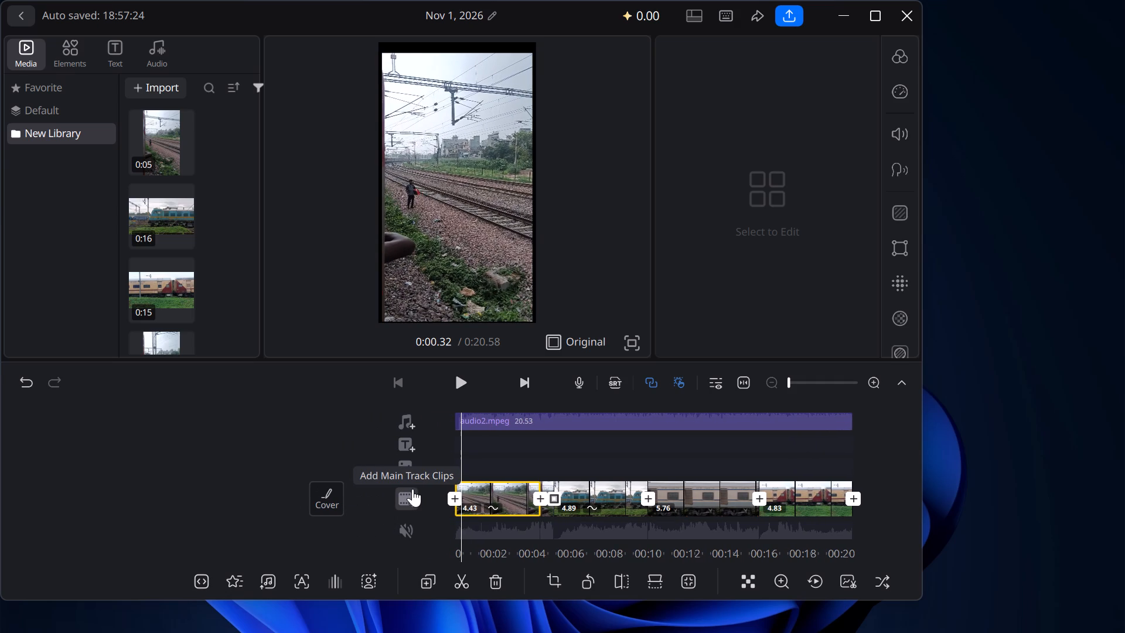
{"action": "scroll", "coordinate": [412, 489], "scroll_direction": "right", "scroll_amount": 1}
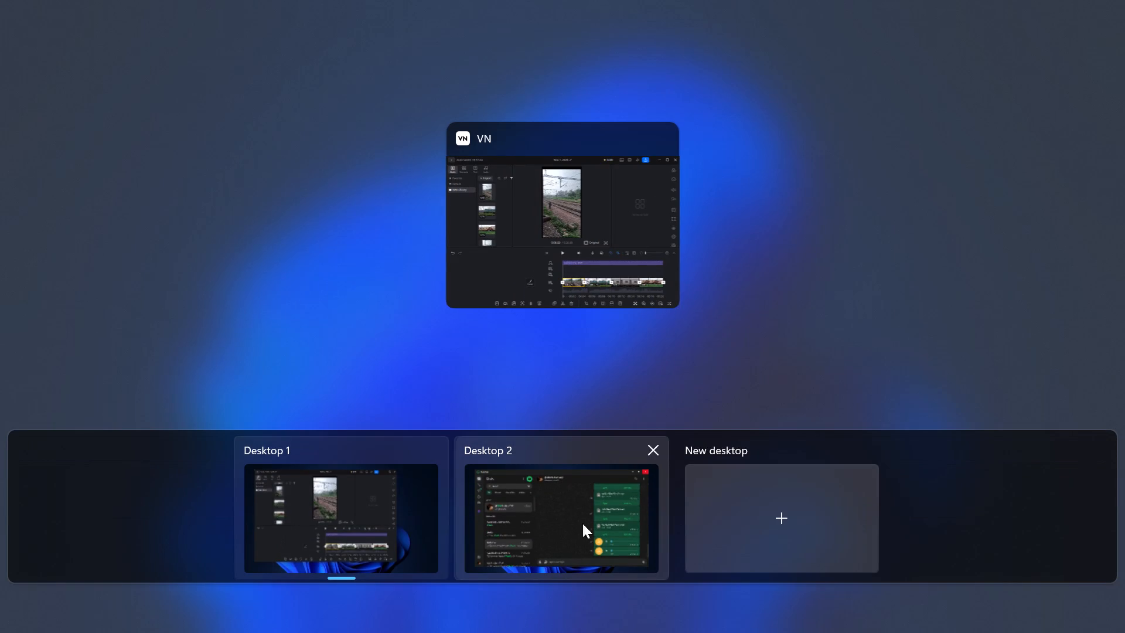
Switch to Desktop 2, where the WhatsApp chat is open.
{"action": "left_click", "coordinate": [636, 474]}
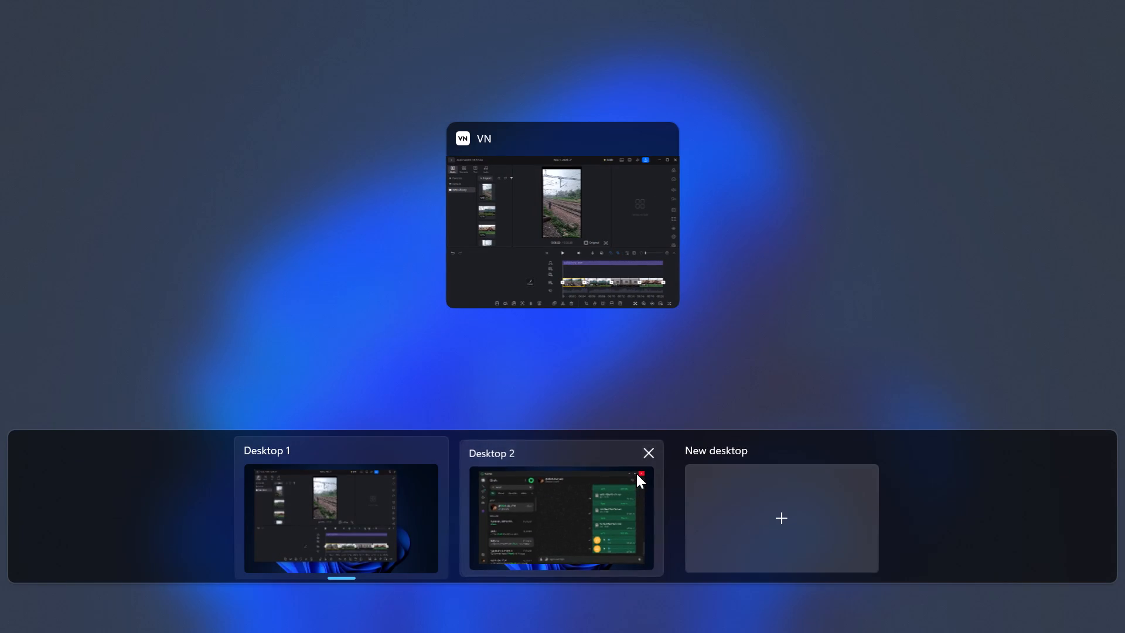
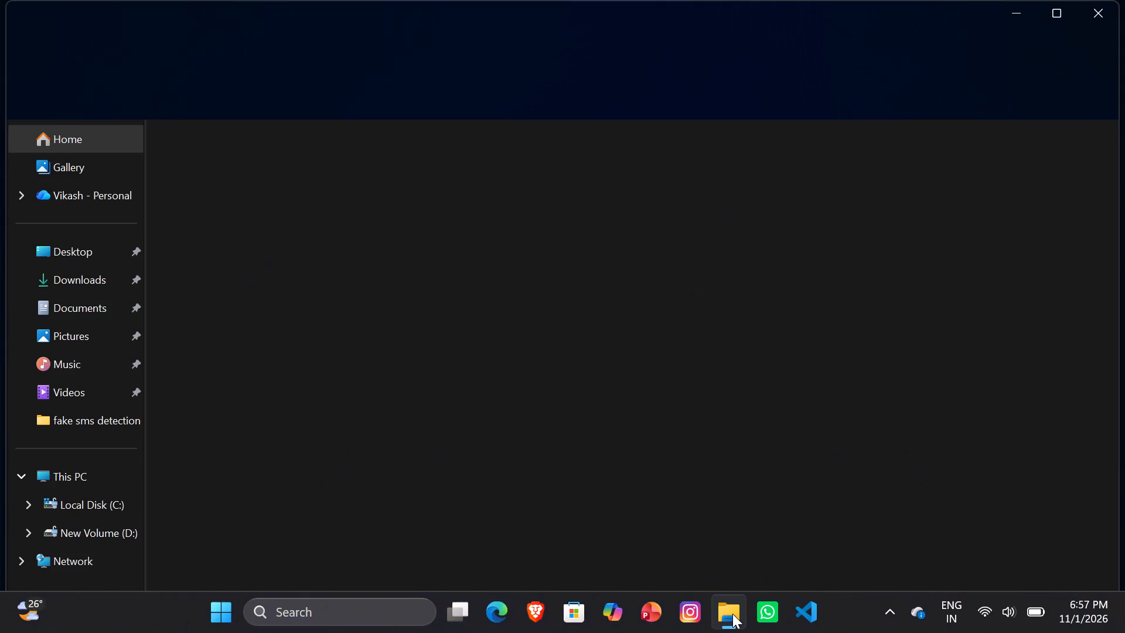
{"action": "left_click", "coordinate": [83, 510]}
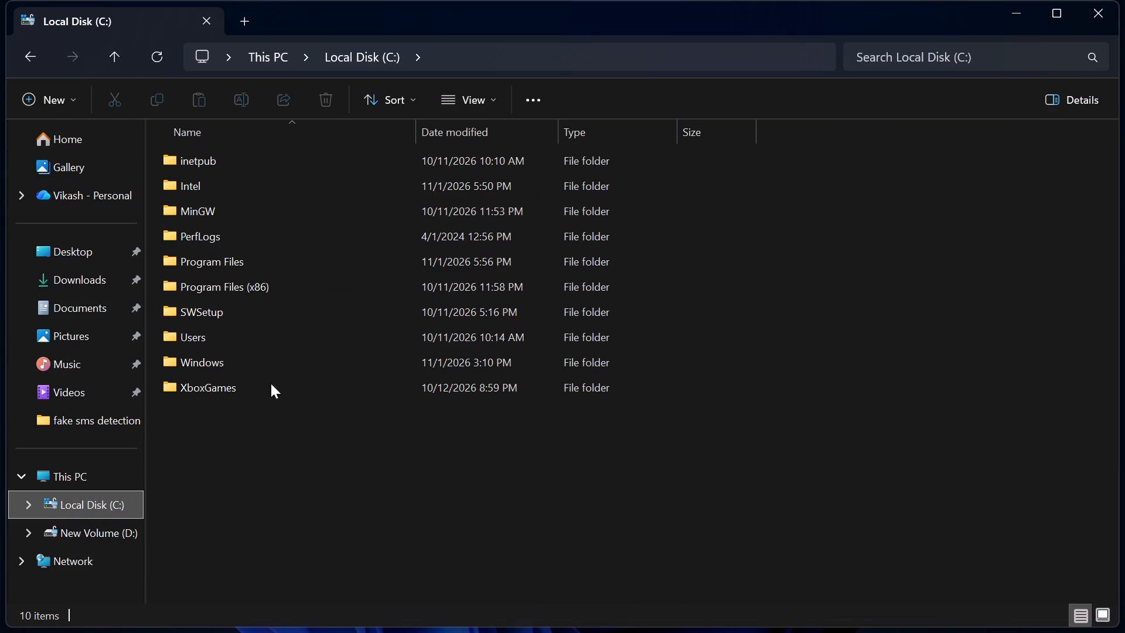
{"action": "left_click", "coordinate": [127, 522]}
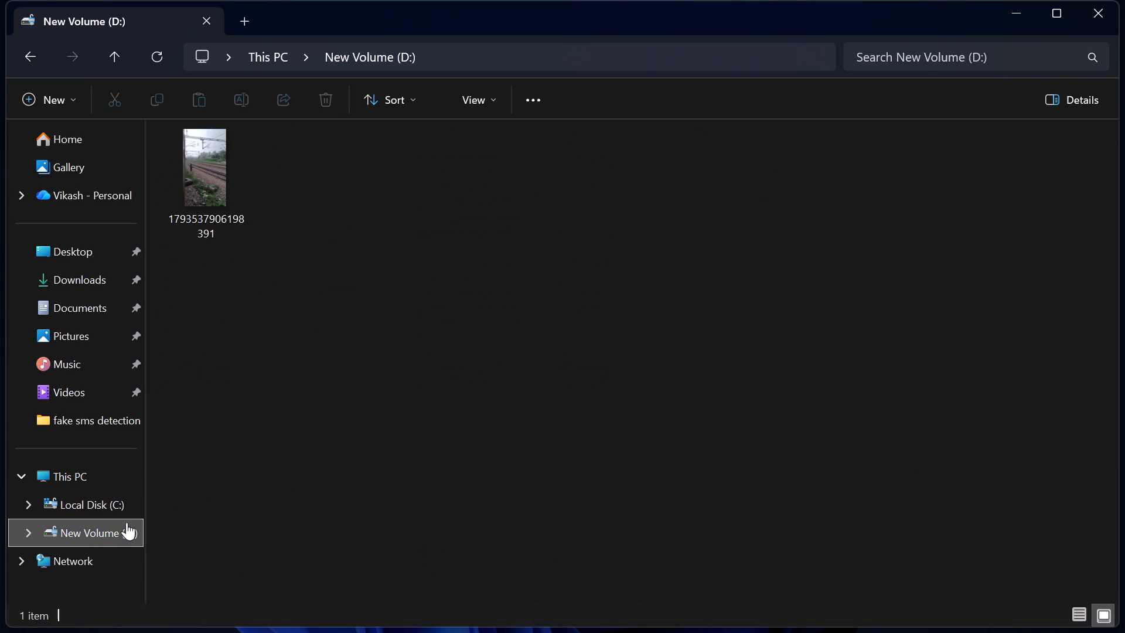
{"action": "left_click", "coordinate": [210, 151]}
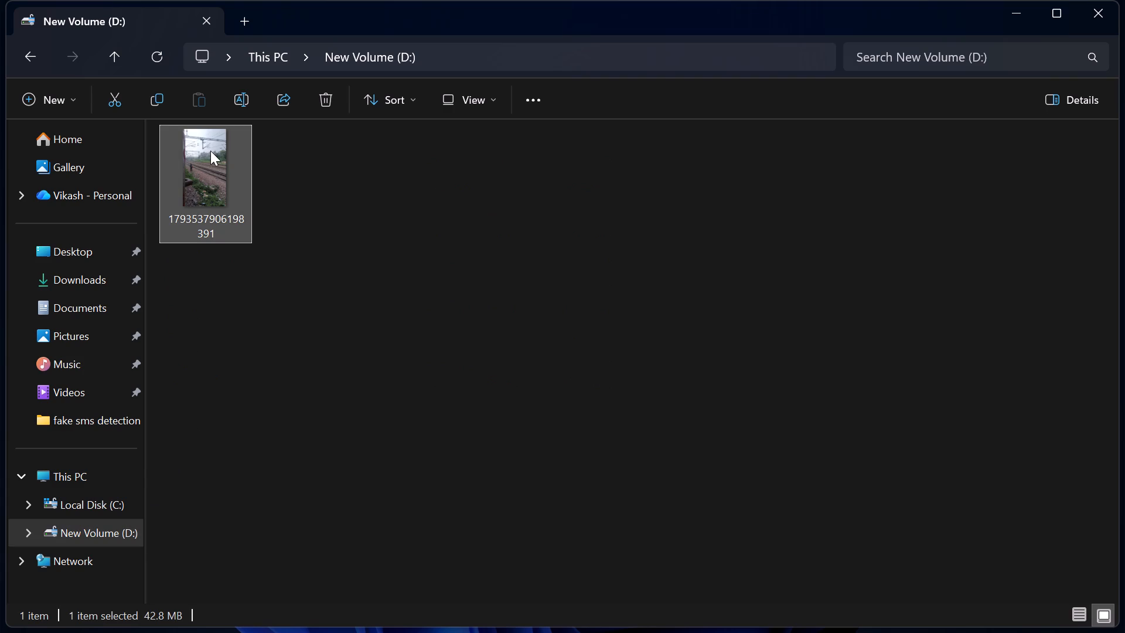
{"action": "left_click", "coordinate": [210, 151]}
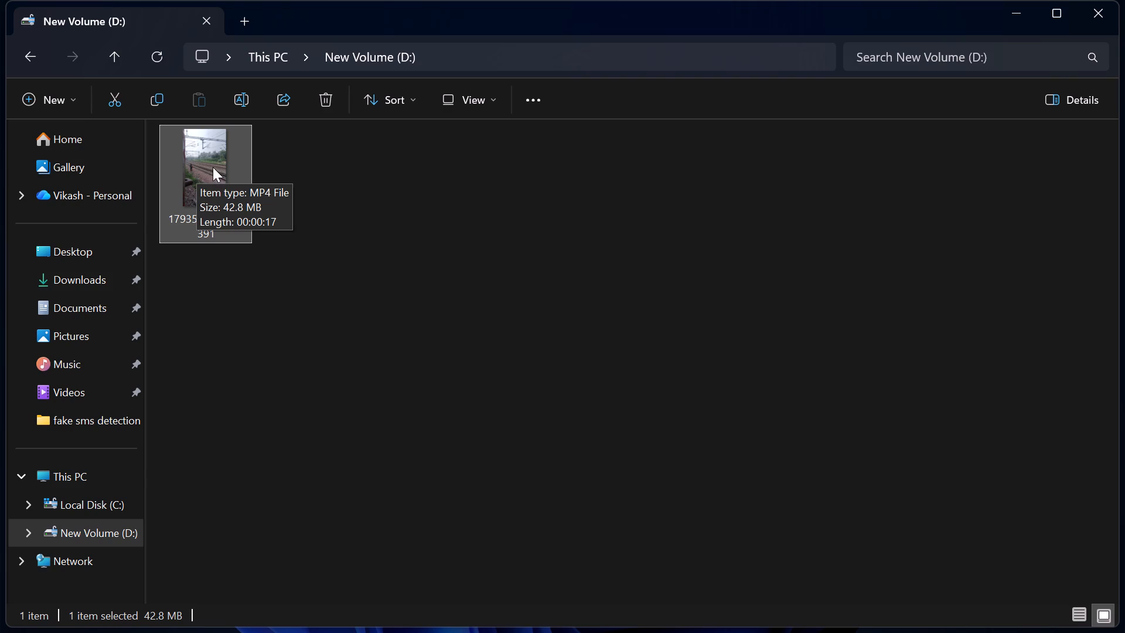
{"action": "double_click", "coordinate": [175, 154]}
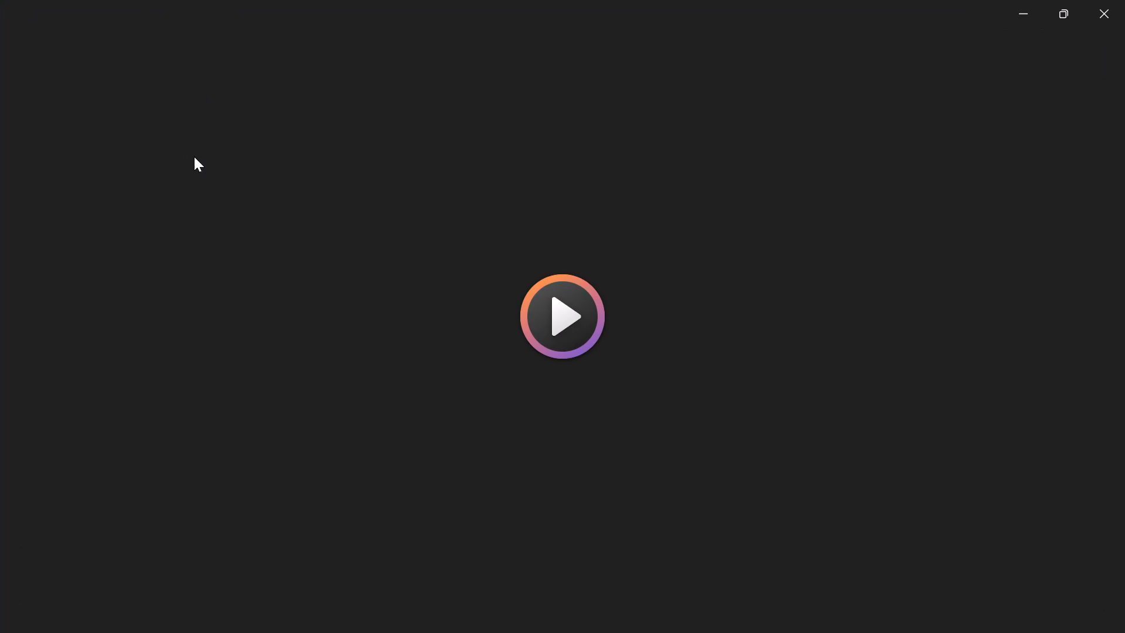
{"action": "left_click", "coordinate": [566, 320]}
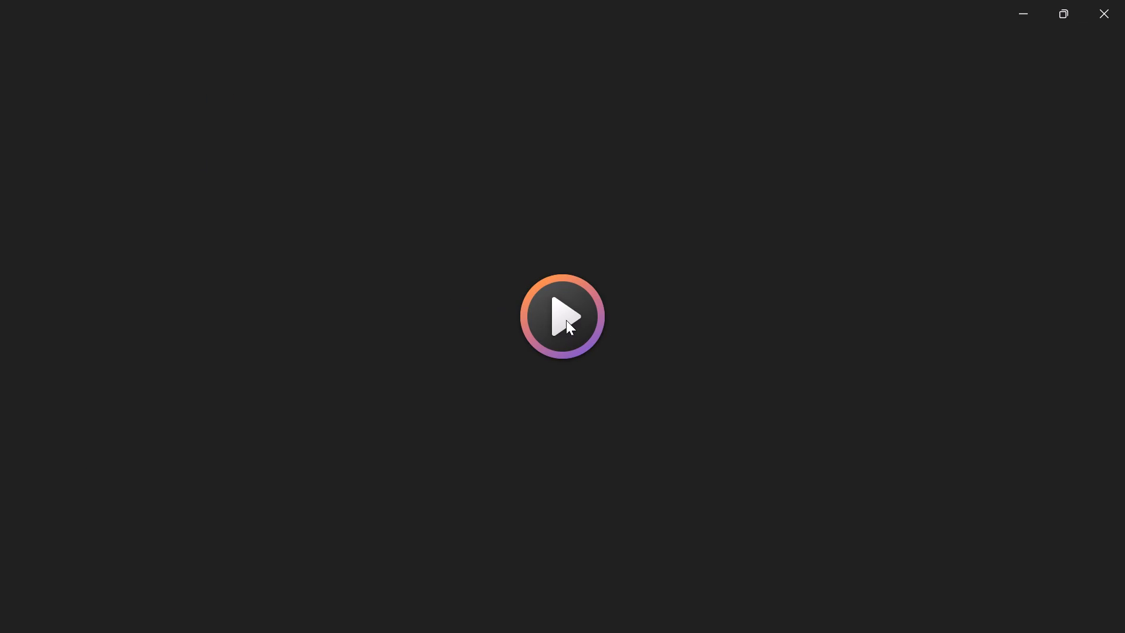
{"action": "left_click", "coordinate": [566, 320]}
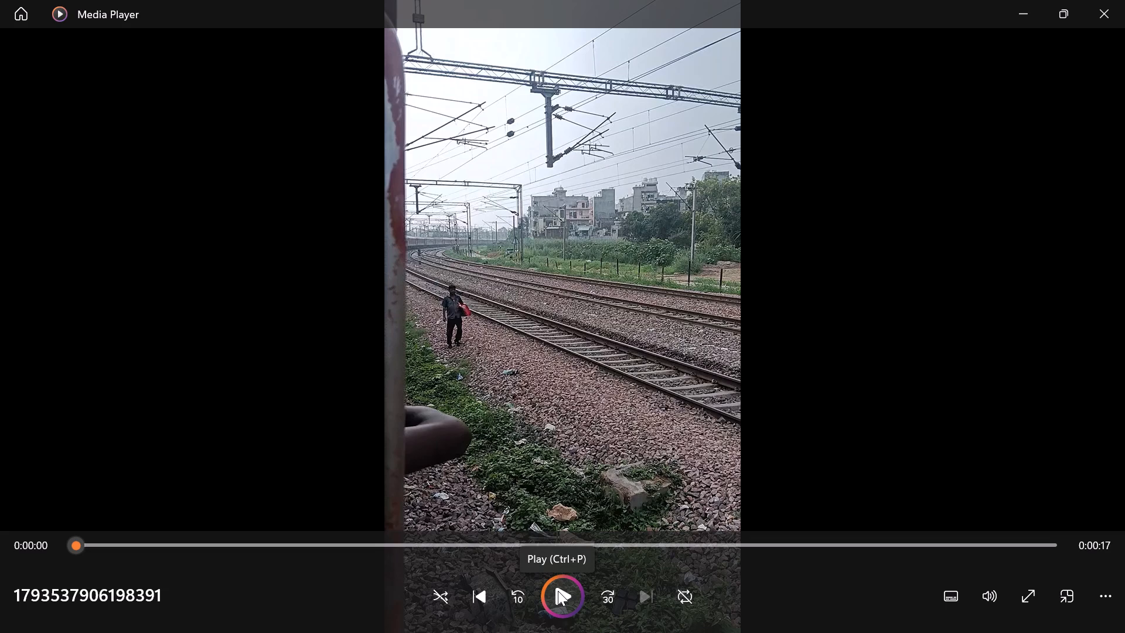
{"action": "left_click", "coordinate": [558, 591]}
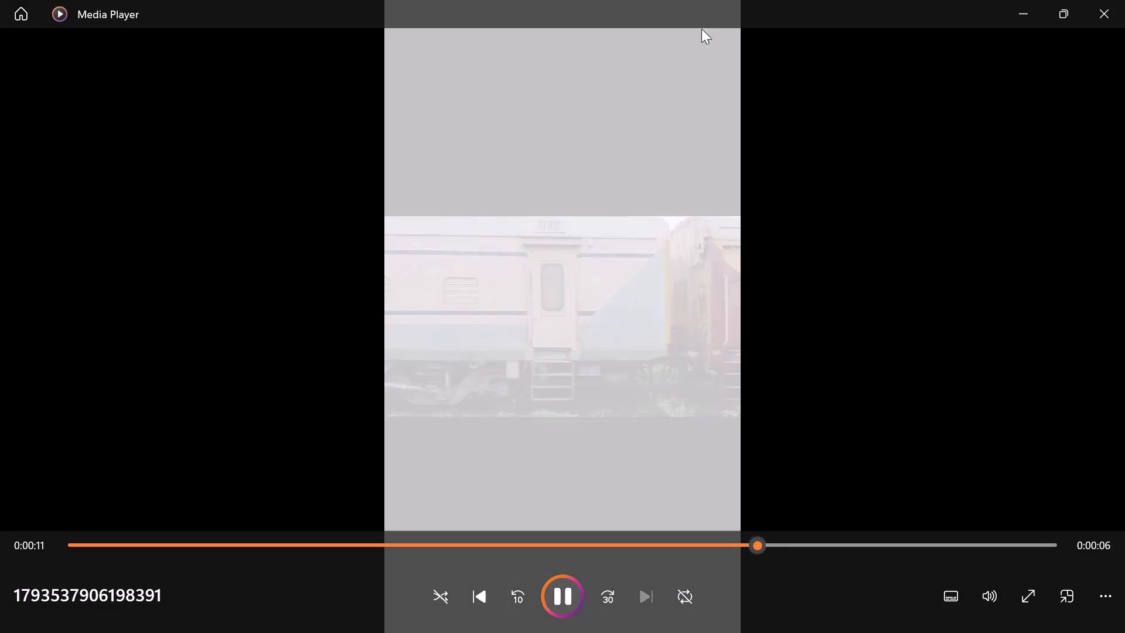
{"action": "left_click", "coordinate": [1089, 9]}
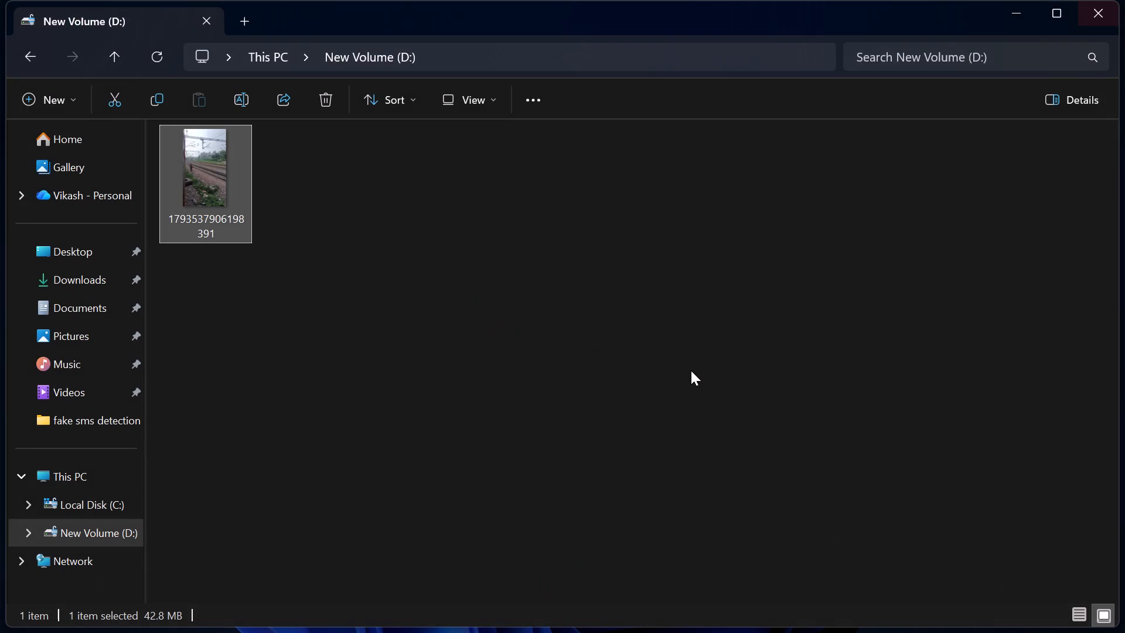
Switch back to VN and play the timeline from the start to check the trimmed clips against the music.
{"action": "left_click", "coordinate": [364, 517]}
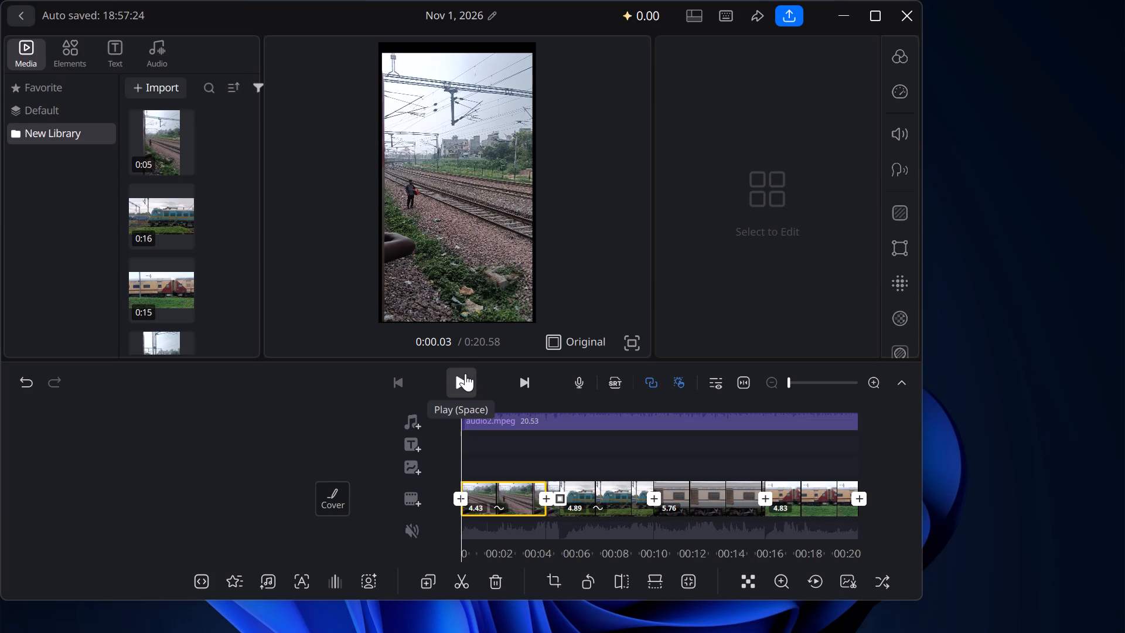
{"action": "left_click", "coordinate": [465, 373]}
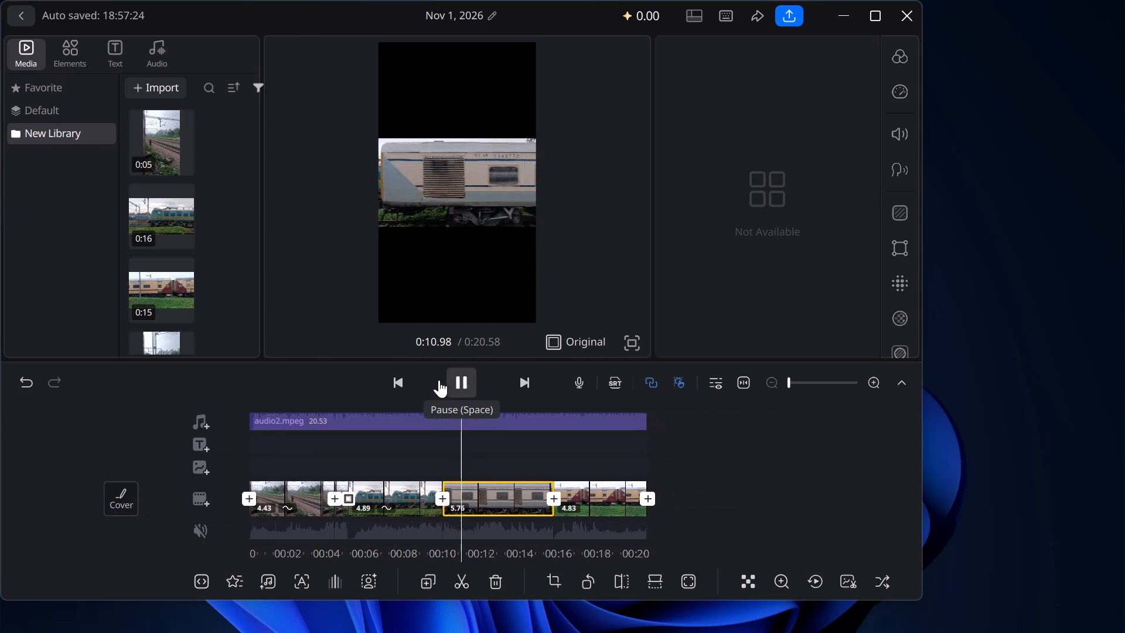
Try Dissolve 1 and Dissolve 2 between the locomotive and first coach clips, and apply the Zoom 2 transition at 0.8 duration.
{"action": "left_click", "coordinate": [422, 492]}
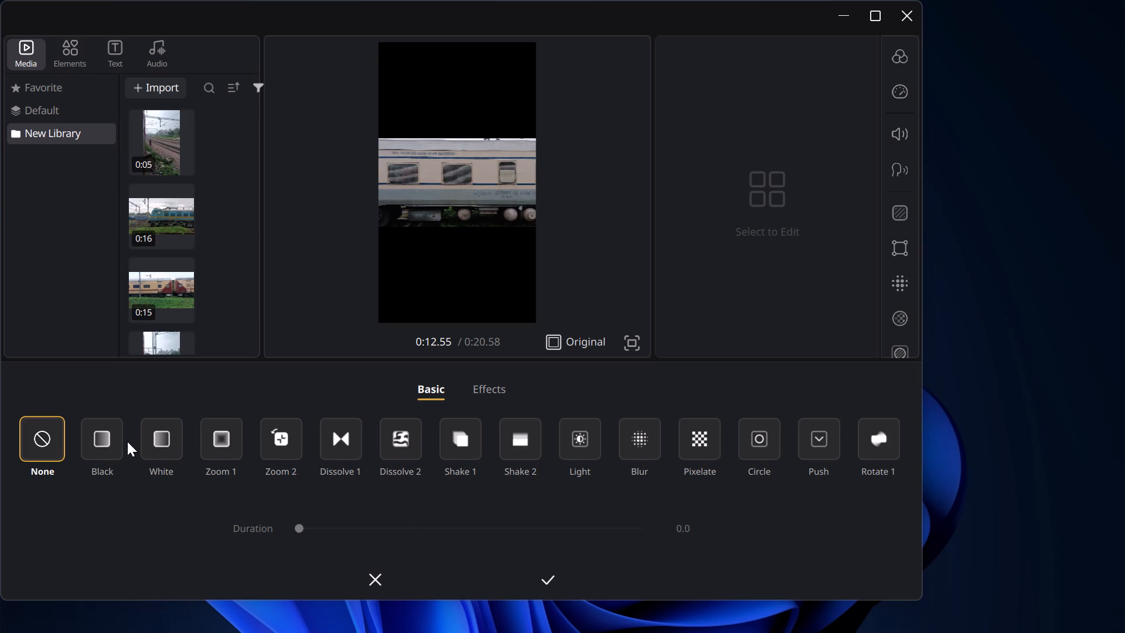
{"action": "left_click", "coordinate": [336, 438]}
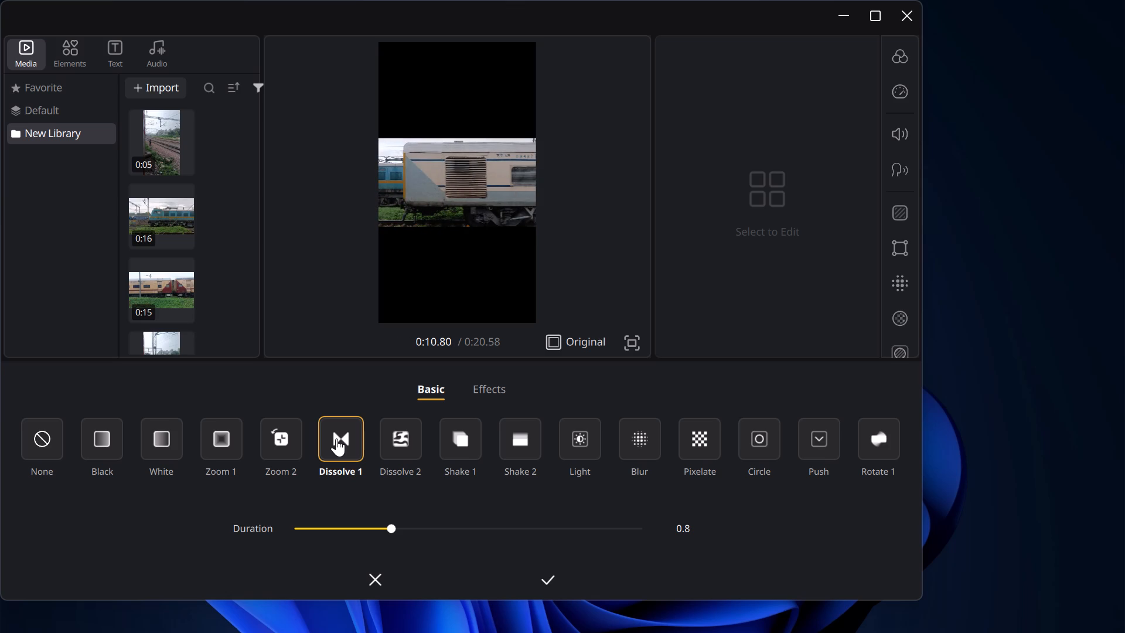
{"action": "left_click", "coordinate": [384, 440]}
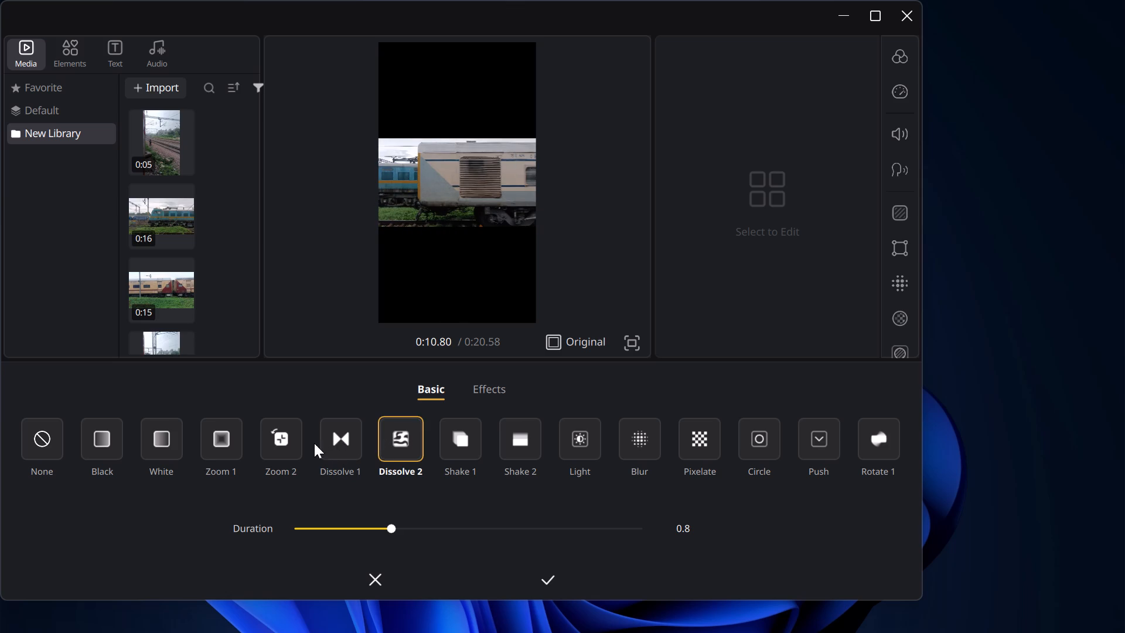
{"action": "left_click", "coordinate": [288, 443]}
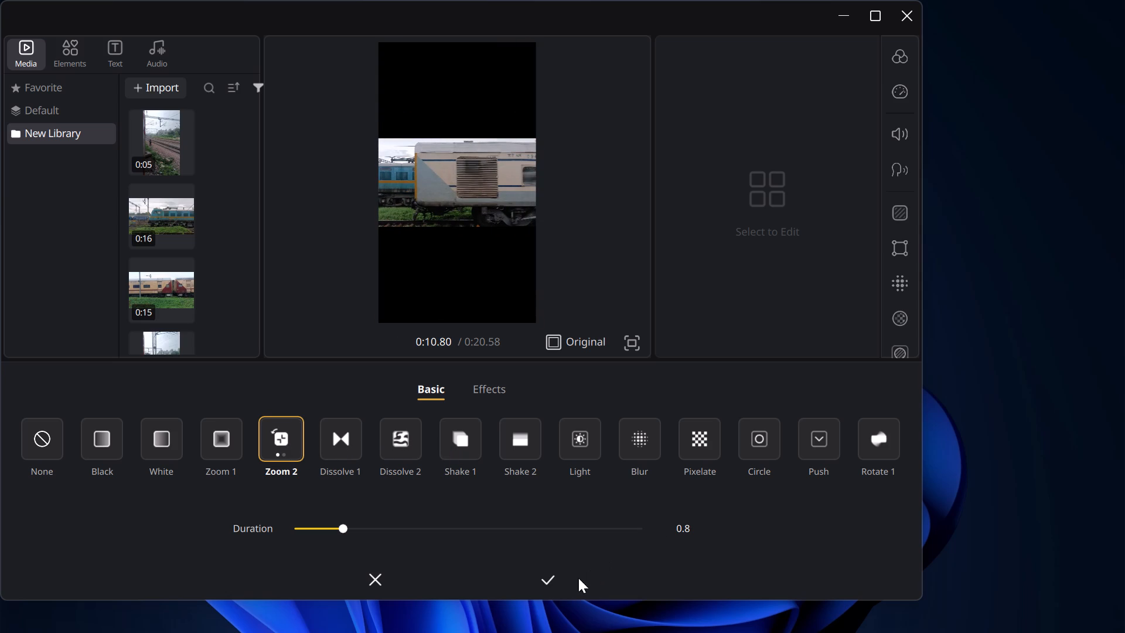
{"action": "left_click", "coordinate": [548, 573]}
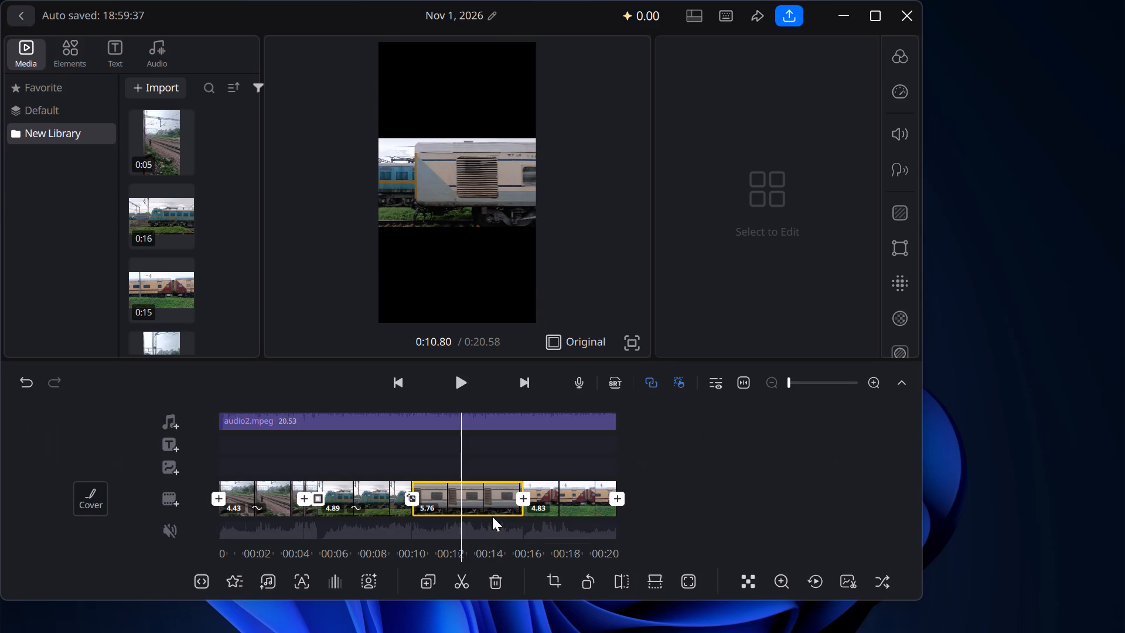
Apply the second variant of the Shake 1 transition at 0.8 duration between the two coach clips.
{"action": "left_click", "coordinate": [521, 496]}
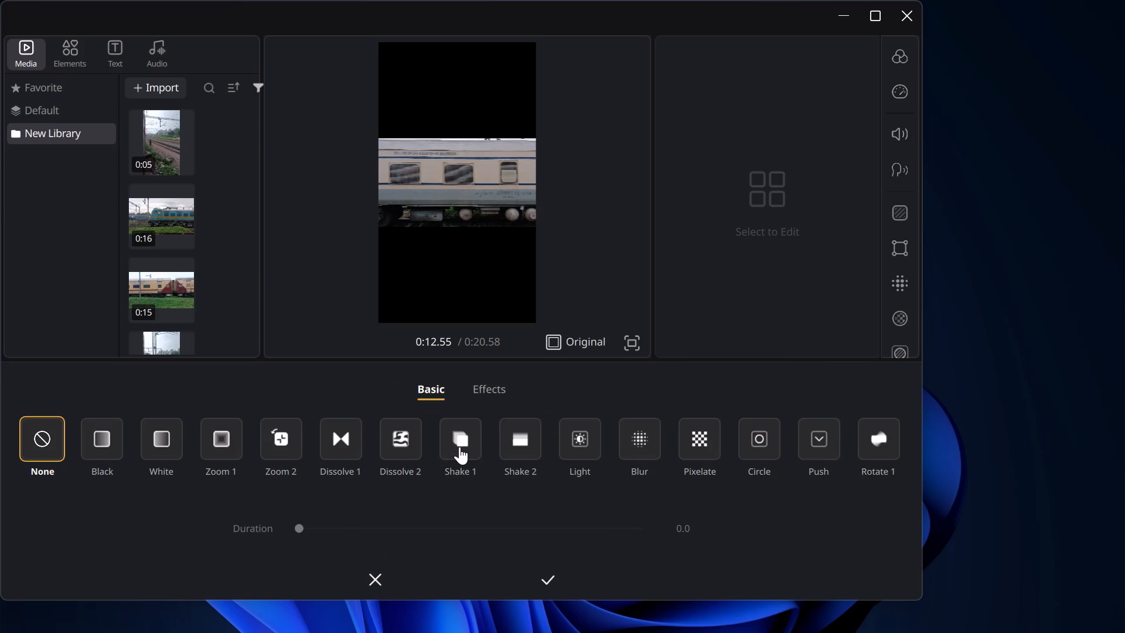
{"action": "left_click", "coordinate": [459, 447]}
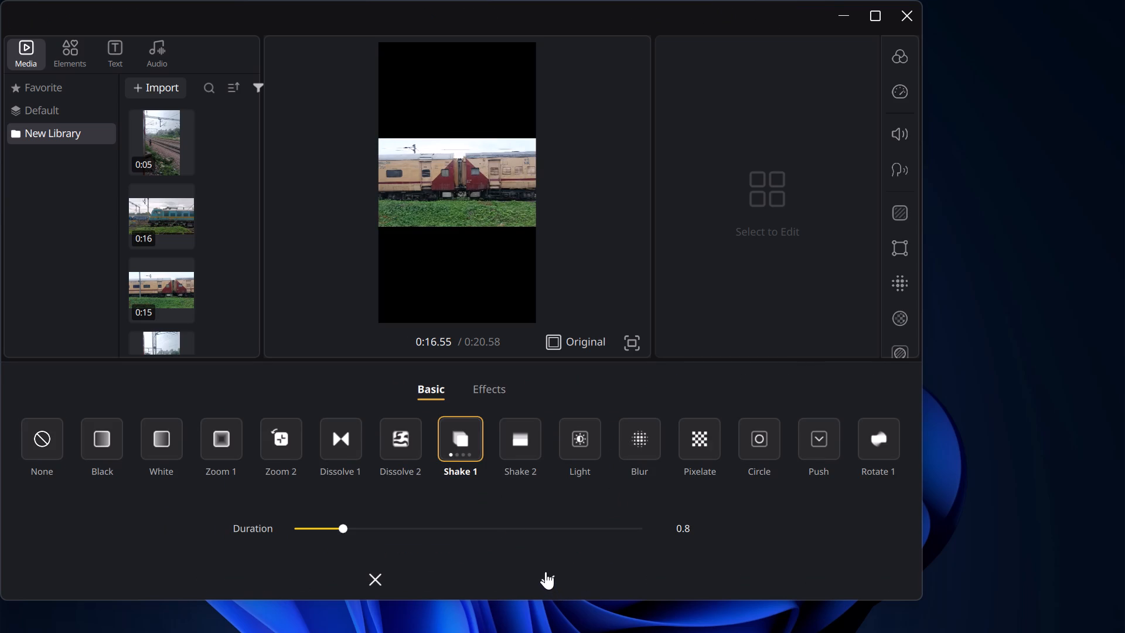
{"action": "left_click", "coordinate": [450, 423]}
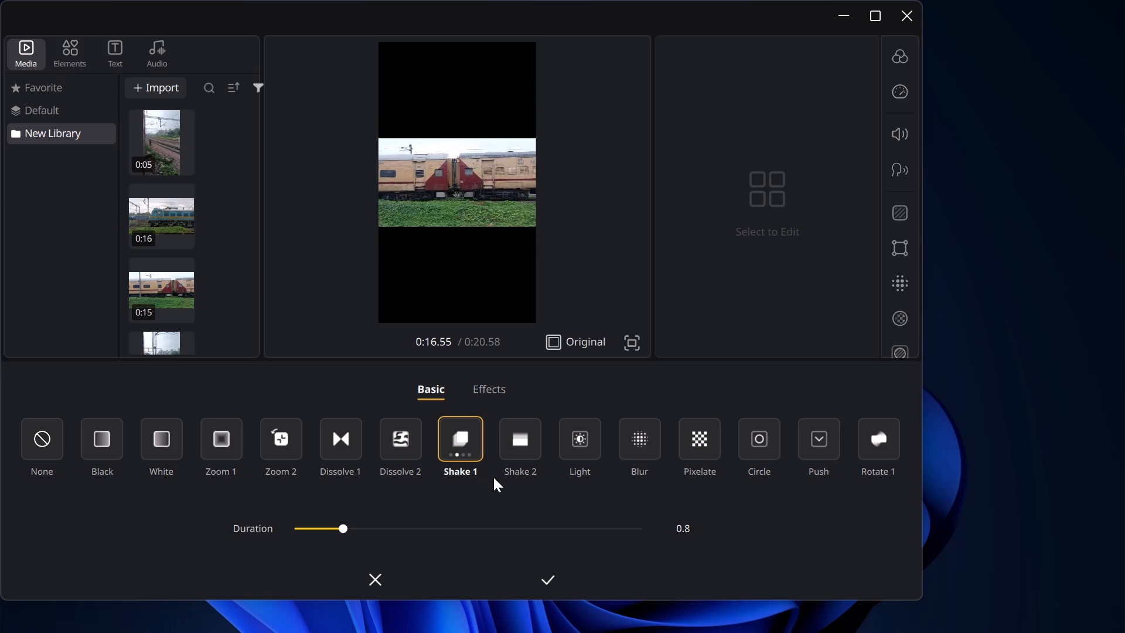
{"action": "left_click", "coordinate": [547, 574]}
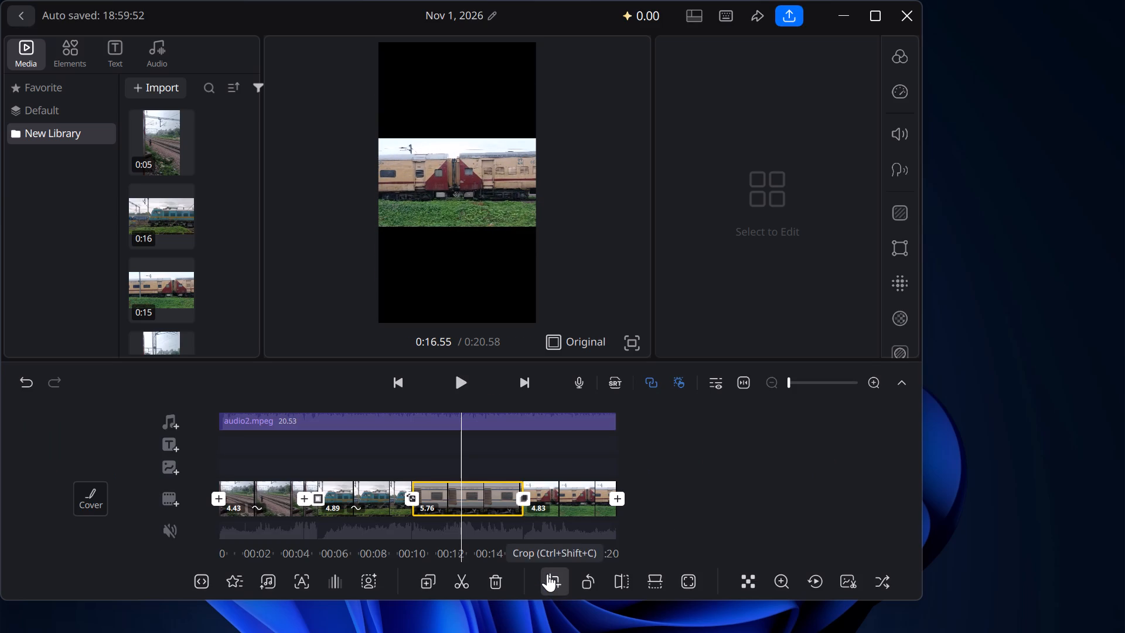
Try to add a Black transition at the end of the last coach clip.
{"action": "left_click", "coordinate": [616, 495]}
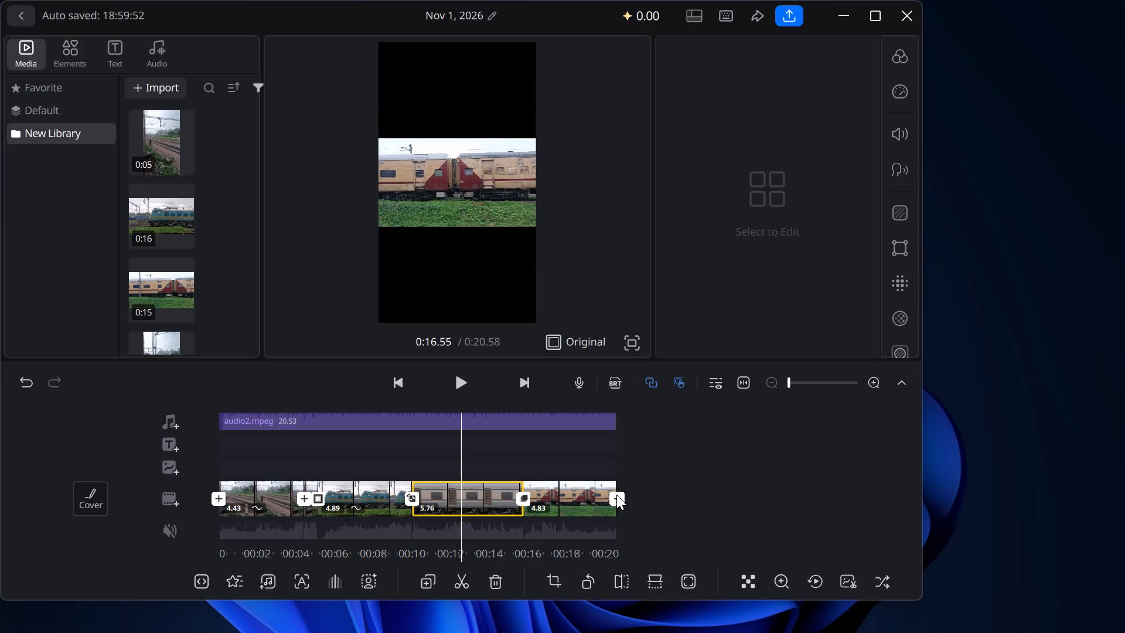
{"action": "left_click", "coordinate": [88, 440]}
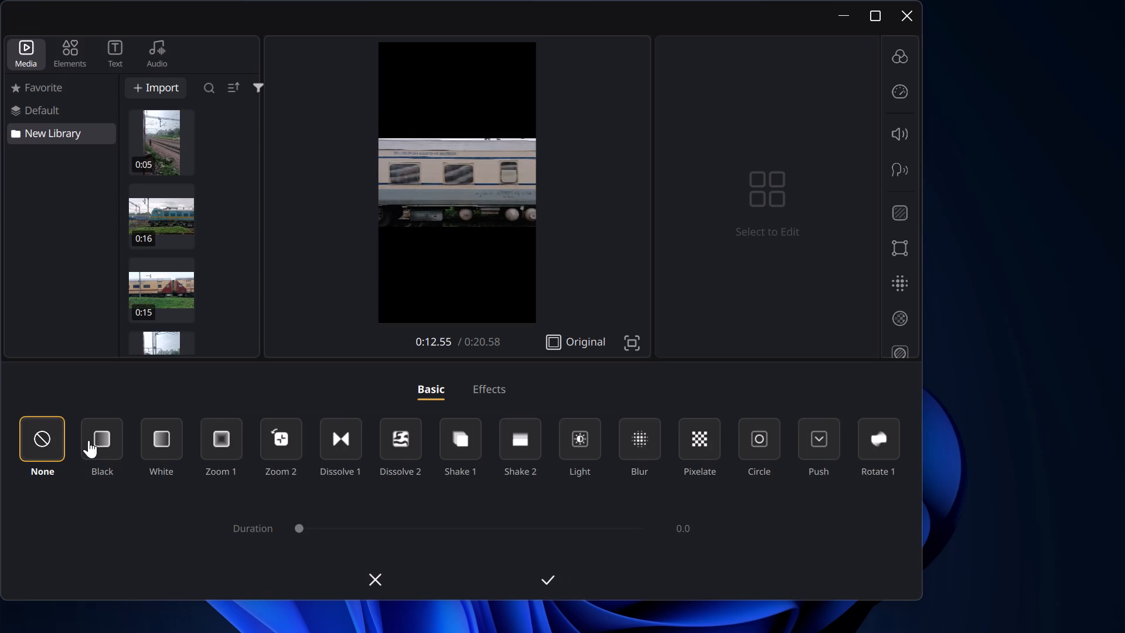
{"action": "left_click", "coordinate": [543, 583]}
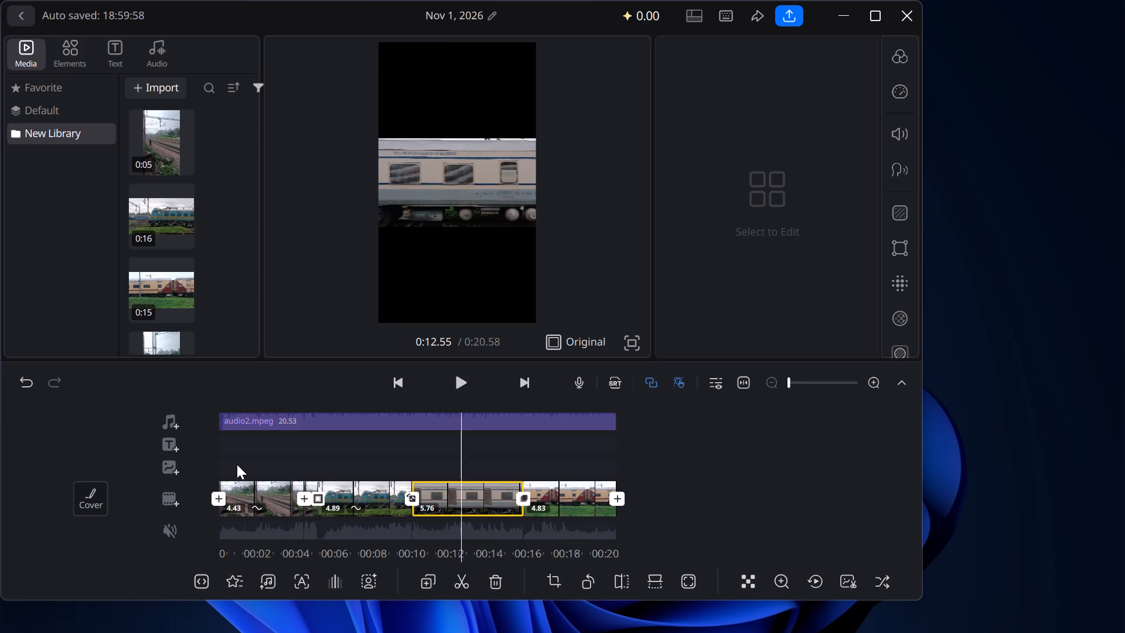
Export the finished video to D:\ with Auto quality at 1080p / 60fps.
{"action": "scroll", "coordinate": [338, 468], "scroll_direction": "right", "scroll_amount": 4}
{"action": "scroll", "coordinate": [430, 512], "scroll_direction": "right", "scroll_amount": 5}
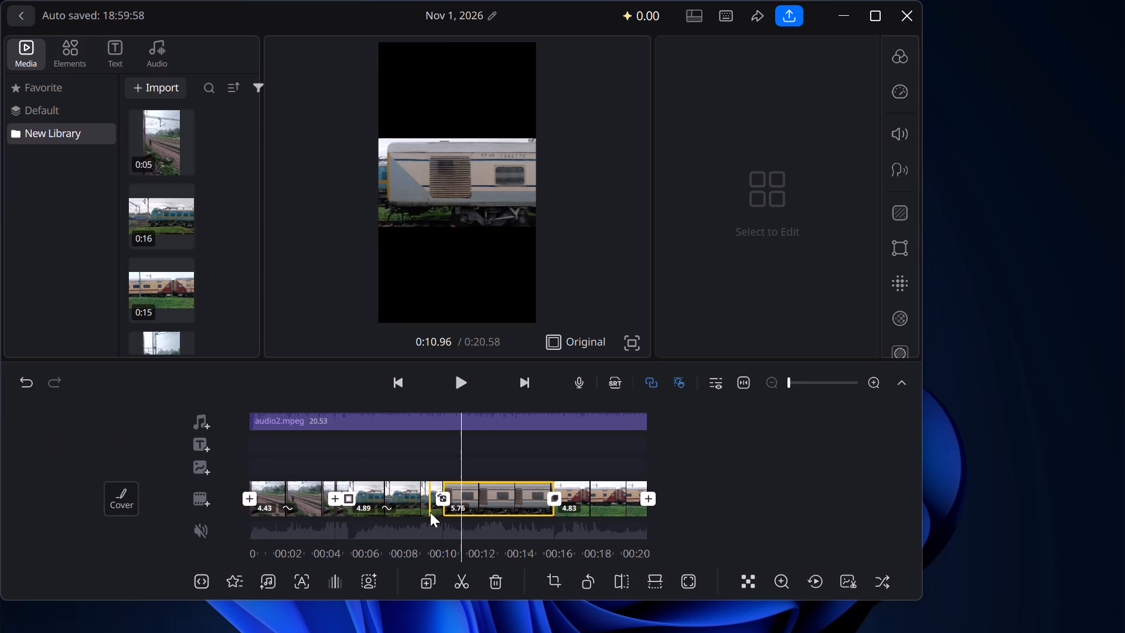
{"action": "scroll", "coordinate": [430, 512], "scroll_direction": "right", "scroll_amount": 3}
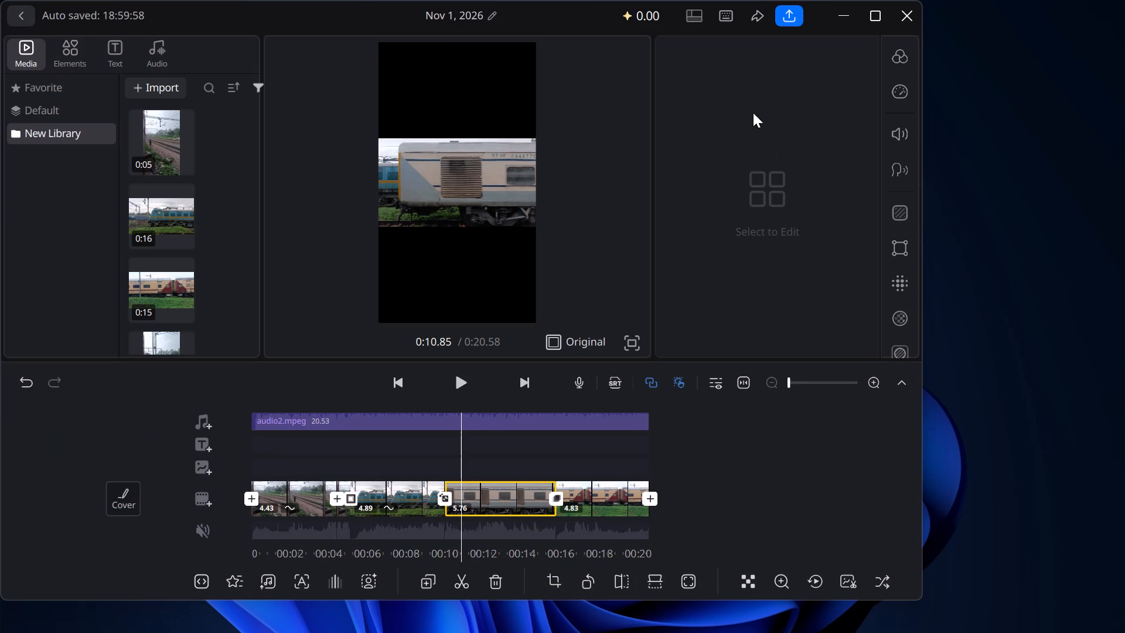
{"action": "left_click", "coordinate": [792, 5]}
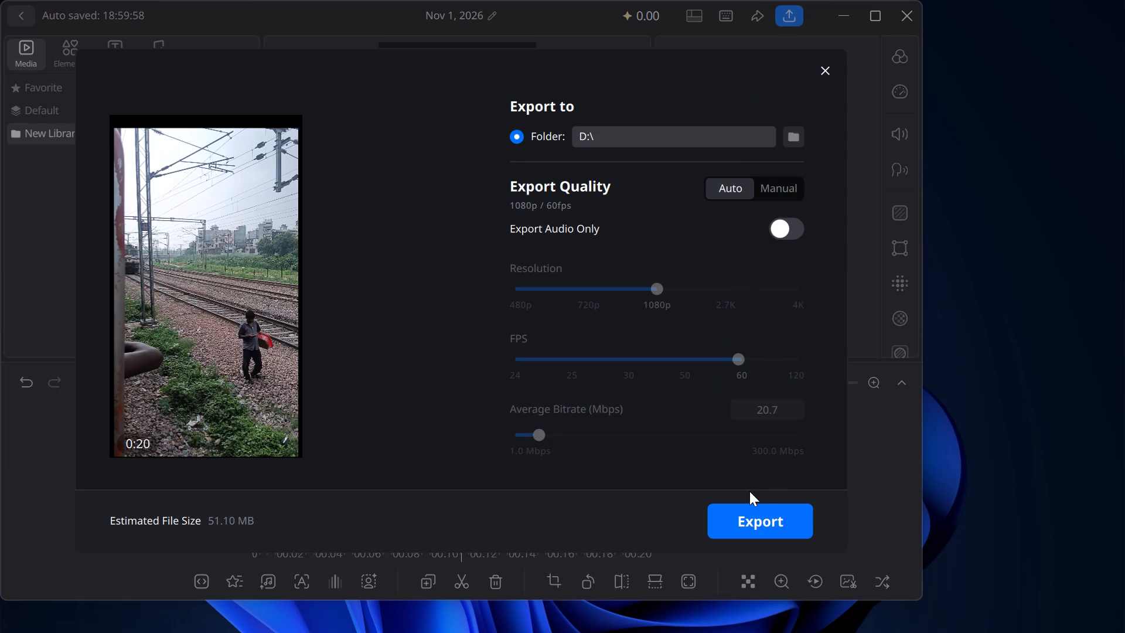
{"action": "left_click", "coordinate": [750, 509]}
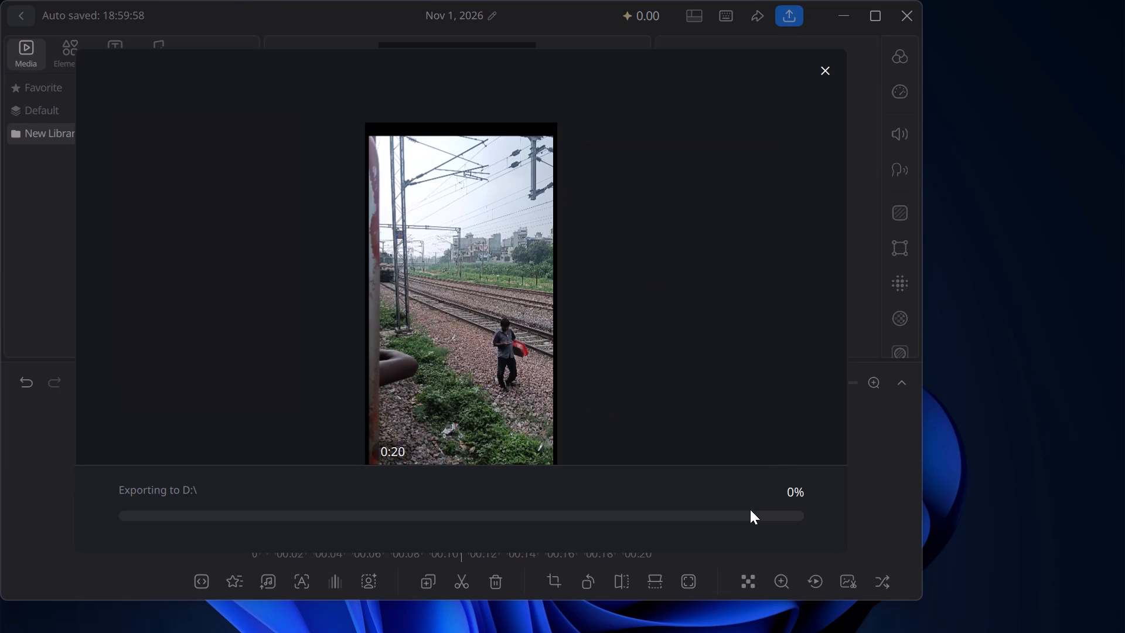
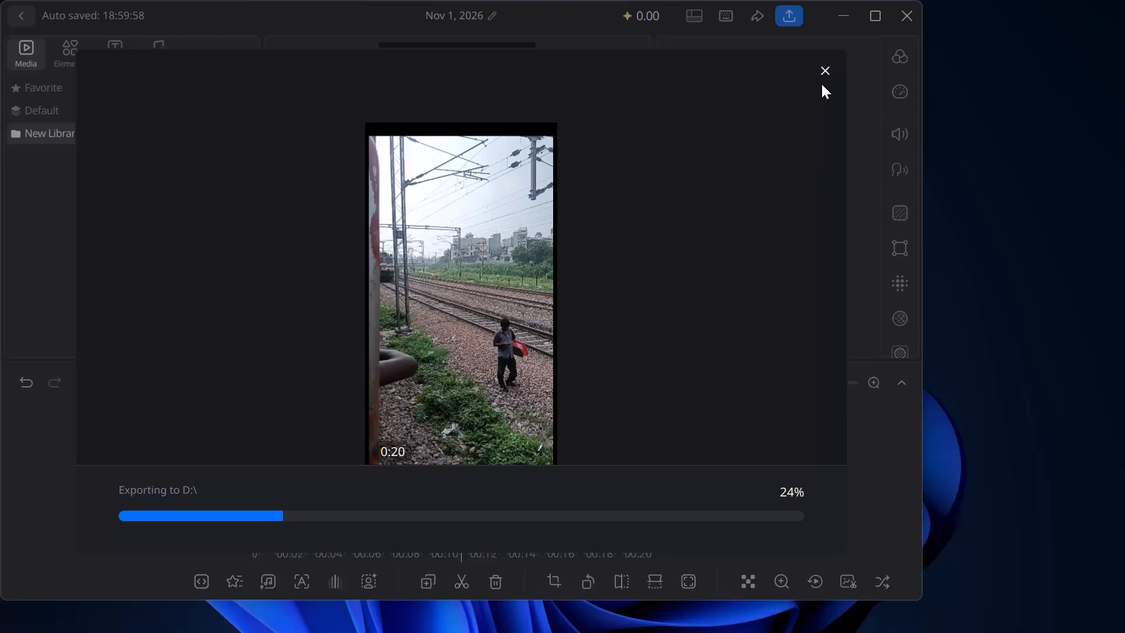
Cancel the running export to D:\ and return to the project timeline.
{"action": "left_click", "coordinate": [824, 75]}
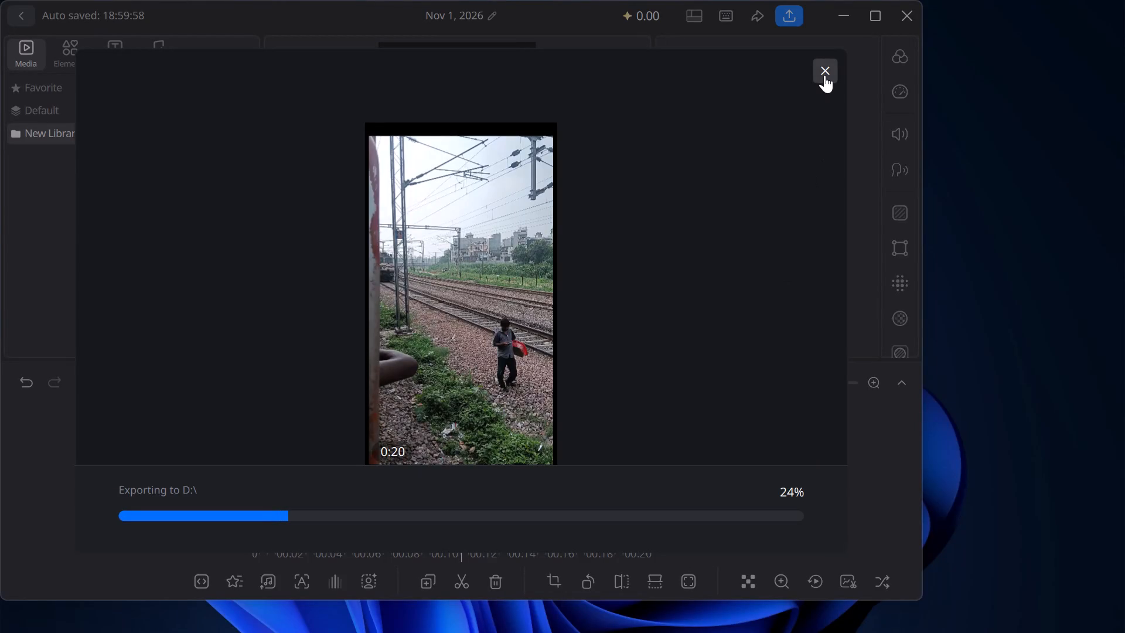
{"action": "double_click", "coordinate": [824, 75]}
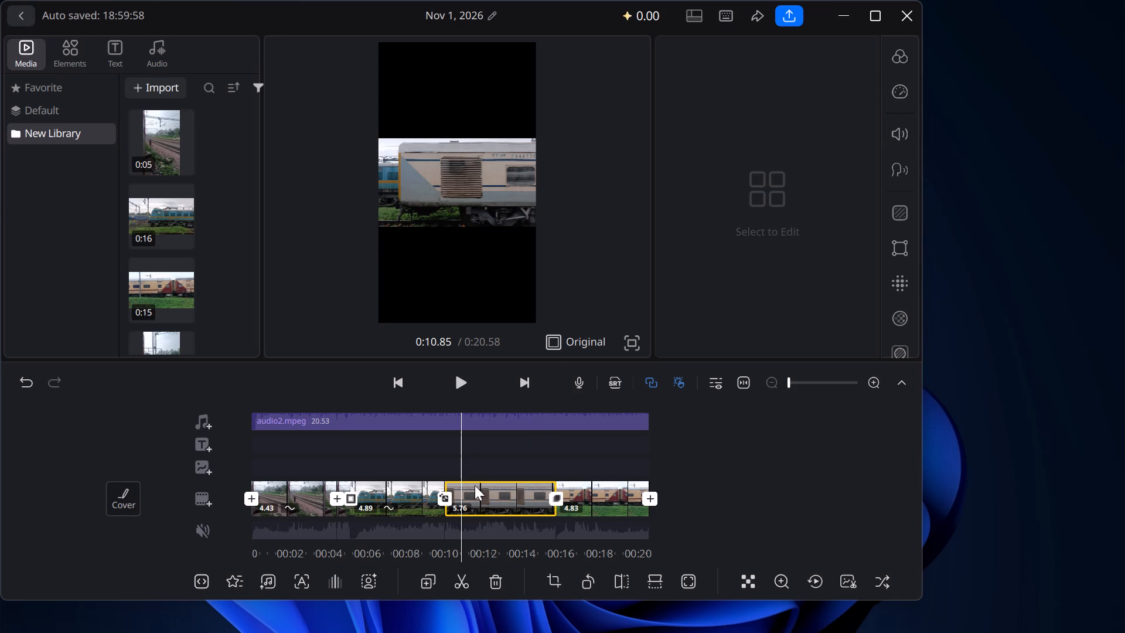
Apply the Fog filter Fo2 to the opening railway-track clip at the start of the timeline.
{"action": "scroll", "coordinate": [449, 506], "scroll_direction": "right", "scroll_amount": 10}
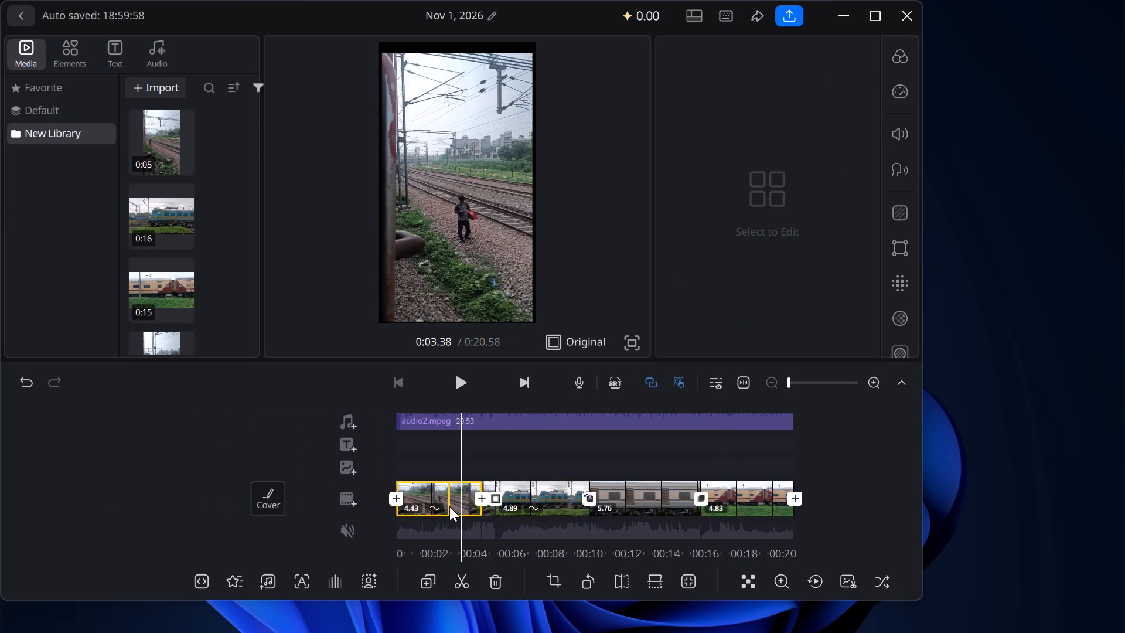
{"action": "scroll", "coordinate": [449, 506], "scroll_direction": "right", "scroll_amount": 4}
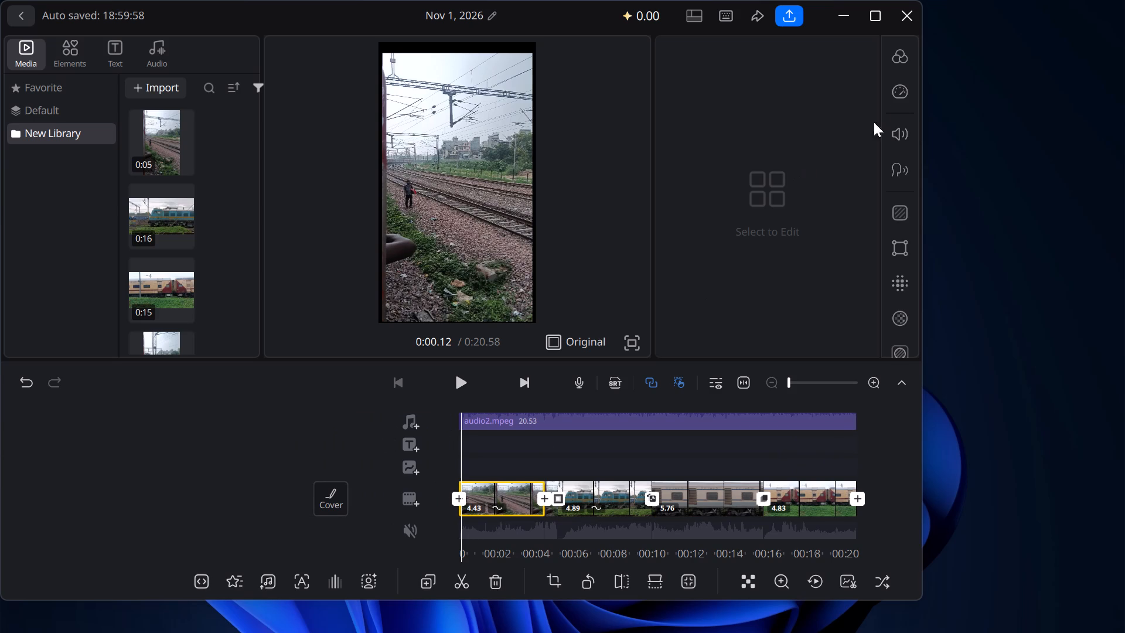
{"action": "left_click", "coordinate": [898, 95]}
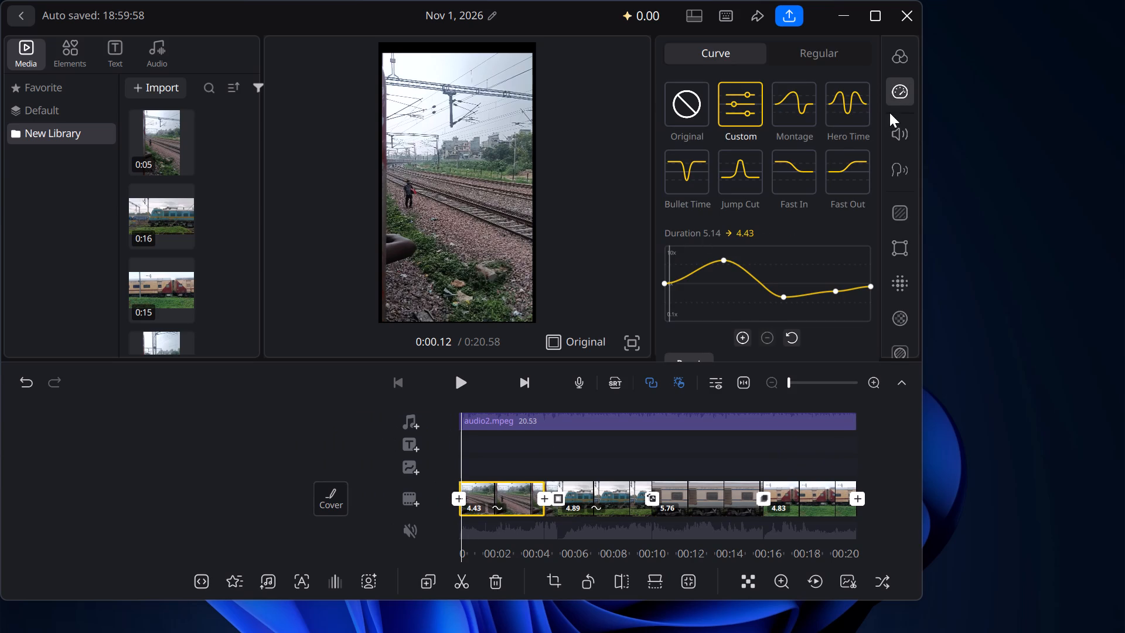
{"action": "left_click", "coordinate": [910, 59]}
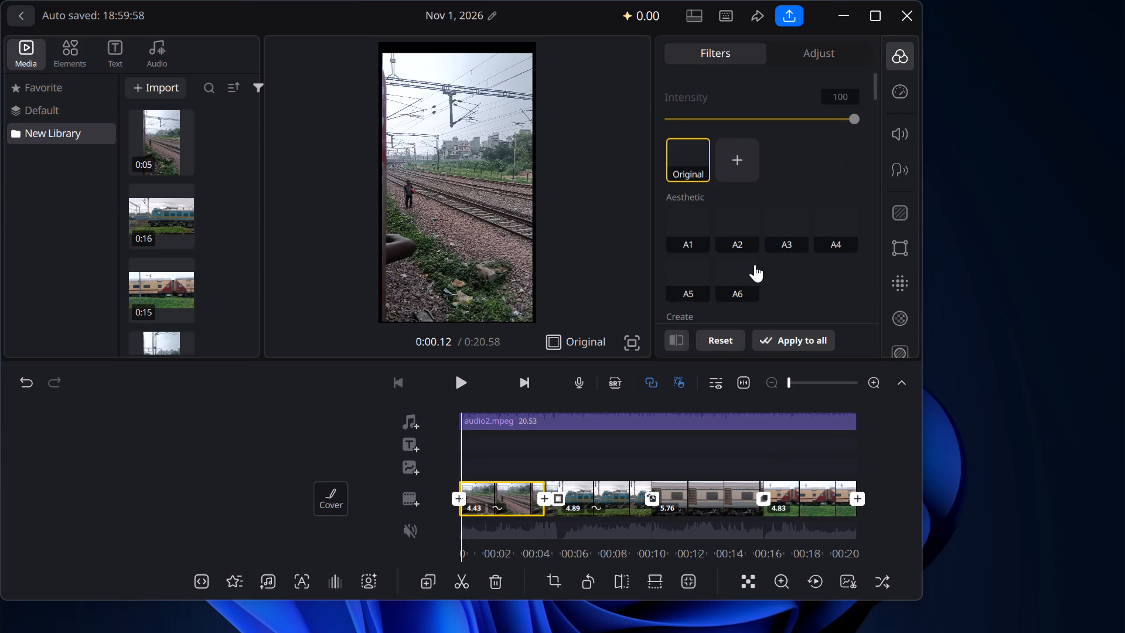
{"action": "scroll", "coordinate": [755, 264], "scroll_direction": "down", "scroll_amount": 2}
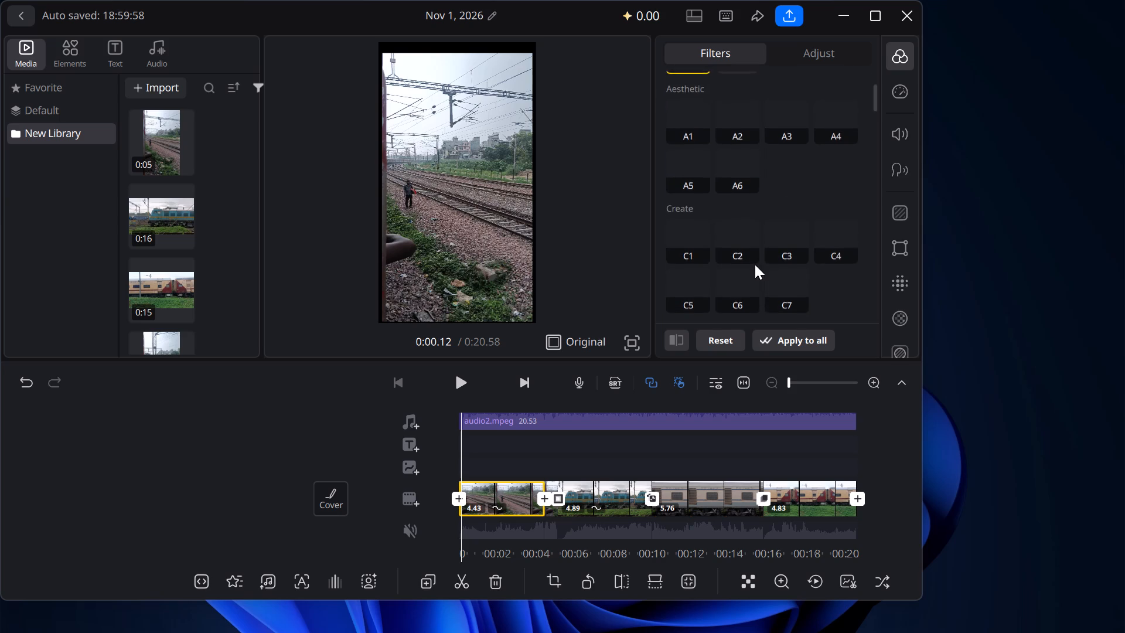
{"action": "scroll", "coordinate": [755, 264], "scroll_direction": "down", "scroll_amount": 2}
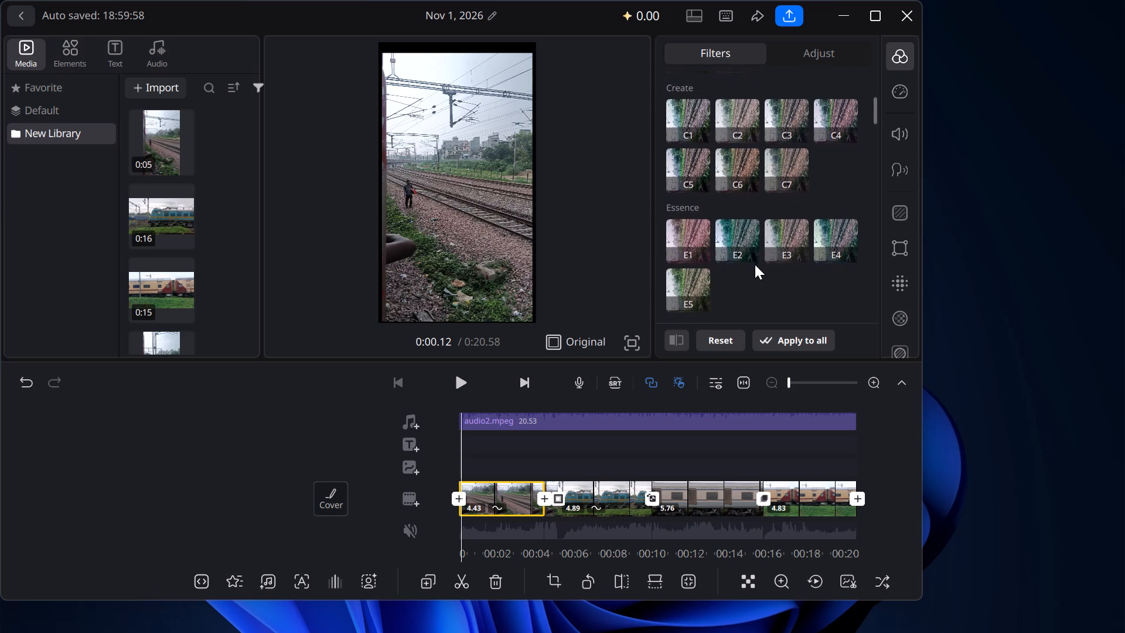
{"action": "scroll", "coordinate": [755, 264], "scroll_direction": "down", "scroll_amount": 3}
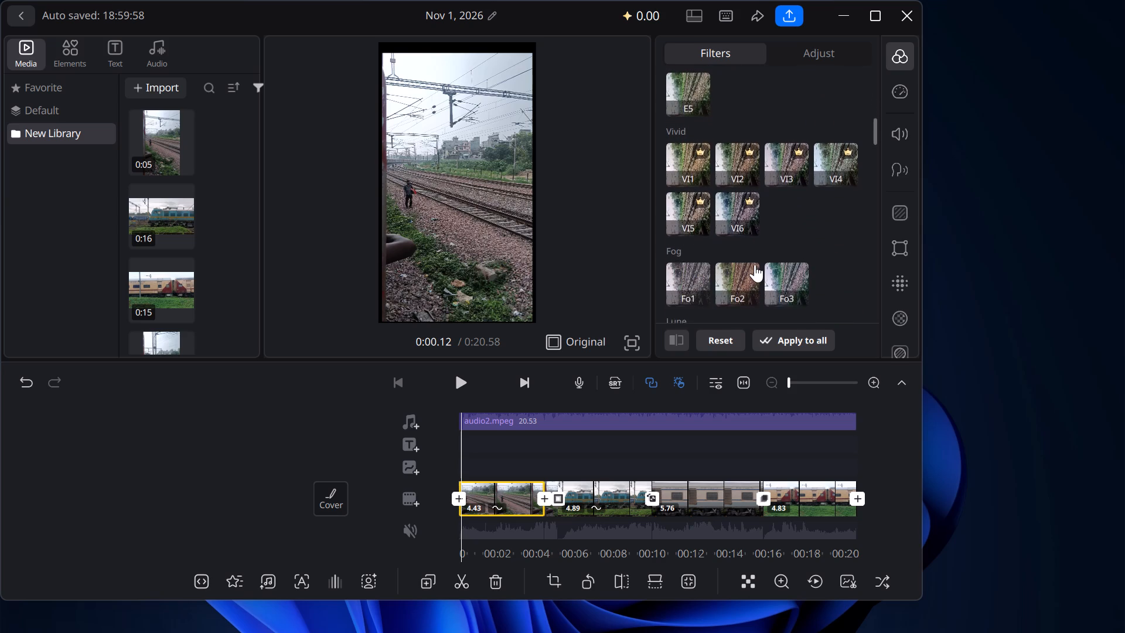
{"action": "scroll", "coordinate": [755, 264], "scroll_direction": "down", "scroll_amount": 3}
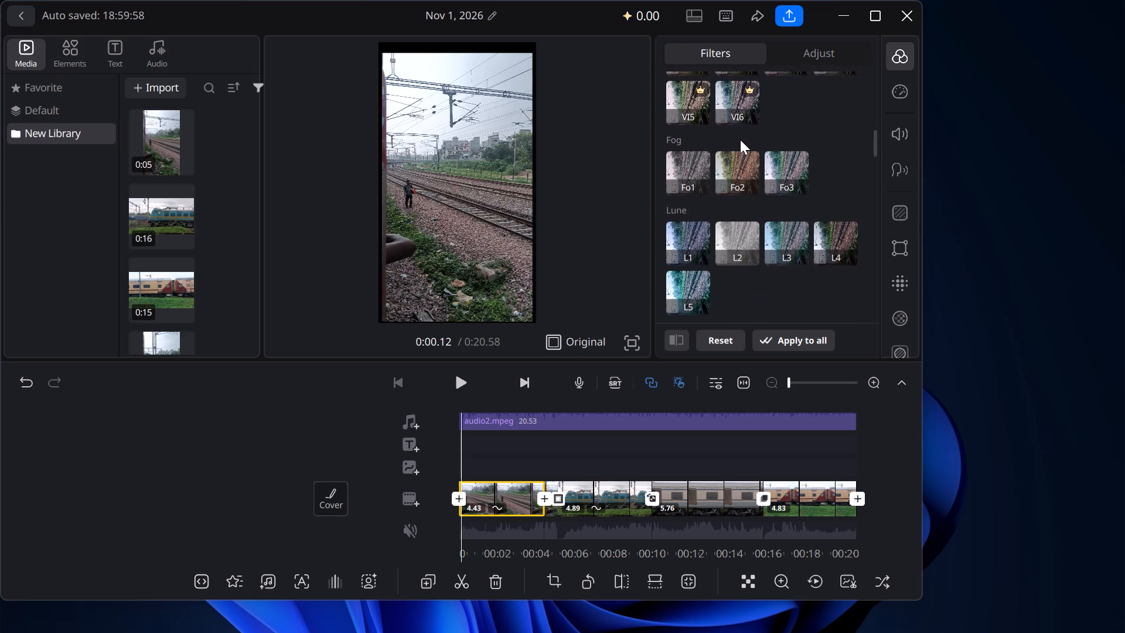
{"action": "left_click", "coordinate": [741, 155]}
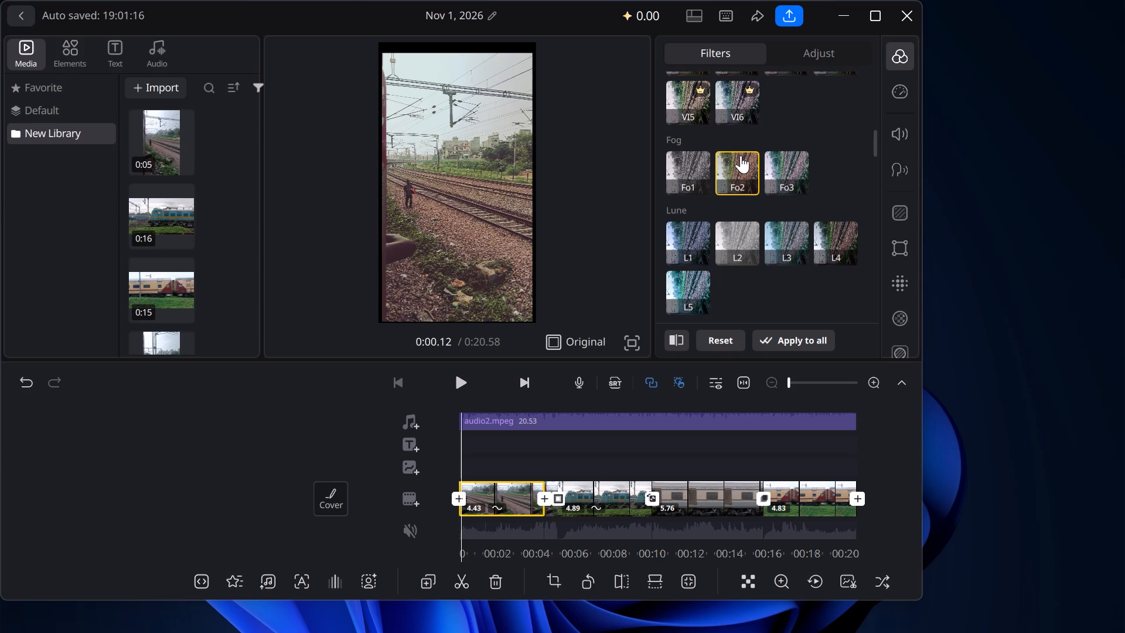
{"action": "scroll", "coordinate": [722, 161], "scroll_direction": "up", "scroll_amount": 3}
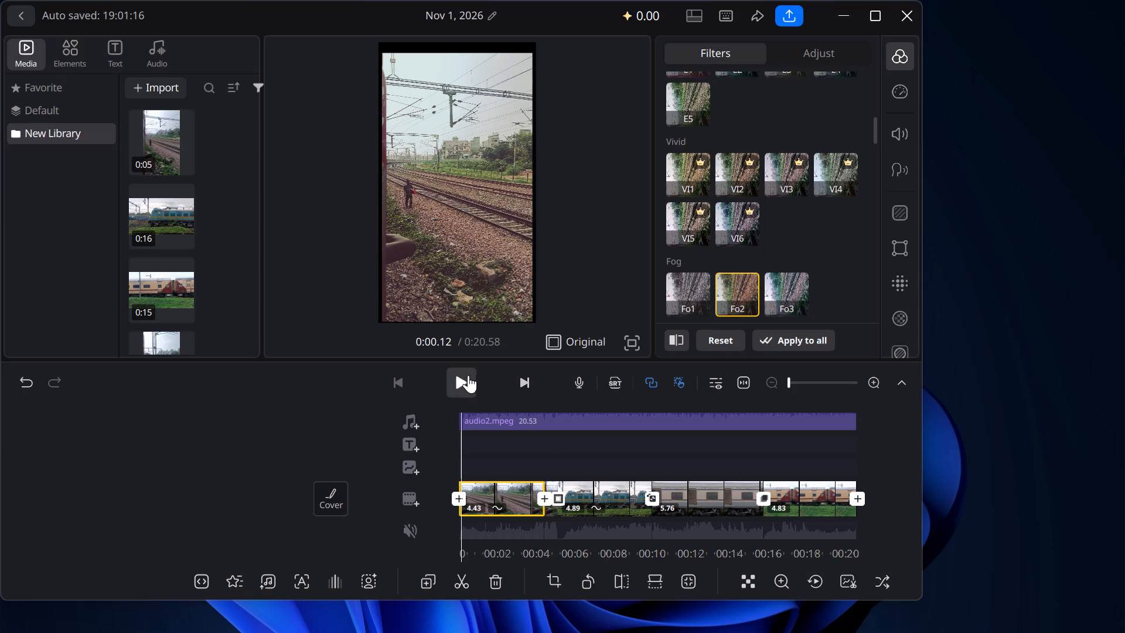
Play the timeline from the start into the locomotive clip to review the filtered opening.
{"action": "left_click", "coordinate": [465, 377]}
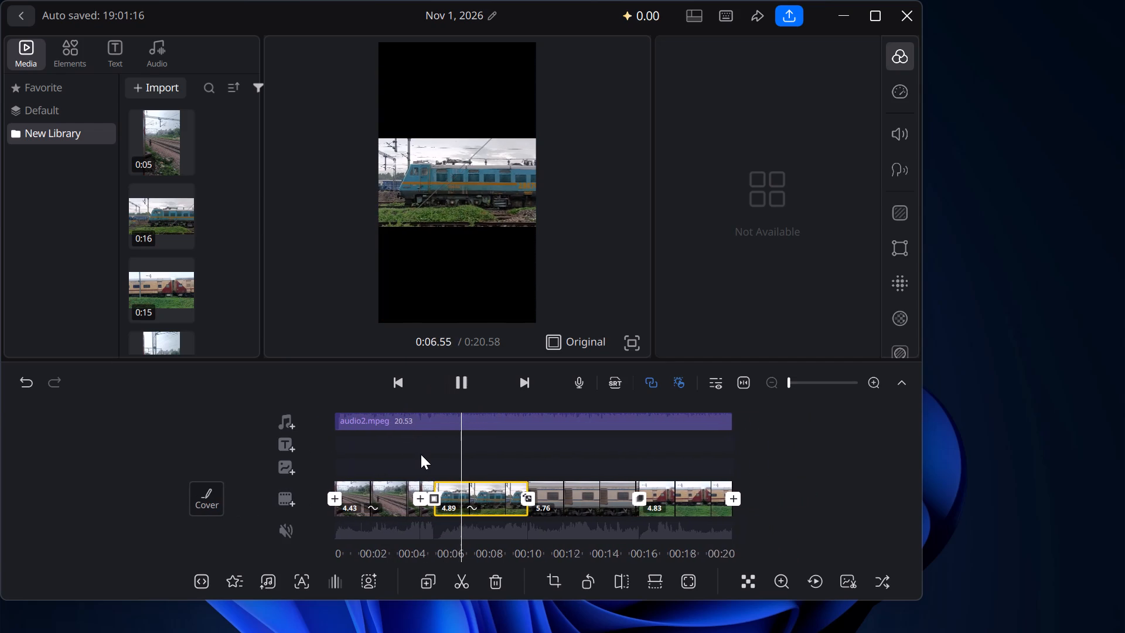
{"action": "scroll", "coordinate": [421, 454], "scroll_direction": "right", "scroll_amount": 3}
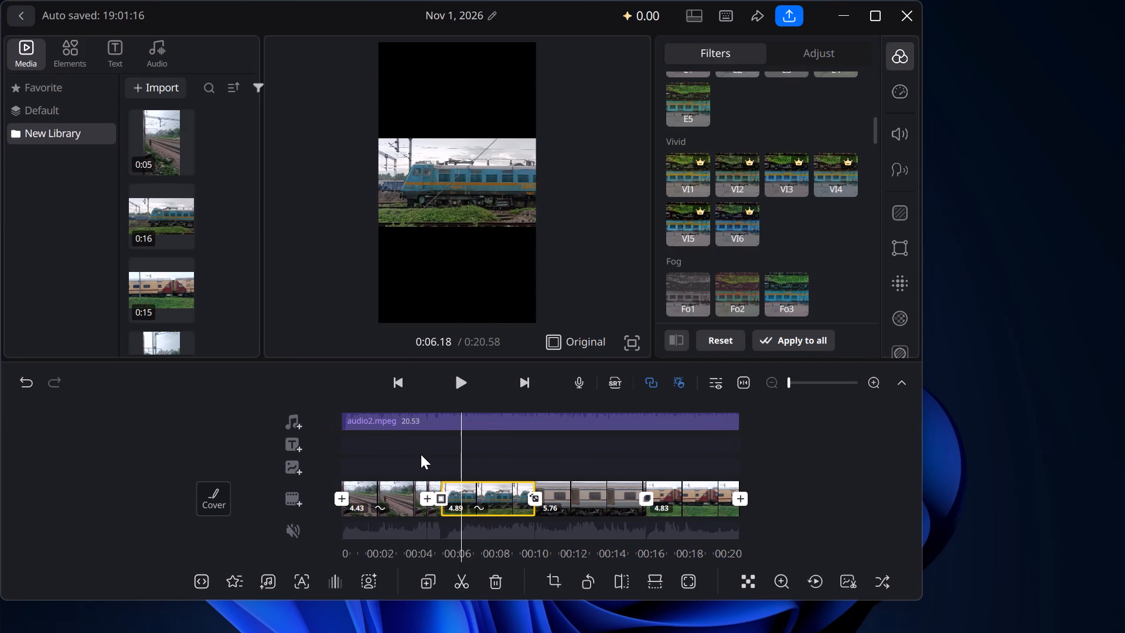
Try the Essence filter E3 on the short track clip between the opening and locomotive clips, and apply Fog filter Fo2 instead.
{"action": "scroll", "coordinate": [421, 454], "scroll_direction": "right", "scroll_amount": 1}
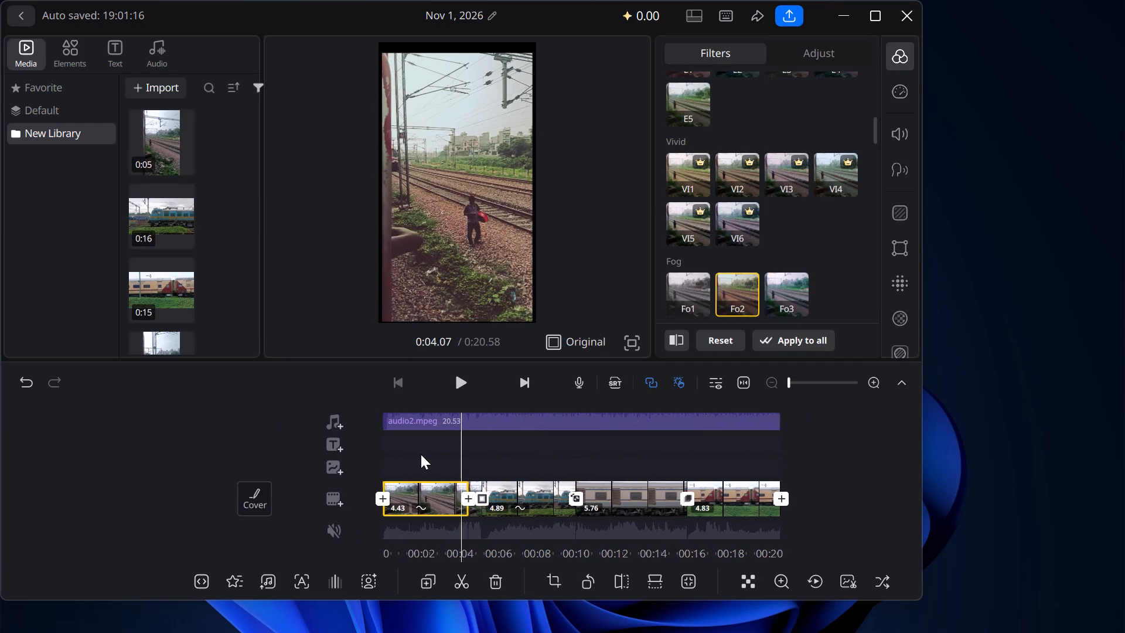
{"action": "scroll", "coordinate": [421, 454], "scroll_direction": "right", "scroll_amount": 1}
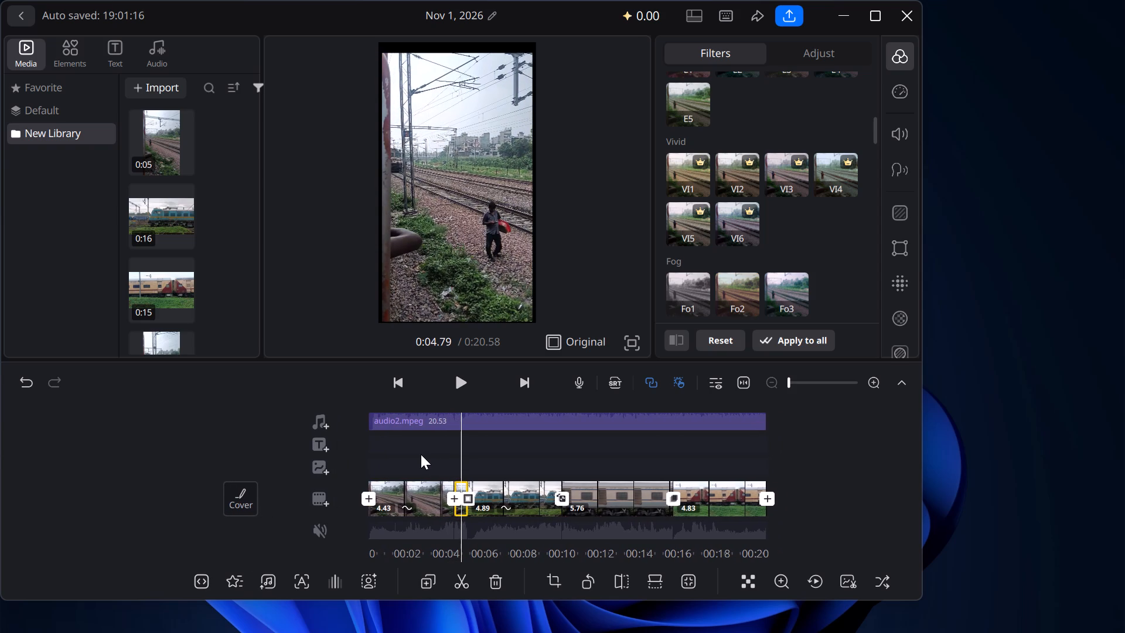
{"action": "scroll", "coordinate": [421, 454], "scroll_direction": "right", "scroll_amount": 1}
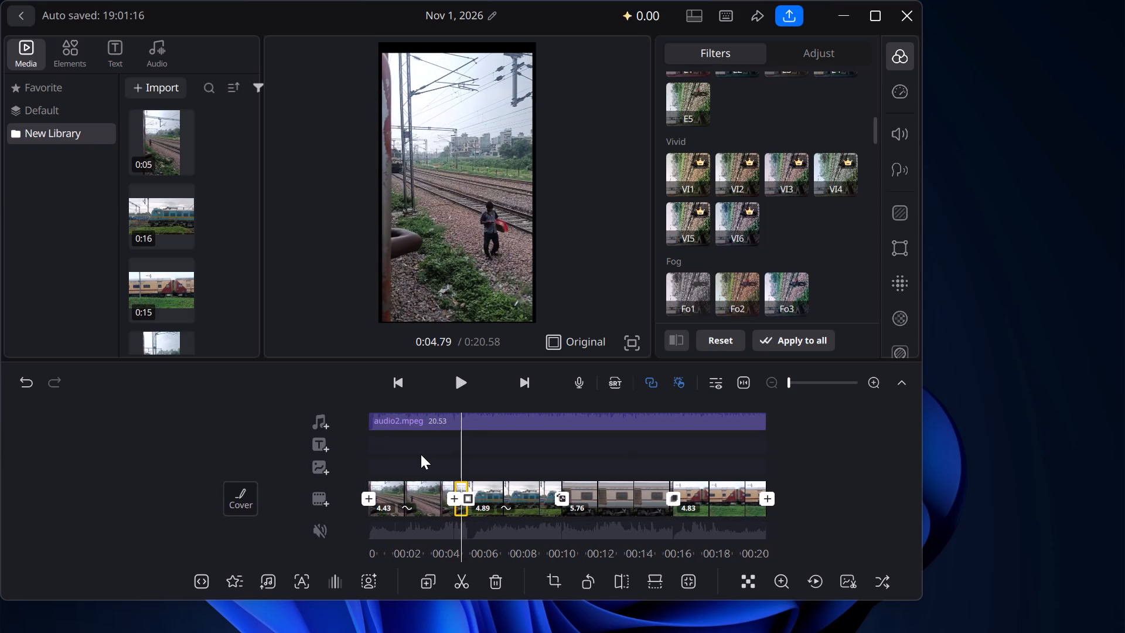
{"action": "scroll", "coordinate": [723, 284], "scroll_direction": "down", "scroll_amount": 2}
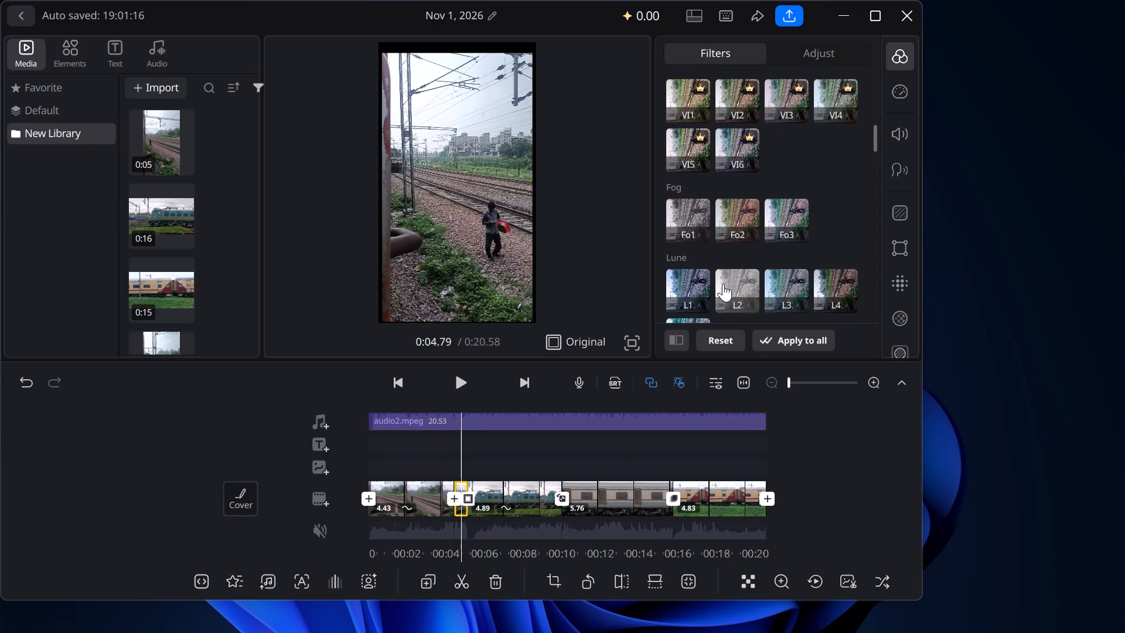
{"action": "scroll", "coordinate": [723, 284], "scroll_direction": "down", "scroll_amount": 1}
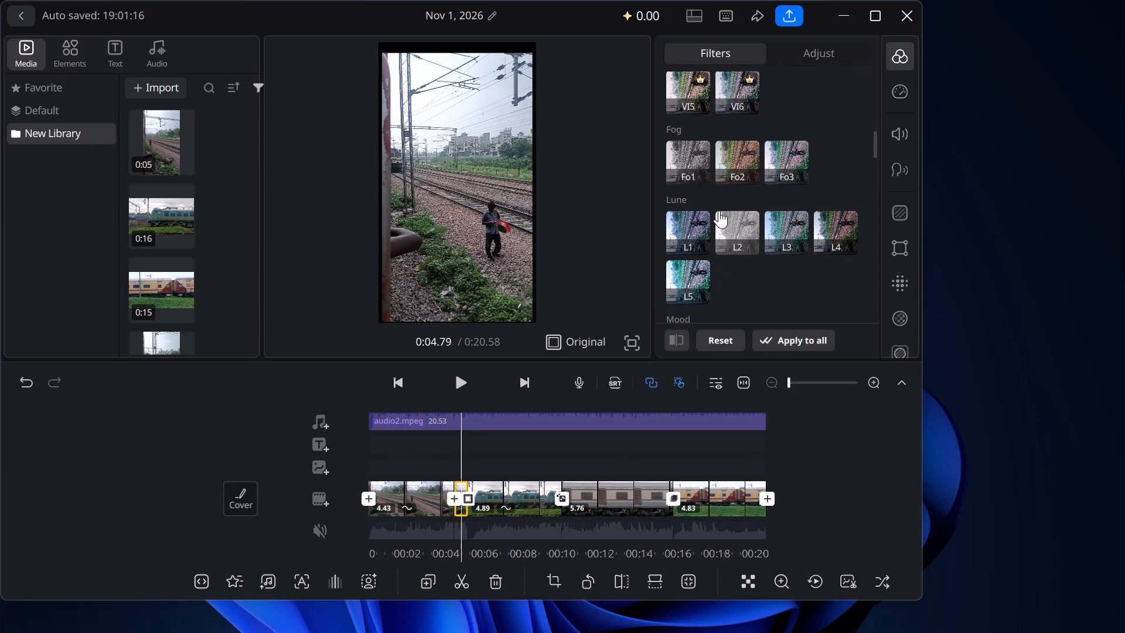
{"action": "scroll", "coordinate": [719, 209], "scroll_direction": "down", "scroll_amount": 3}
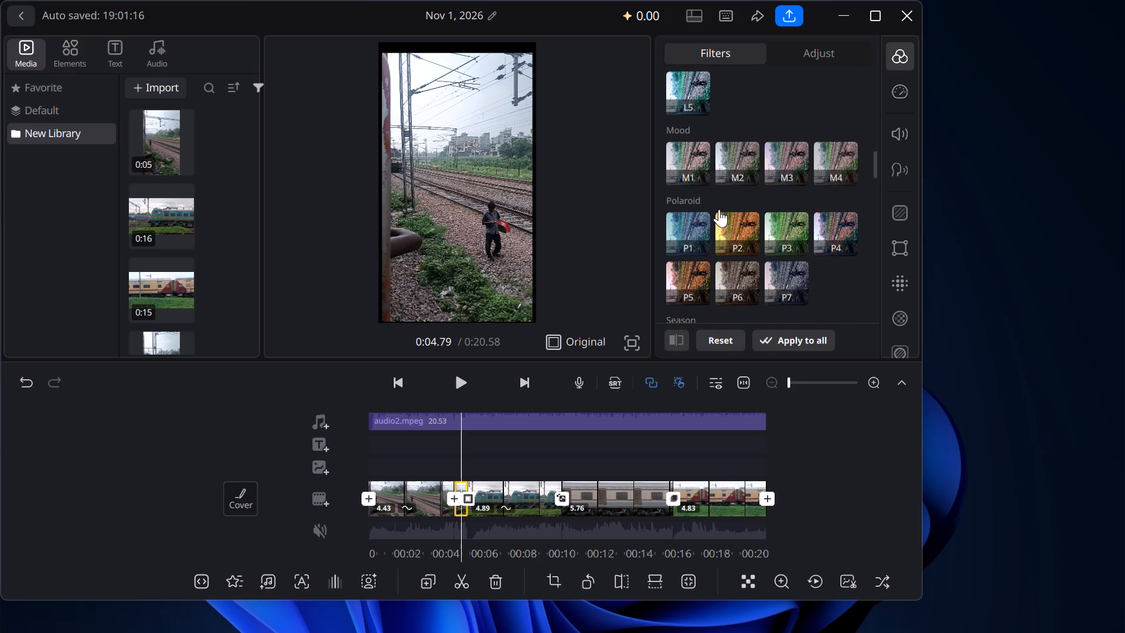
{"action": "scroll", "coordinate": [719, 209], "scroll_direction": "up", "scroll_amount": 1}
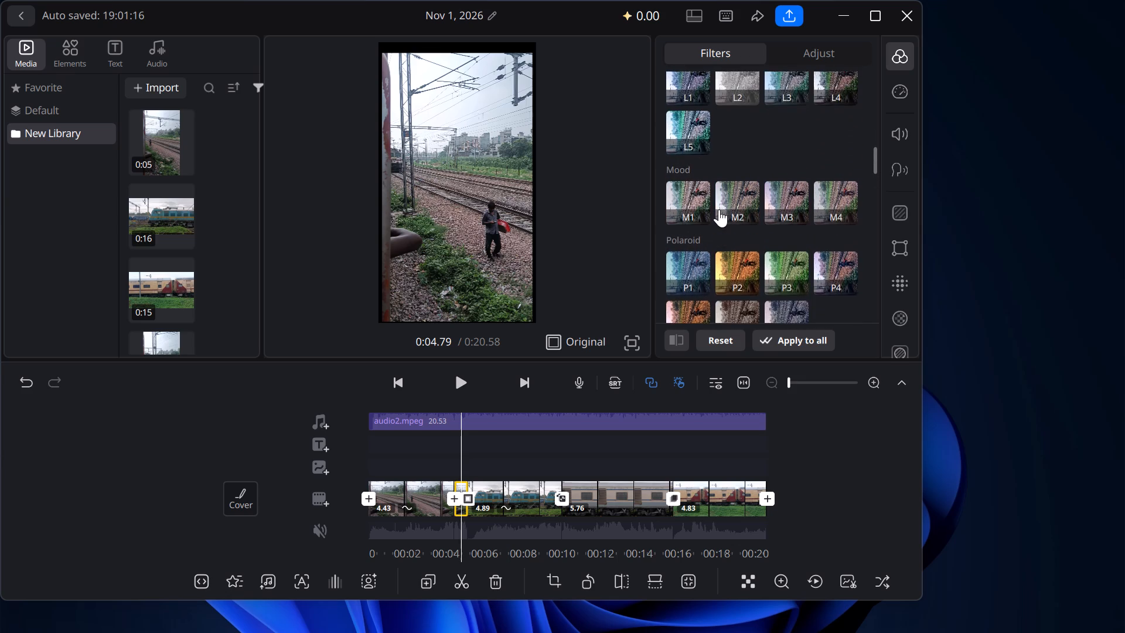
{"action": "scroll", "coordinate": [719, 209], "scroll_direction": "up", "scroll_amount": 3}
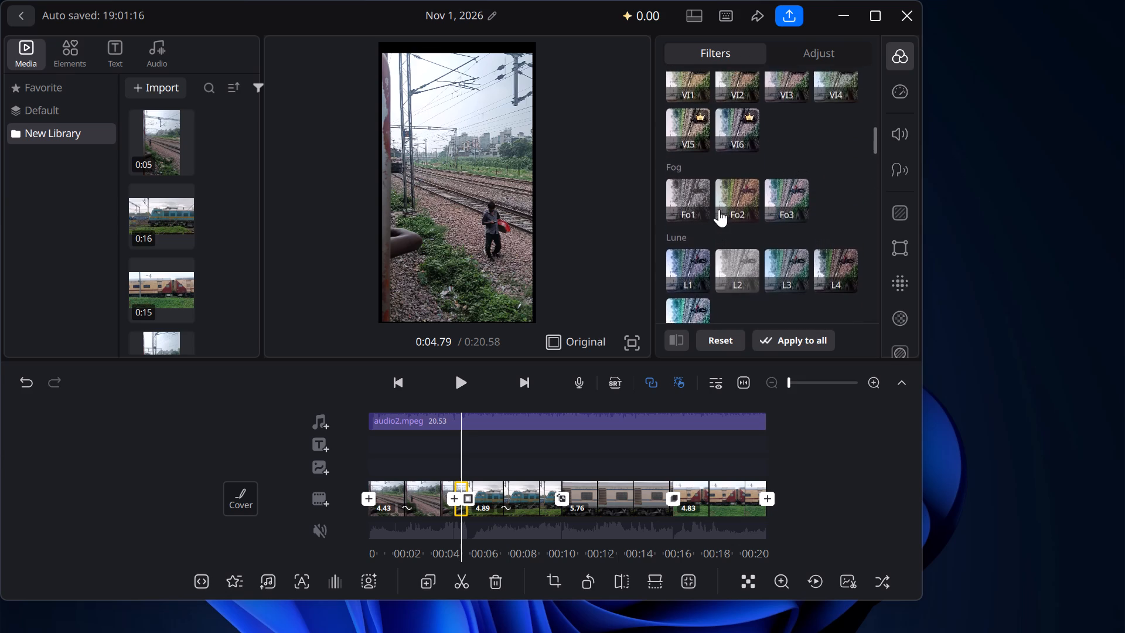
{"action": "scroll", "coordinate": [719, 209], "scroll_direction": "up", "scroll_amount": 3}
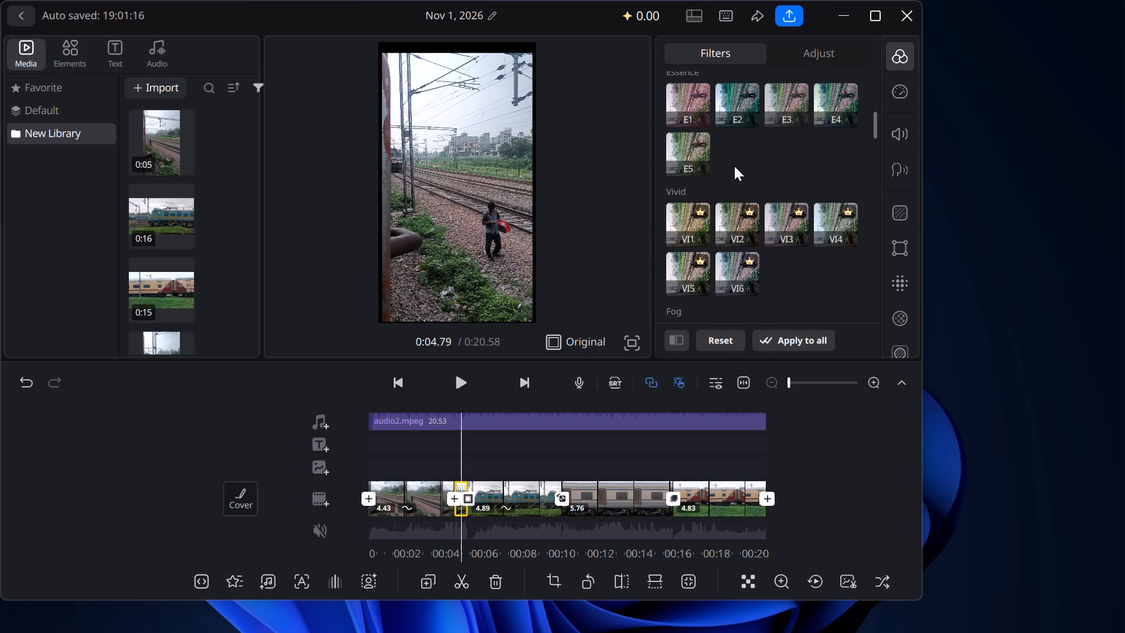
{"action": "left_click", "coordinate": [792, 96]}
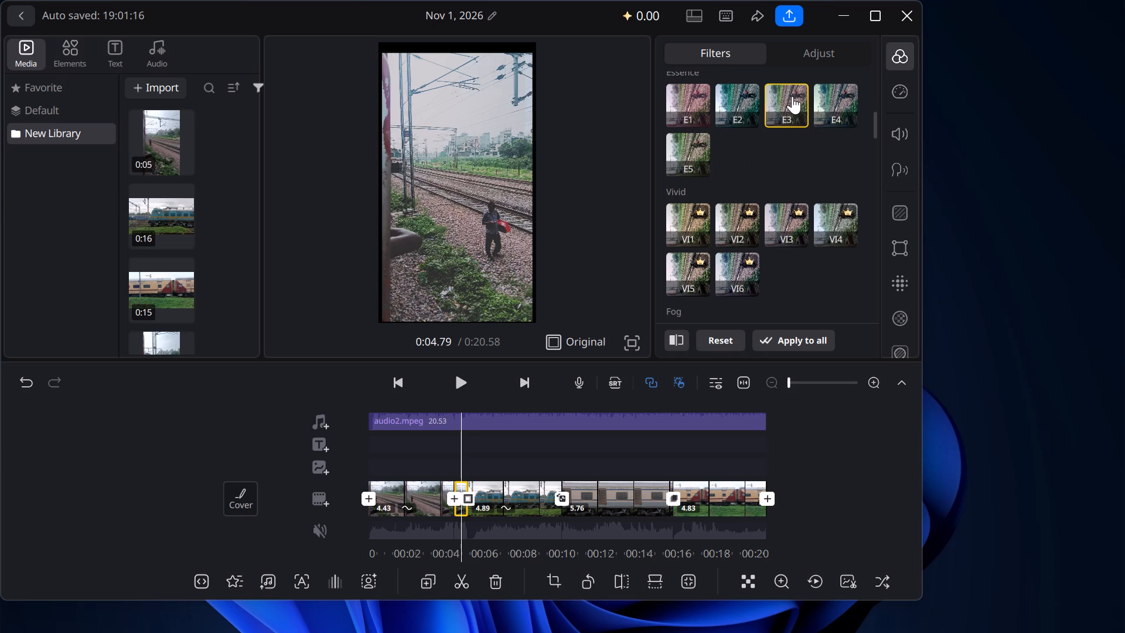
{"action": "scroll", "coordinate": [792, 96], "scroll_direction": "down", "scroll_amount": 1}
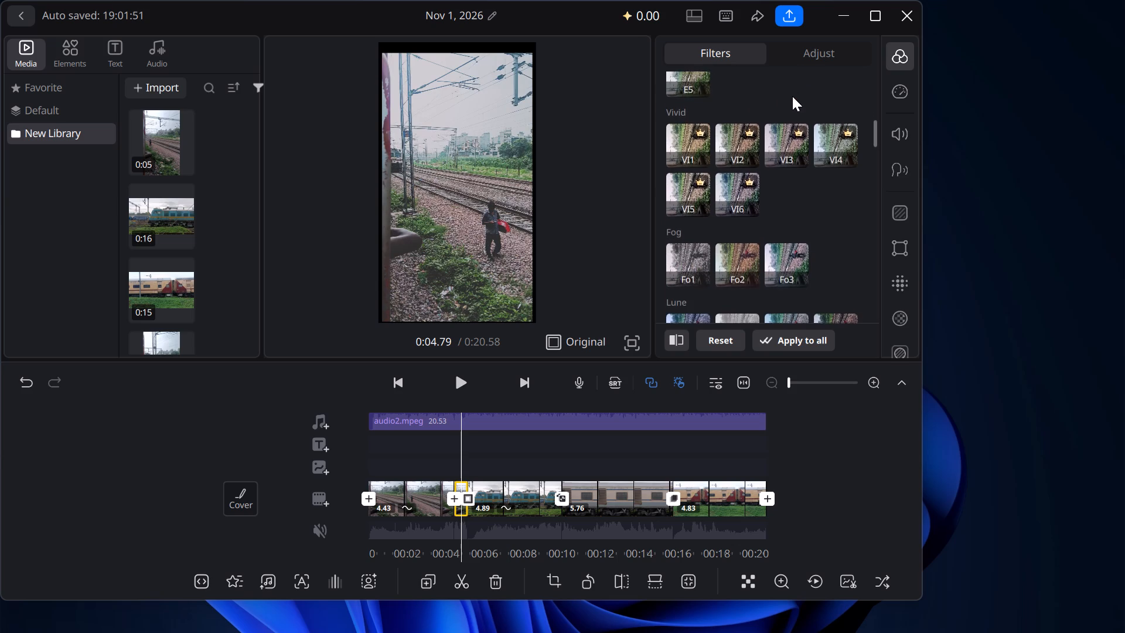
{"action": "scroll", "coordinate": [792, 96], "scroll_direction": "down", "scroll_amount": 1}
{"action": "left_click", "coordinate": [728, 247]}
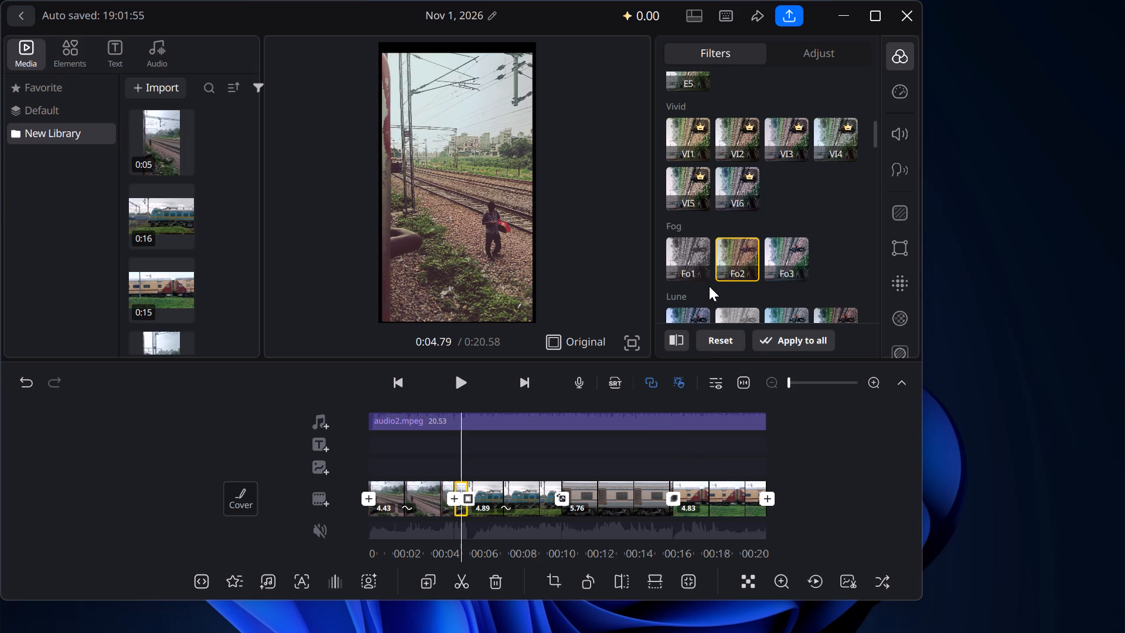
Try the filters Fo3, M4 and P3 on the locomotive clip, and apply the Season filter S3.
{"action": "left_click", "coordinate": [521, 503]}
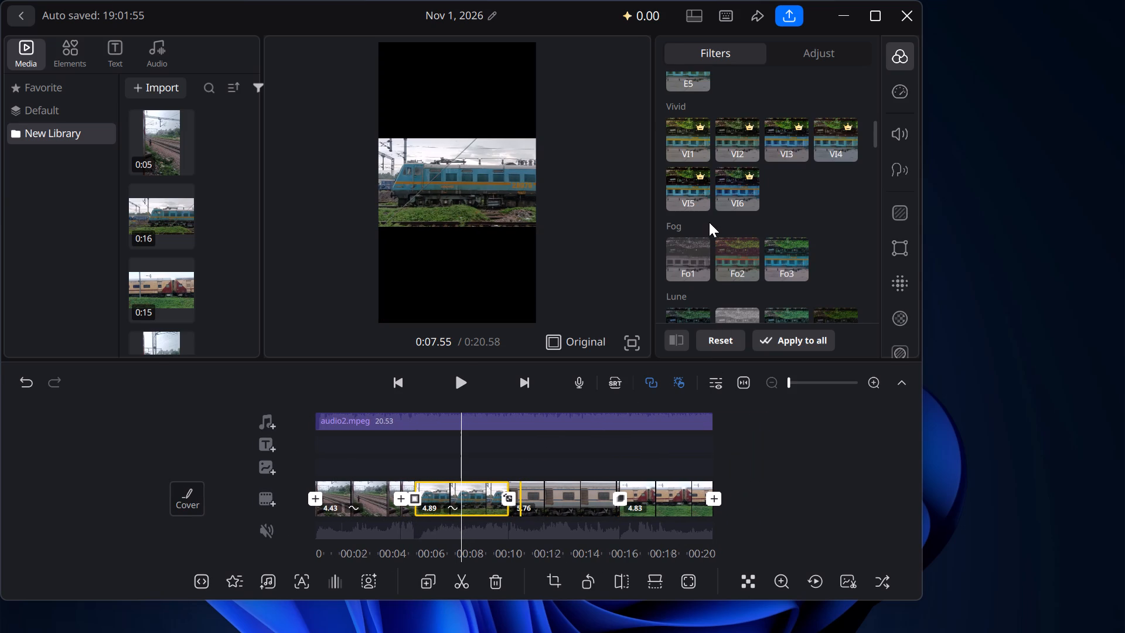
{"action": "left_click", "coordinate": [779, 247]}
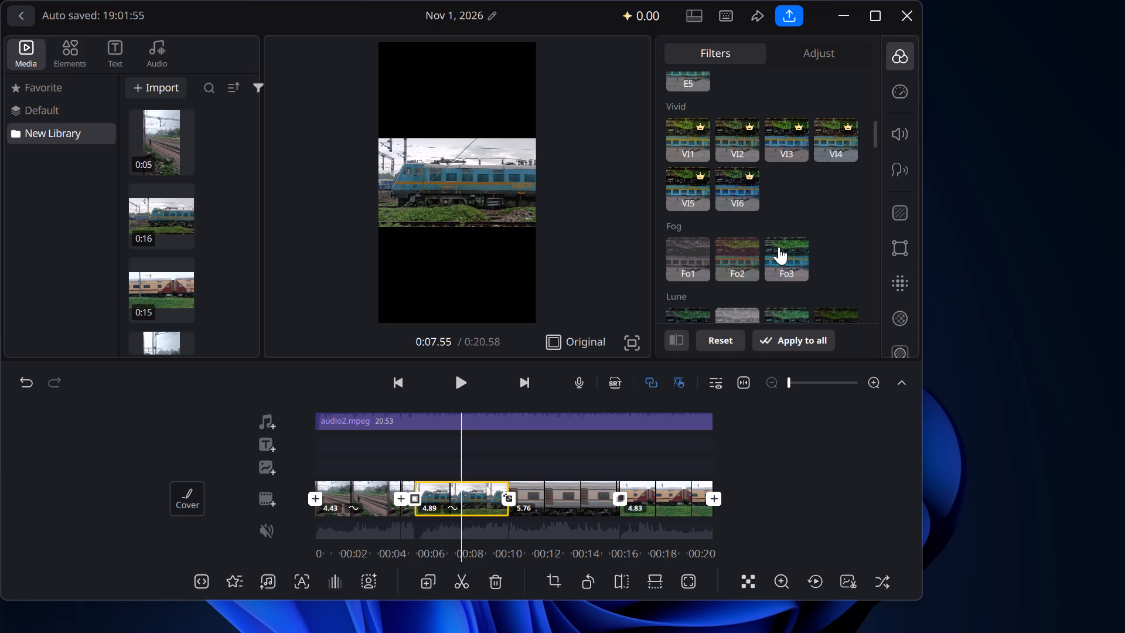
{"action": "scroll", "coordinate": [779, 247], "scroll_direction": "down", "scroll_amount": 1}
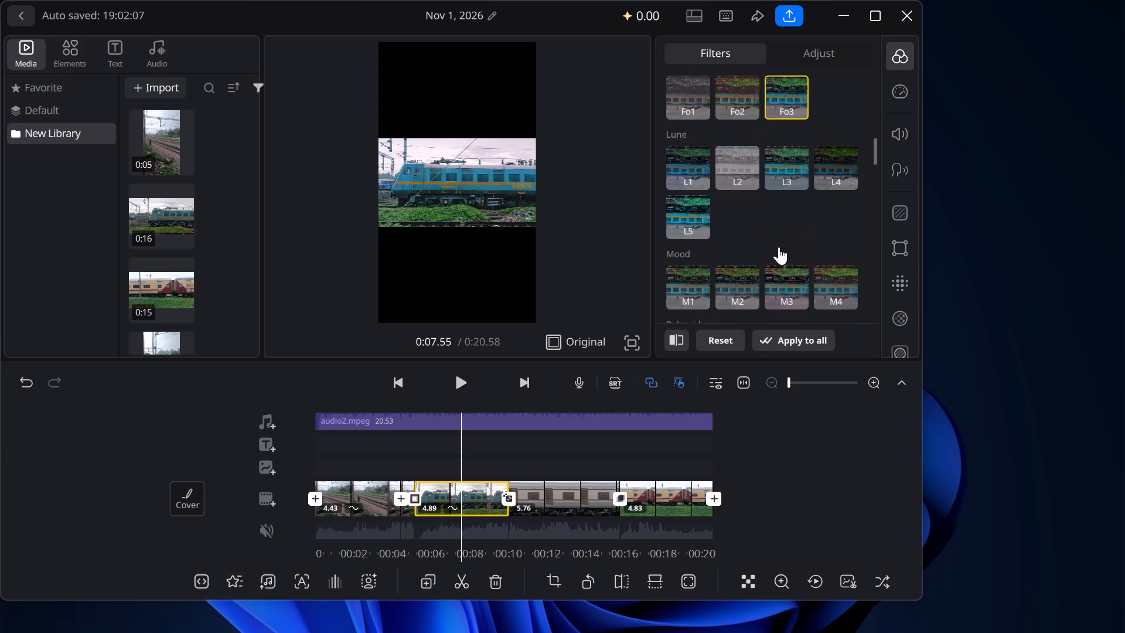
{"action": "scroll", "coordinate": [779, 247], "scroll_direction": "down", "scroll_amount": 2}
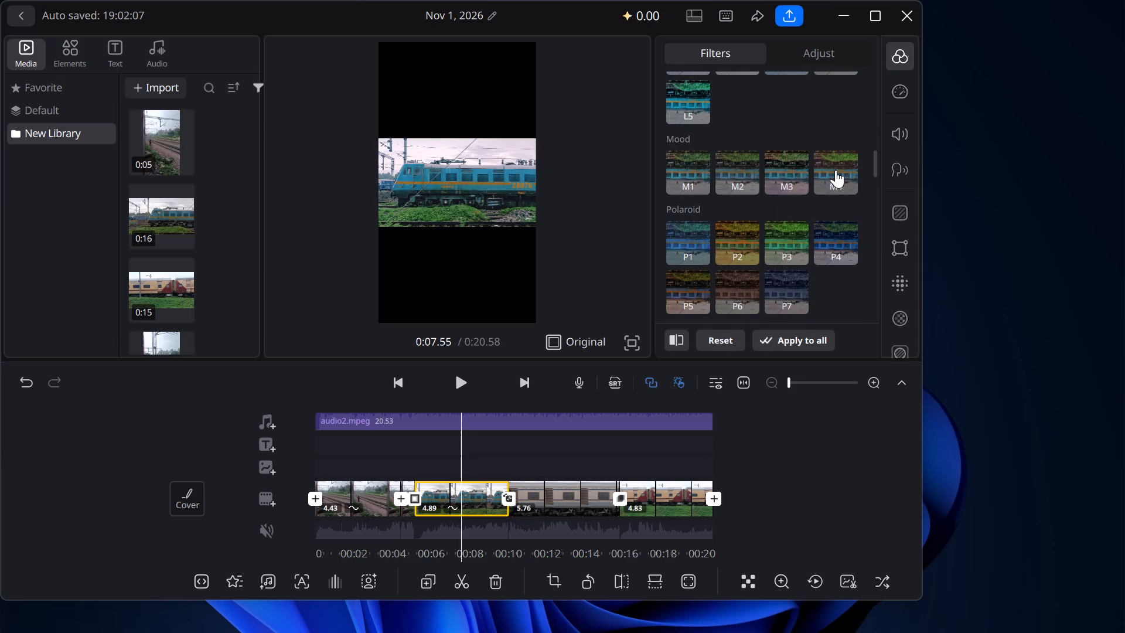
{"action": "left_click", "coordinate": [833, 168]}
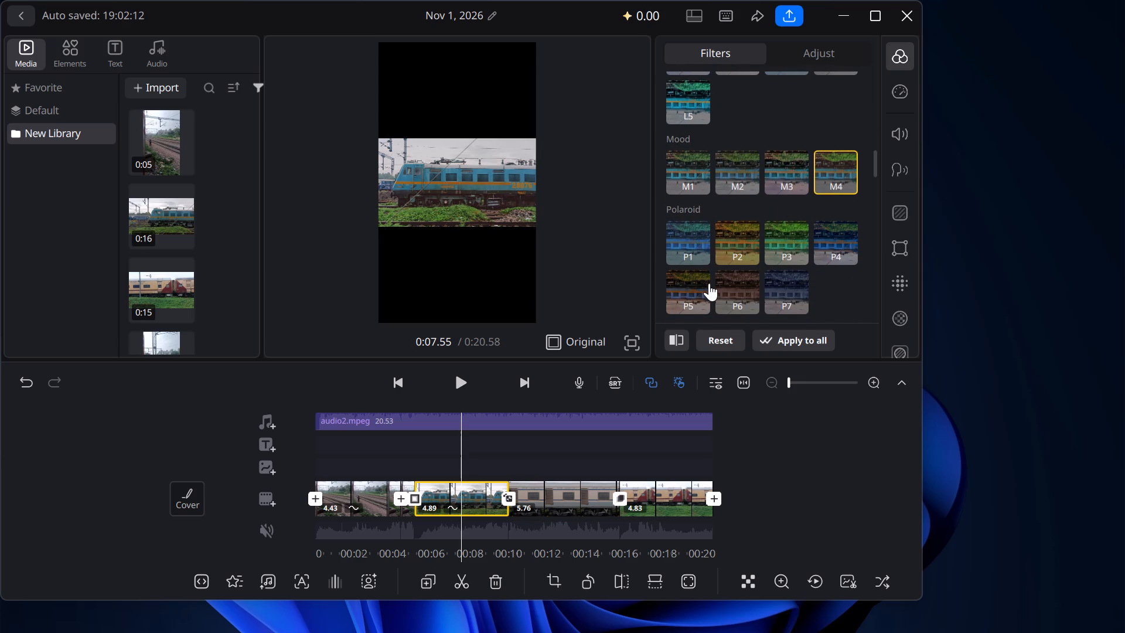
{"action": "scroll", "coordinate": [709, 283], "scroll_direction": "down", "scroll_amount": 1}
{"action": "left_click", "coordinate": [770, 174]}
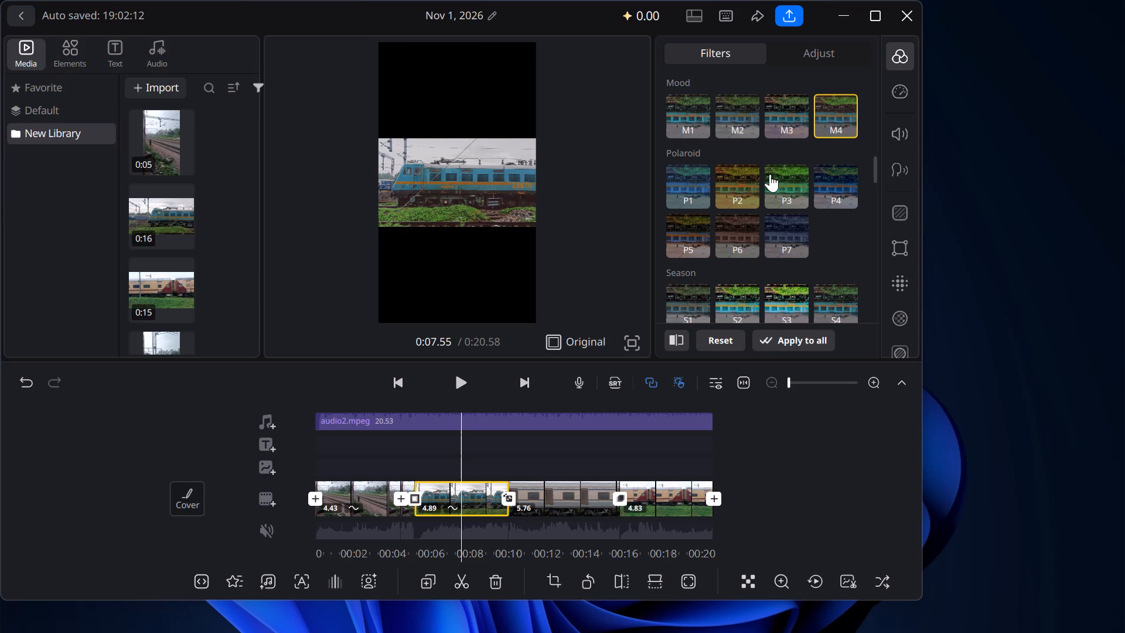
{"action": "scroll", "coordinate": [749, 217], "scroll_direction": "down", "scroll_amount": 1}
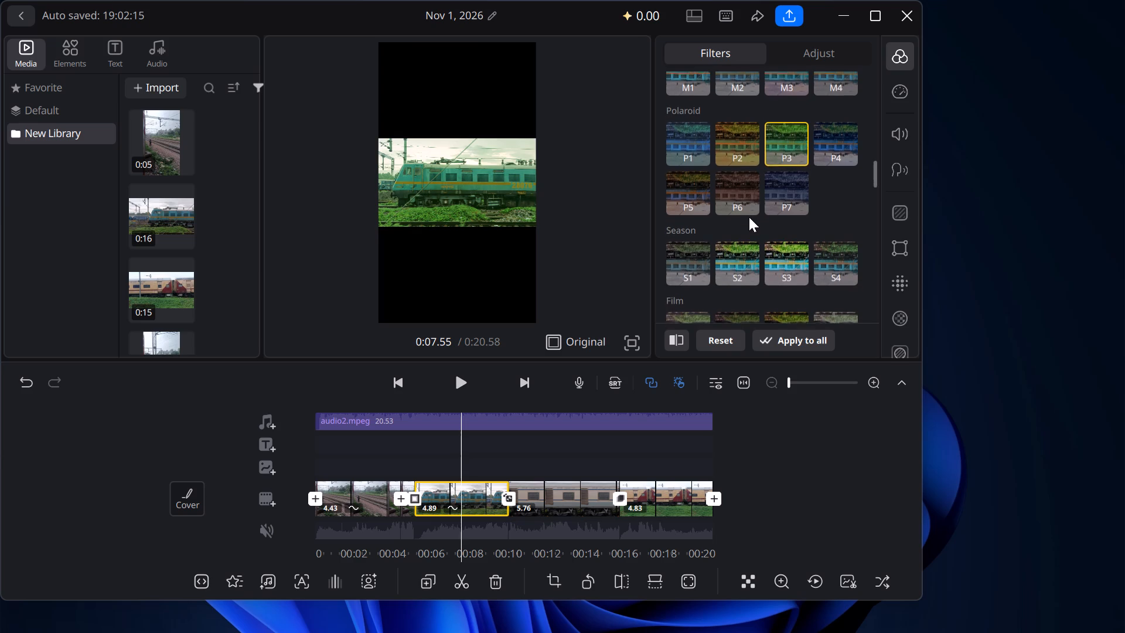
{"action": "left_click", "coordinate": [779, 251]}
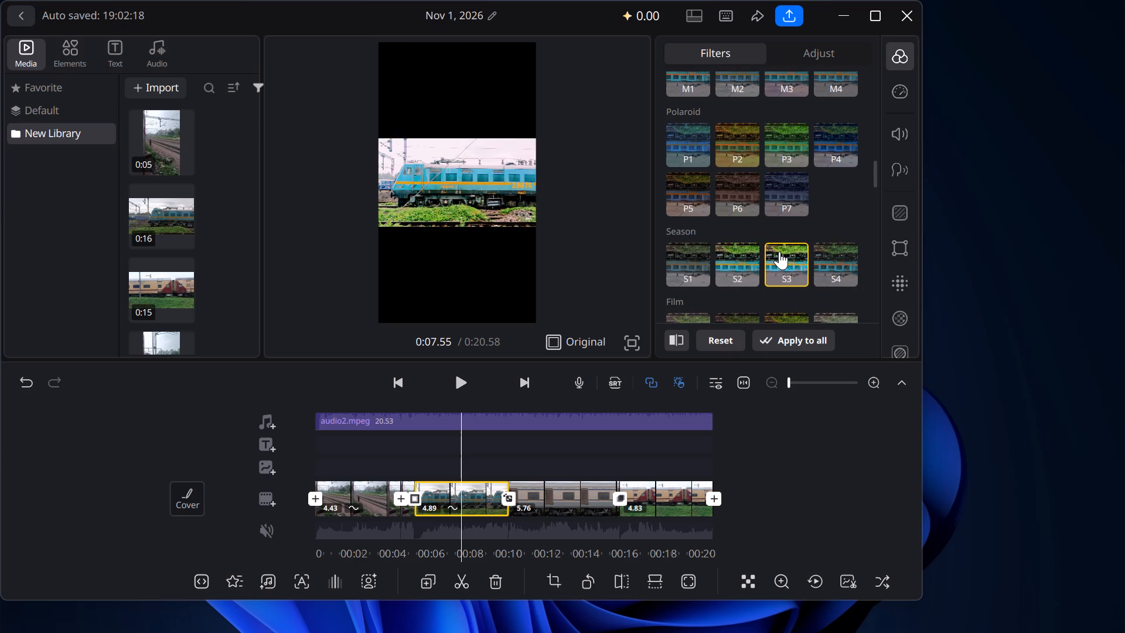
Replace the locomotive clip's filter with the Food filter FD2.
{"action": "scroll", "coordinate": [779, 251], "scroll_direction": "down", "scroll_amount": 4}
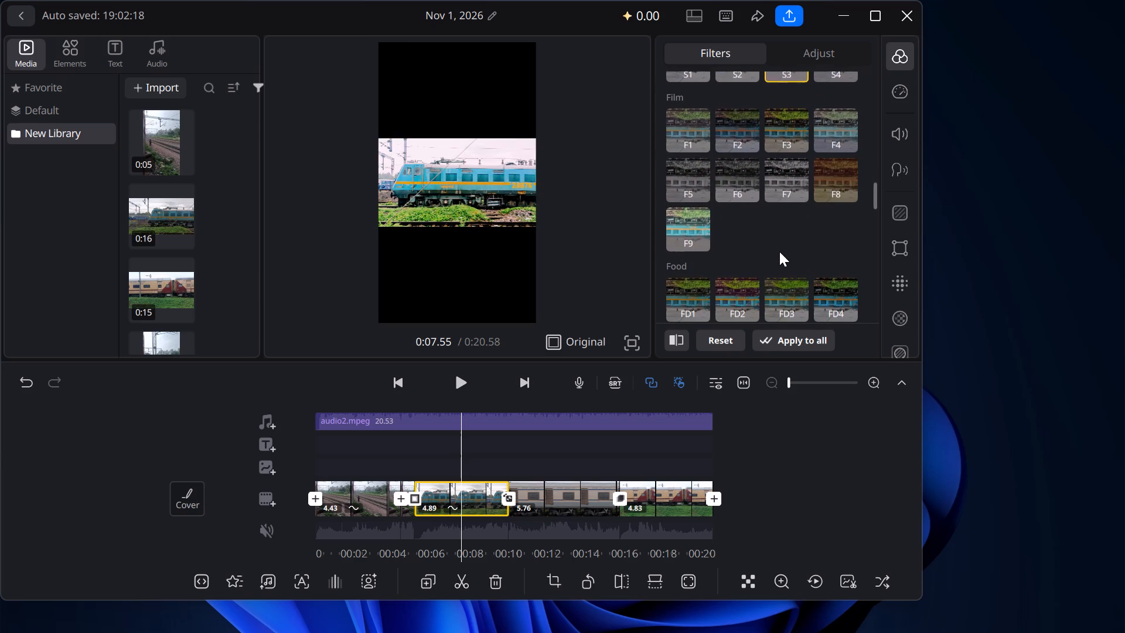
{"action": "scroll", "coordinate": [779, 251], "scroll_direction": "down", "scroll_amount": 1}
{"action": "left_click", "coordinate": [732, 232]}
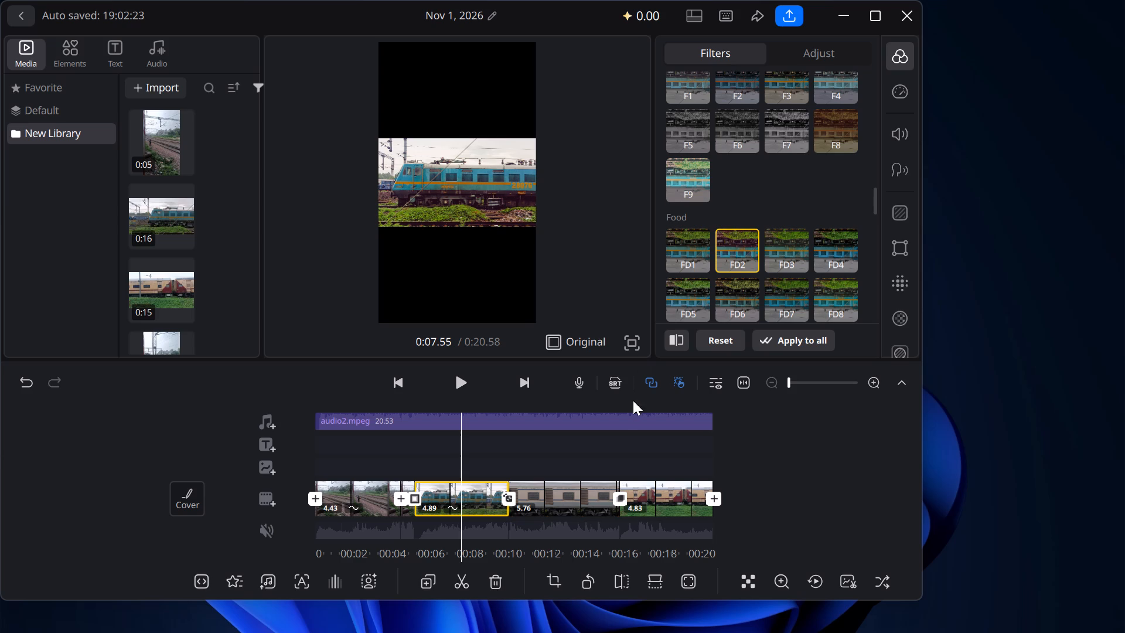
Try the Food filter FD9 on the grey coach clip after the locomotive, and apply the Person filter PN2 instead.
{"action": "left_click", "coordinate": [581, 497]}
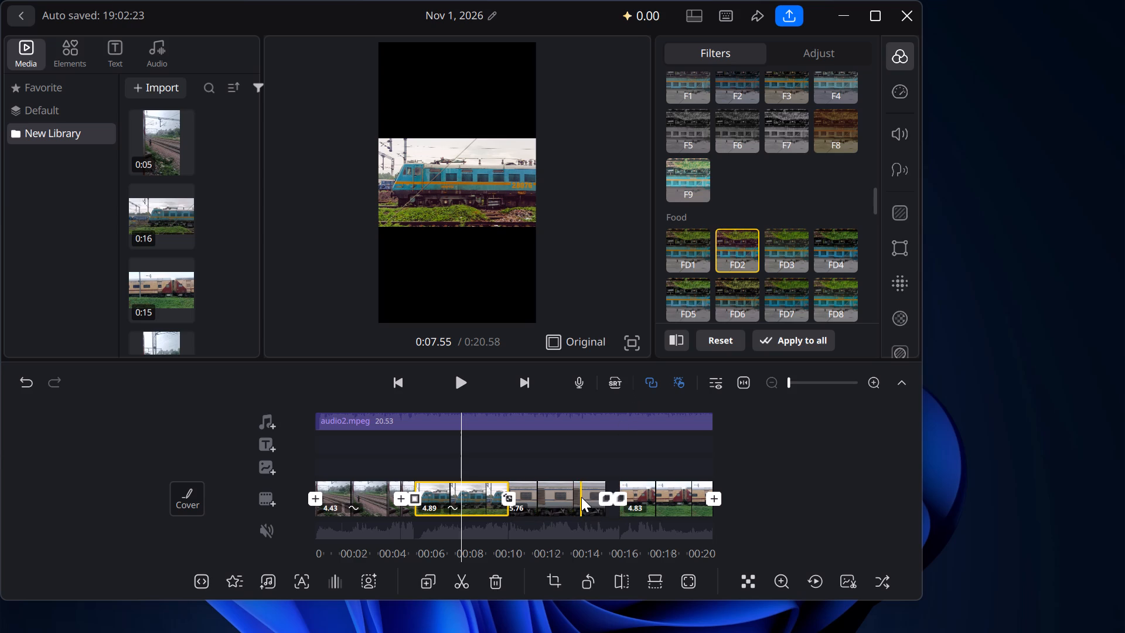
{"action": "double_click", "coordinate": [553, 498]}
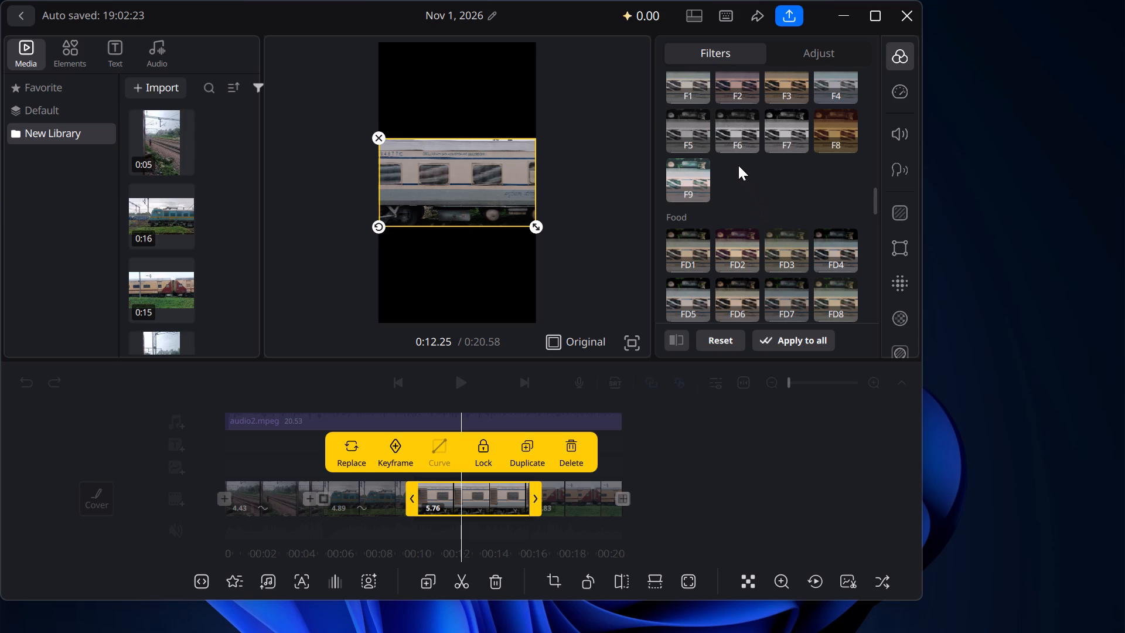
{"action": "scroll", "coordinate": [738, 165], "scroll_direction": "down", "scroll_amount": 4}
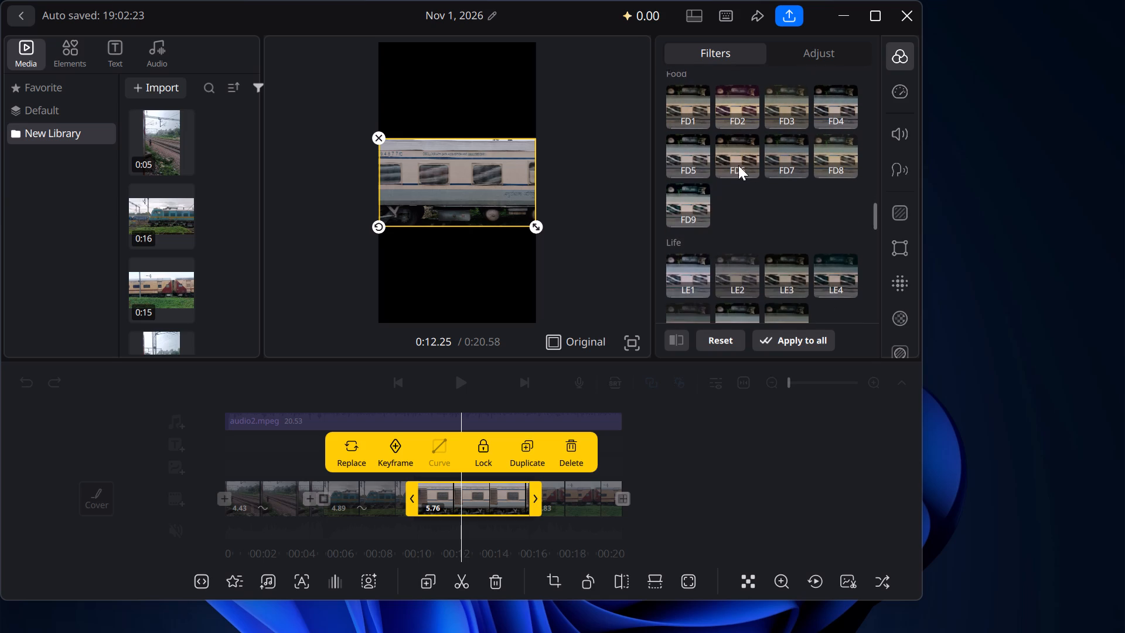
{"action": "scroll", "coordinate": [738, 165], "scroll_direction": "down", "scroll_amount": 1}
{"action": "left_click", "coordinate": [677, 176]}
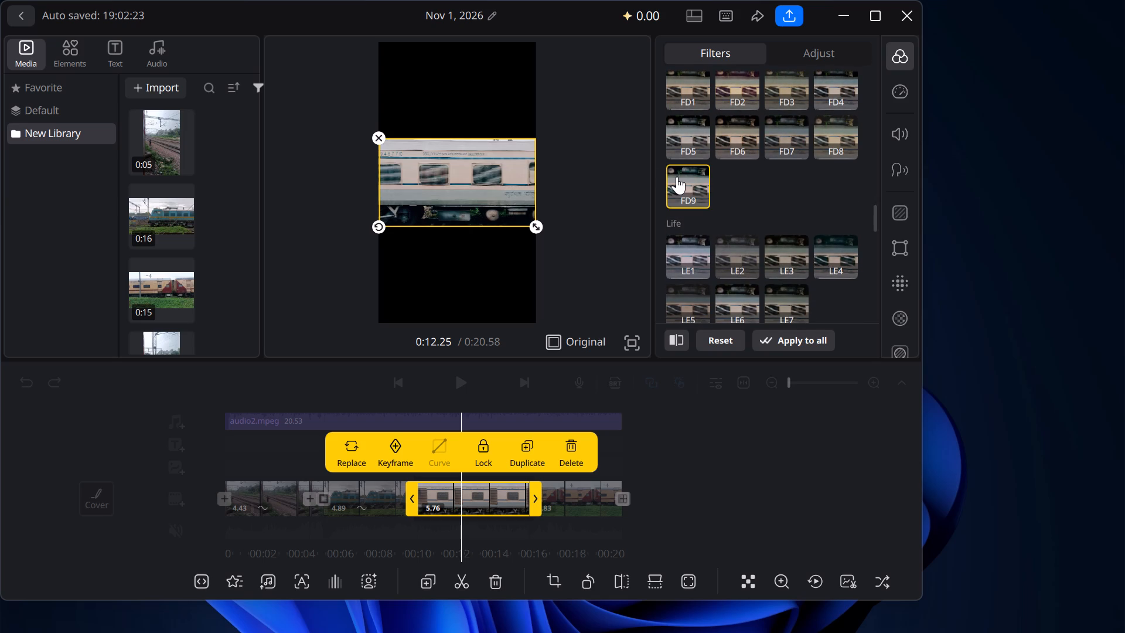
{"action": "scroll", "coordinate": [780, 295], "scroll_direction": "down", "scroll_amount": 2}
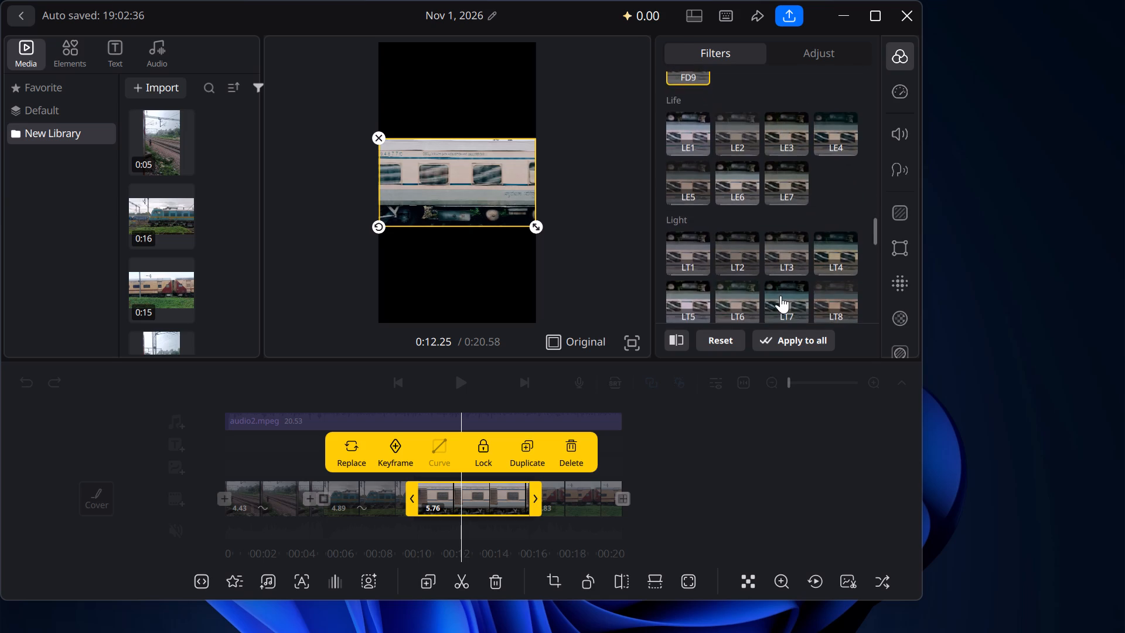
{"action": "scroll", "coordinate": [780, 295], "scroll_direction": "down", "scroll_amount": 4}
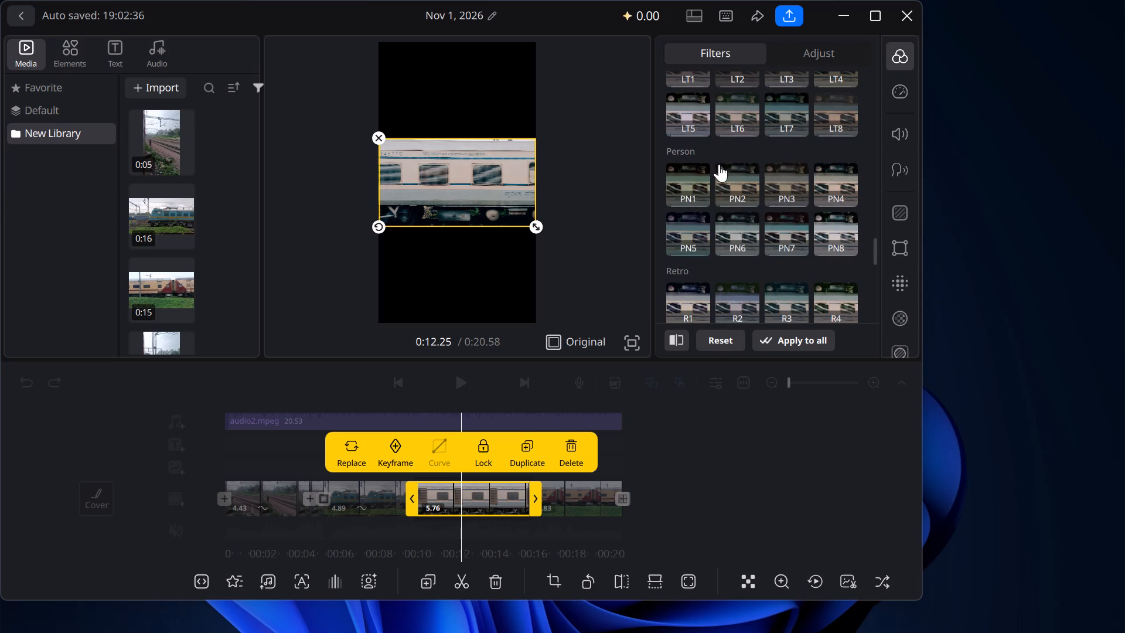
{"action": "left_click", "coordinate": [725, 187]}
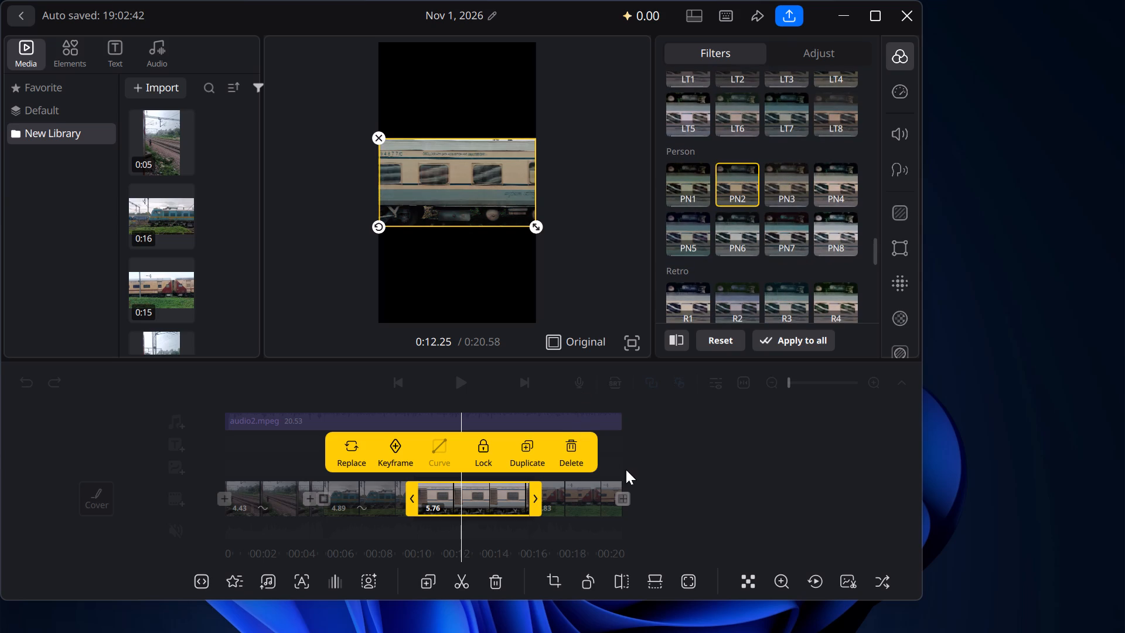
Try the filters LT6 and SC6 on the last coach clip of the timeline, and apply the filter SC9.
{"action": "left_click", "coordinate": [597, 503]}
{"action": "left_click", "coordinate": [597, 503]}
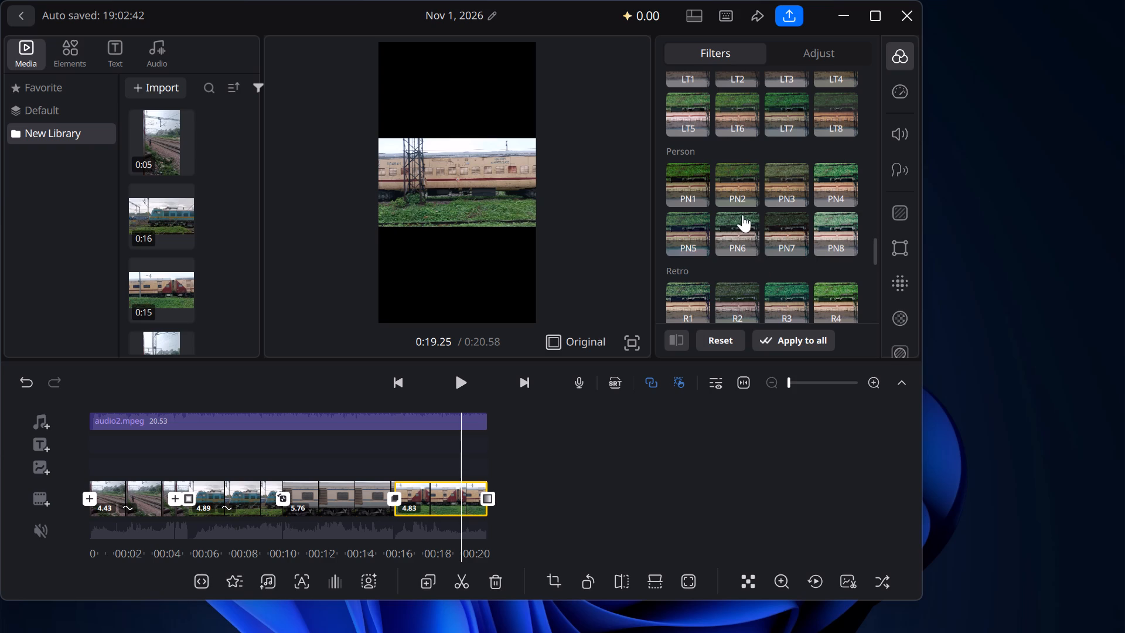
{"action": "left_click", "coordinate": [744, 107]}
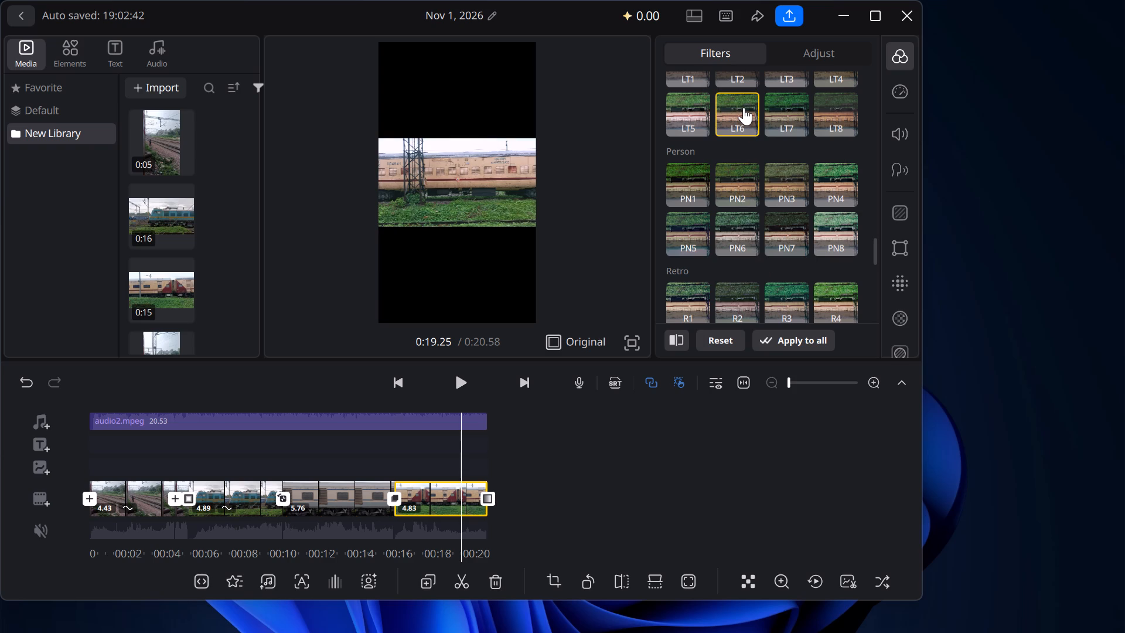
{"action": "scroll", "coordinate": [750, 161], "scroll_direction": "down", "scroll_amount": 2}
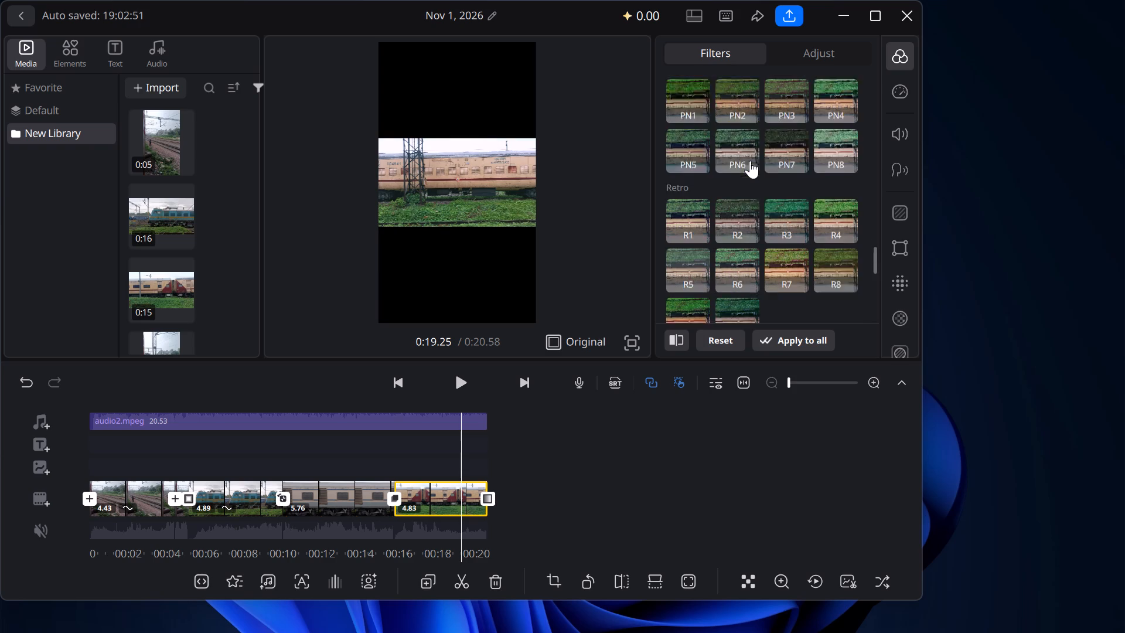
{"action": "scroll", "coordinate": [750, 161], "scroll_direction": "down", "scroll_amount": 2}
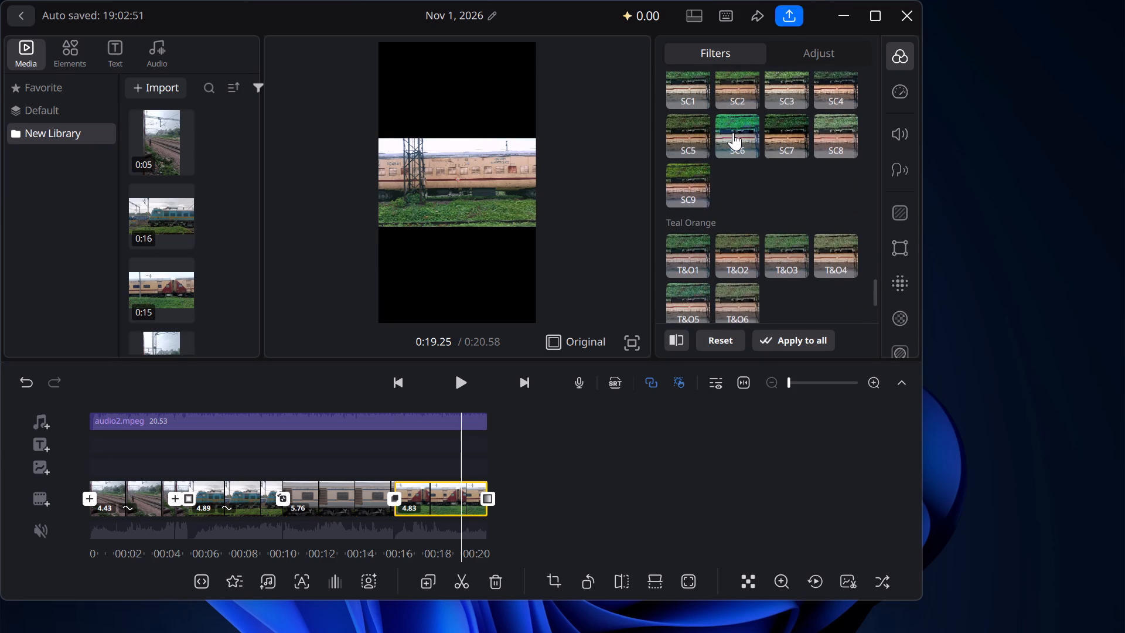
{"action": "left_click", "coordinate": [733, 132]}
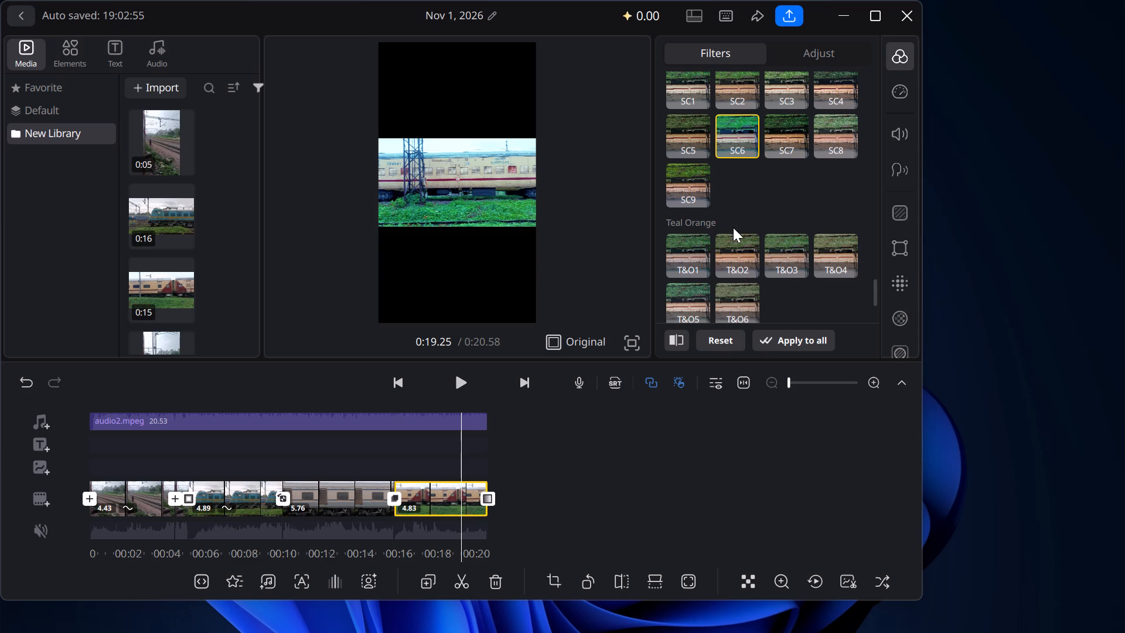
{"action": "left_click", "coordinate": [693, 175]}
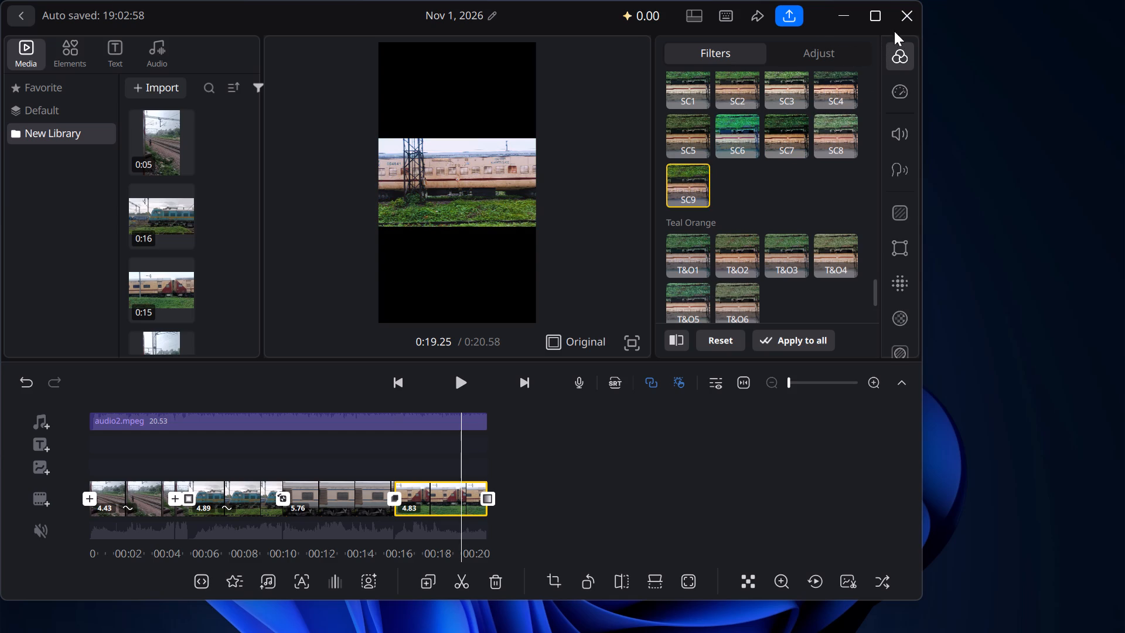
Export the video with manual quality settings at 4K resolution and 120 fps.
{"action": "left_click", "coordinate": [788, 13]}
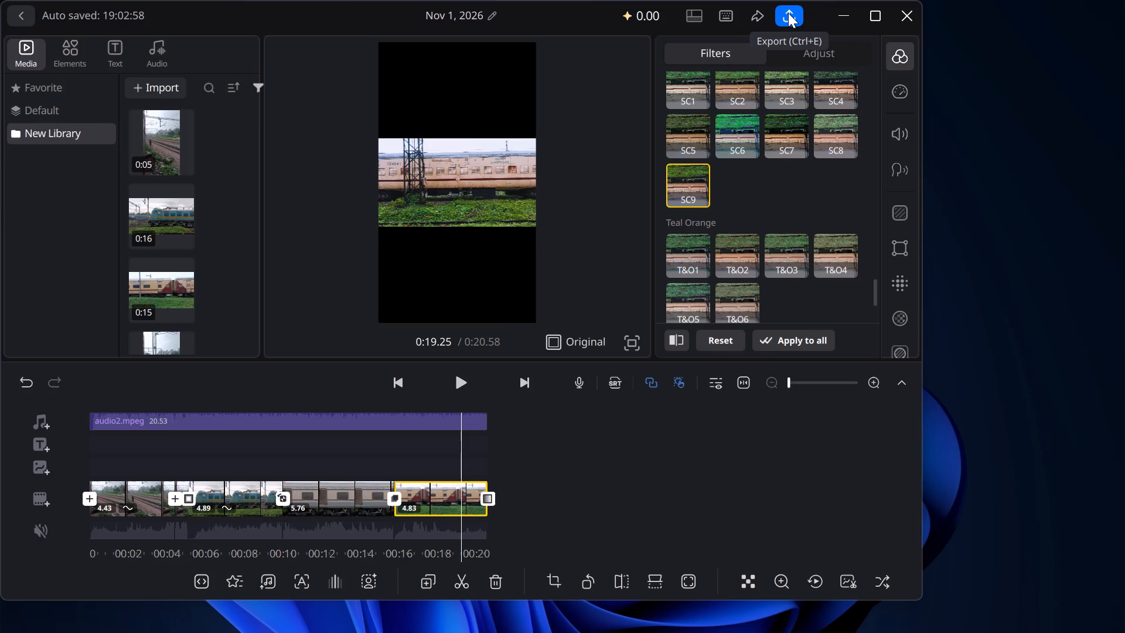
{"action": "scroll", "coordinate": [682, 226], "scroll_direction": "down", "scroll_amount": 1}
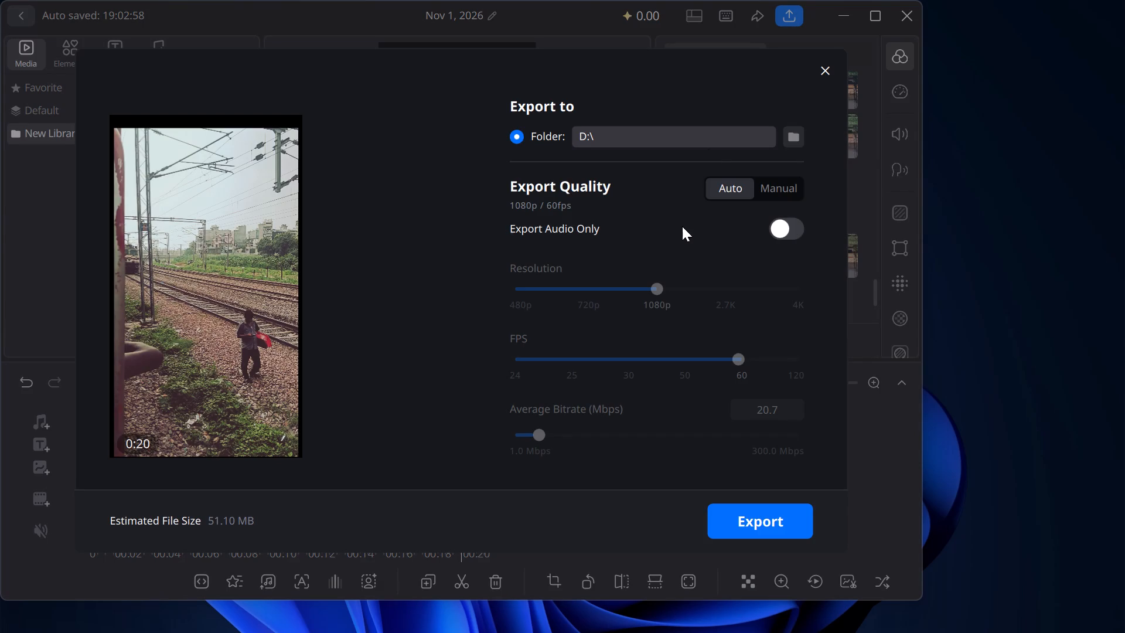
{"action": "scroll", "coordinate": [682, 226], "scroll_direction": "down", "scroll_amount": 4}
{"action": "left_click", "coordinate": [771, 190]}
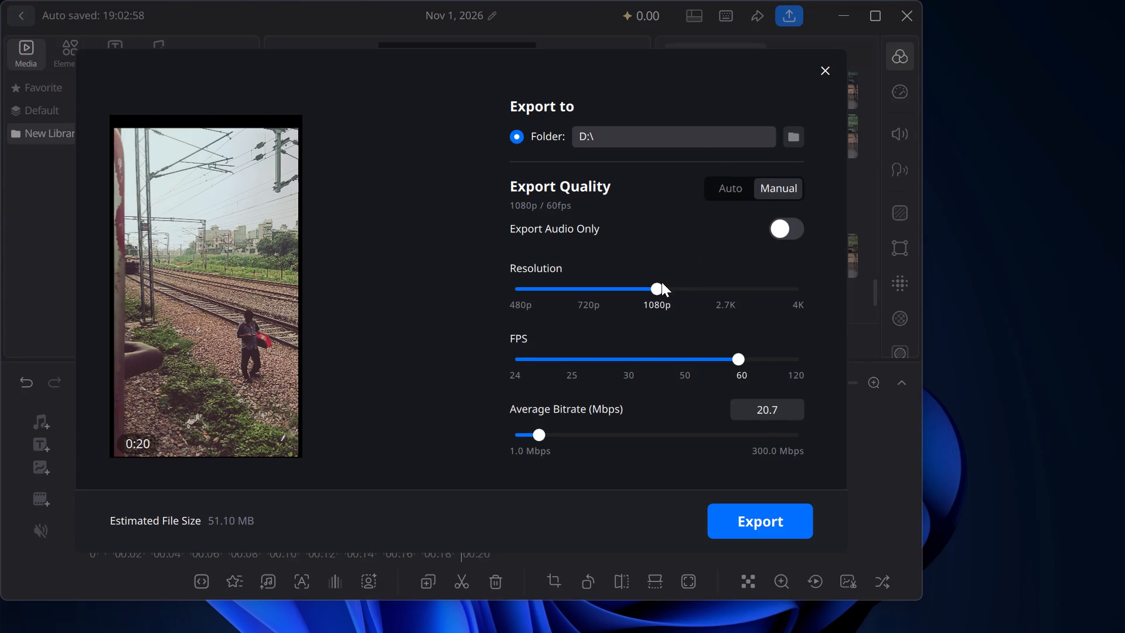
{"action": "left_click_drag", "start_coordinate": [662, 288], "coordinate": [810, 295]}
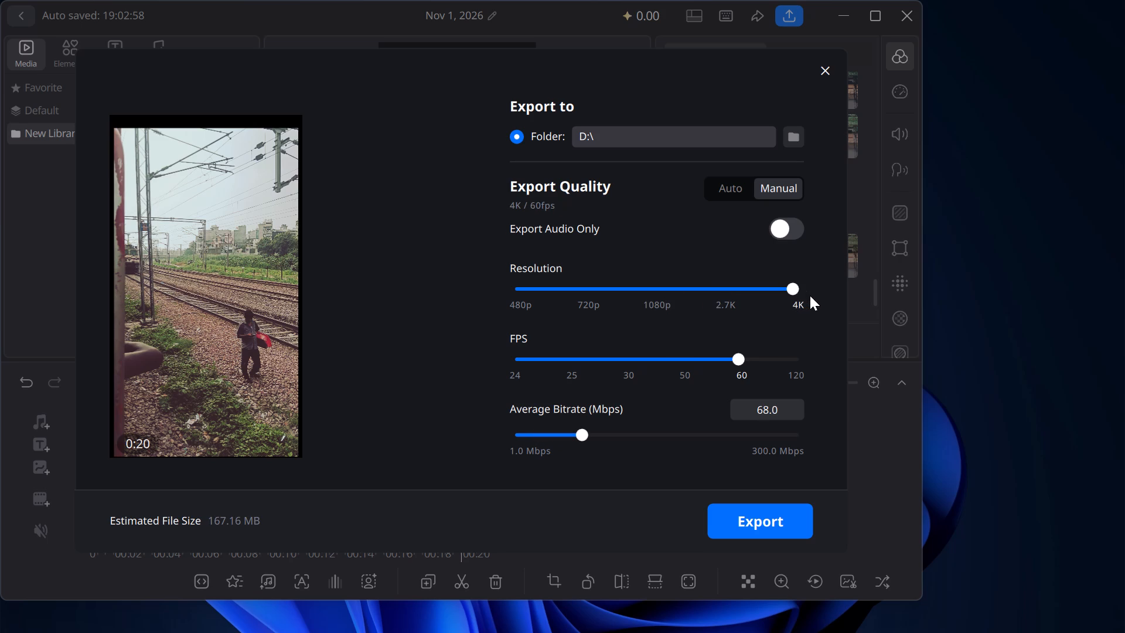
{"action": "scroll", "coordinate": [739, 410], "scroll_direction": "down", "scroll_amount": 2}
{"action": "left_click_drag", "start_coordinate": [737, 362], "coordinate": [782, 367]}
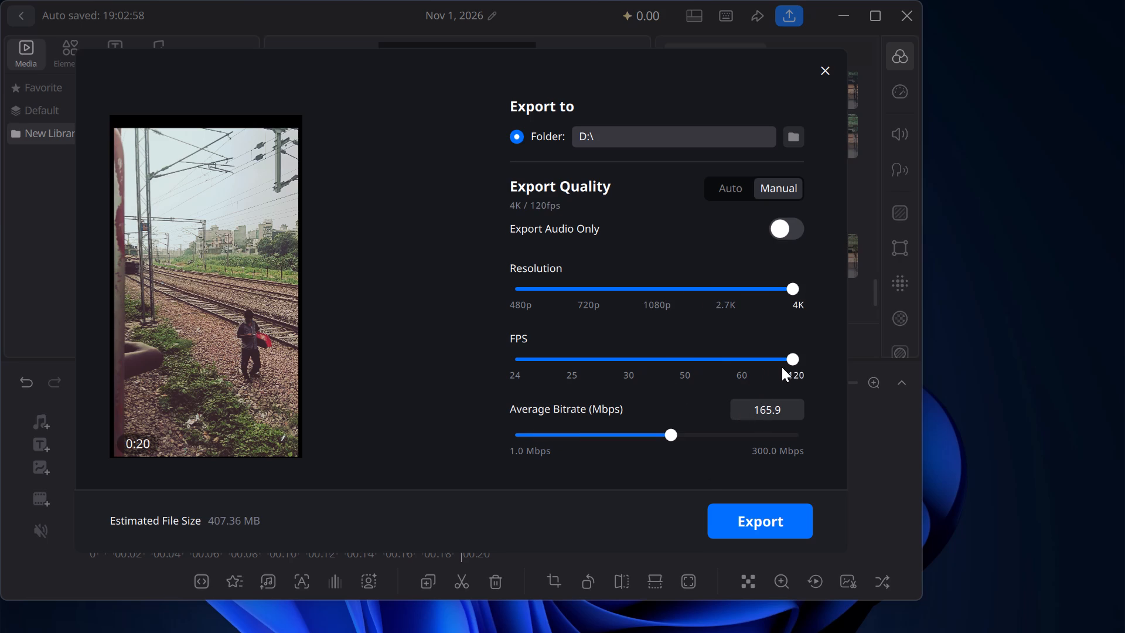
{"action": "left_click_drag", "start_coordinate": [782, 367], "coordinate": [784, 367]}
{"action": "left_click", "coordinate": [744, 516]}
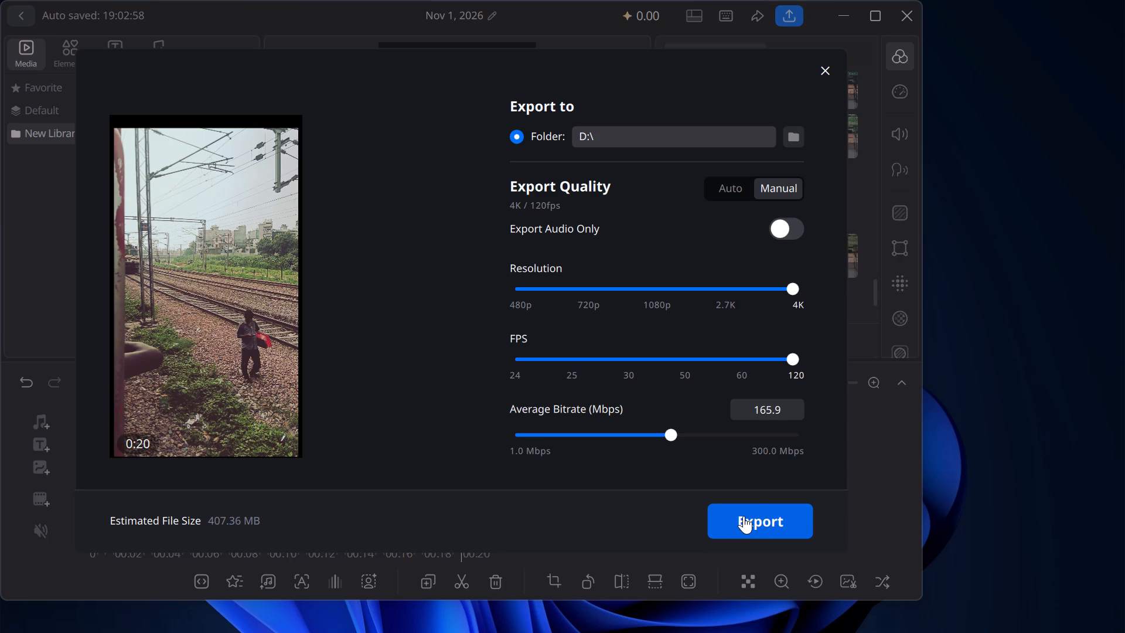
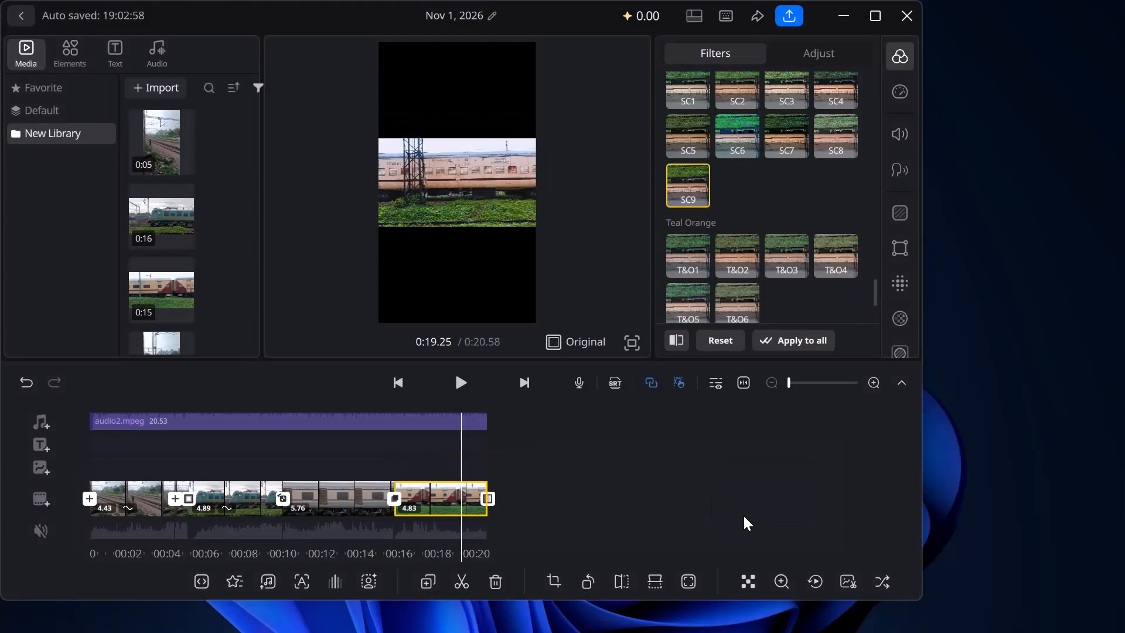
Export the video to the D:\ folder with automatic quality settings at 1080p and 60 fps.
{"action": "left_click", "coordinate": [787, 13]}
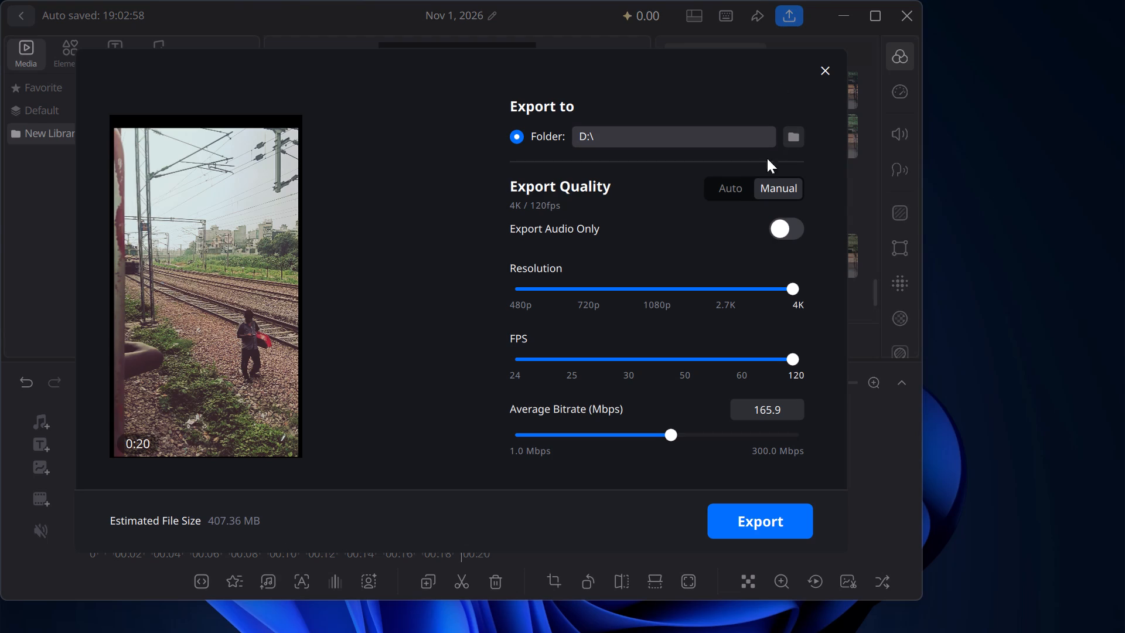
{"action": "left_click", "coordinate": [725, 186]}
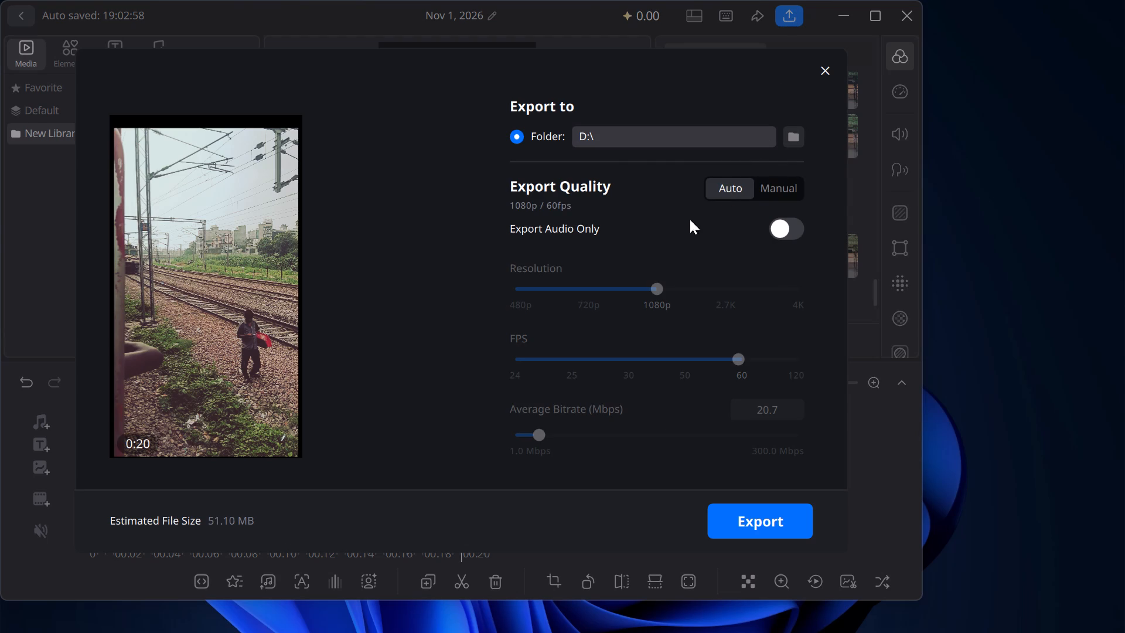
{"action": "left_click", "coordinate": [755, 513]}
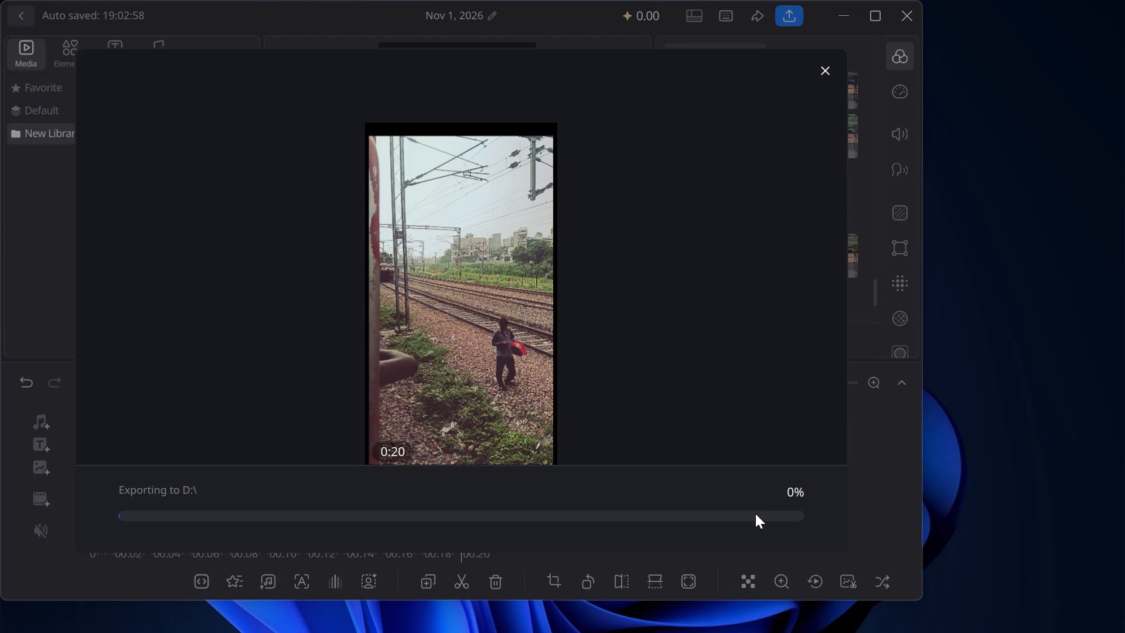
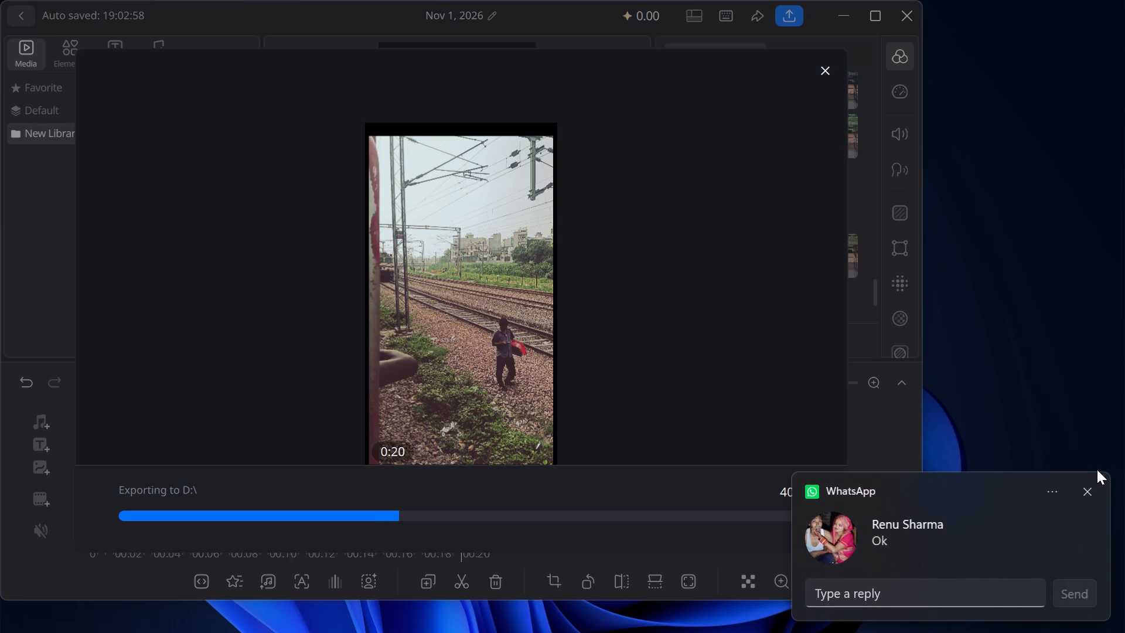
Dismiss the WhatsApp message notification covering the export progress.
{"action": "left_click", "coordinate": [1090, 487]}
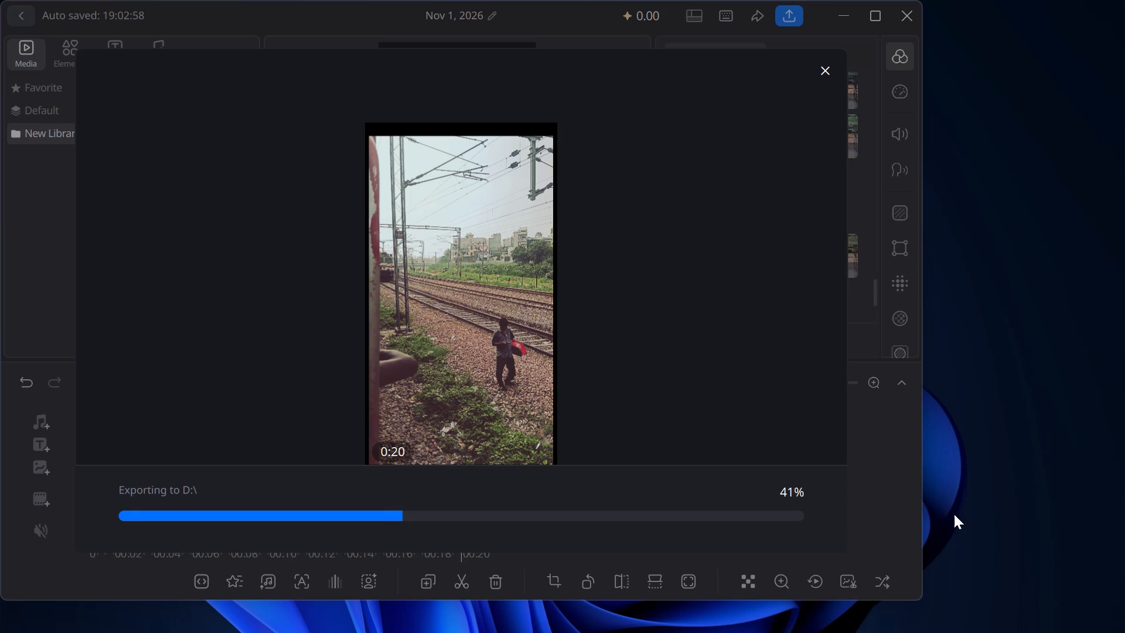
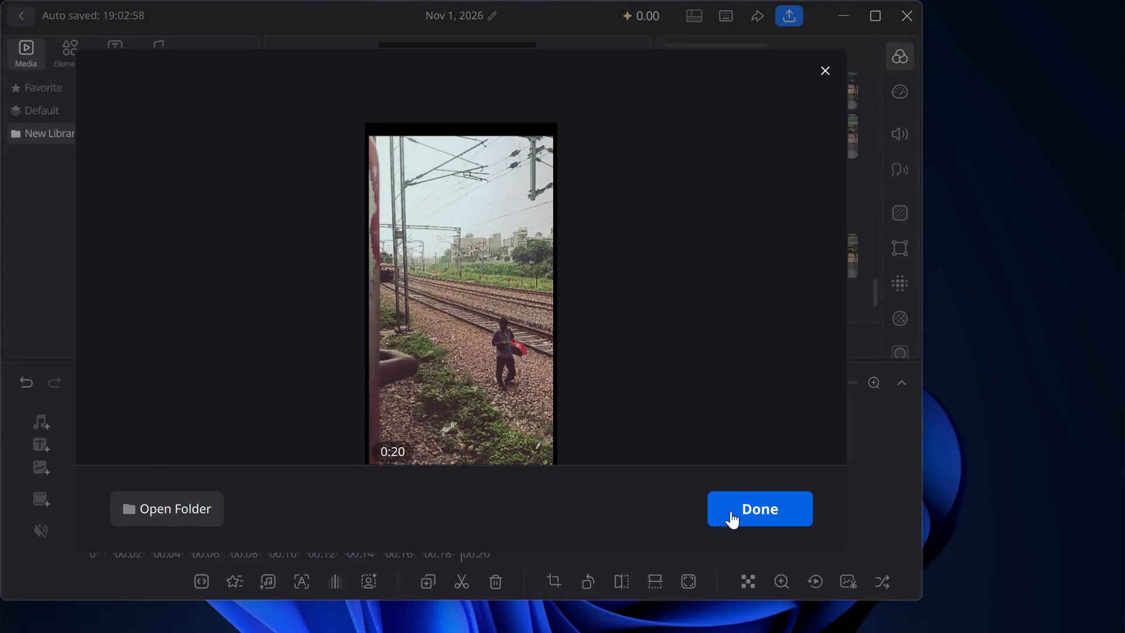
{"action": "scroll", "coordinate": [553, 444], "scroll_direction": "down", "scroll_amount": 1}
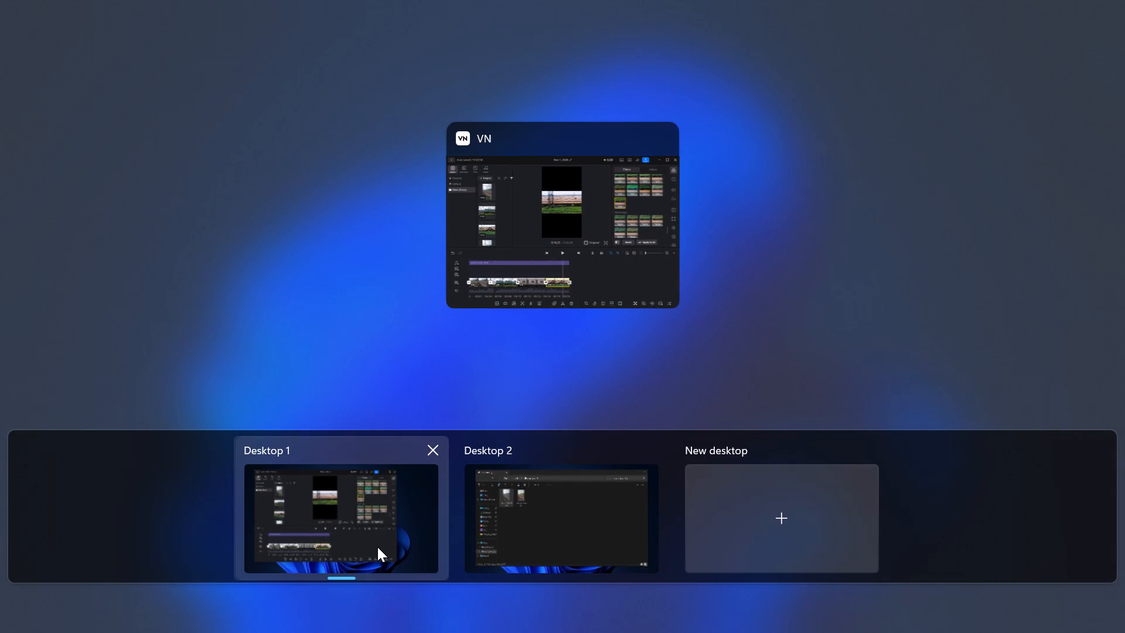
{"action": "left_click", "coordinate": [513, 528]}
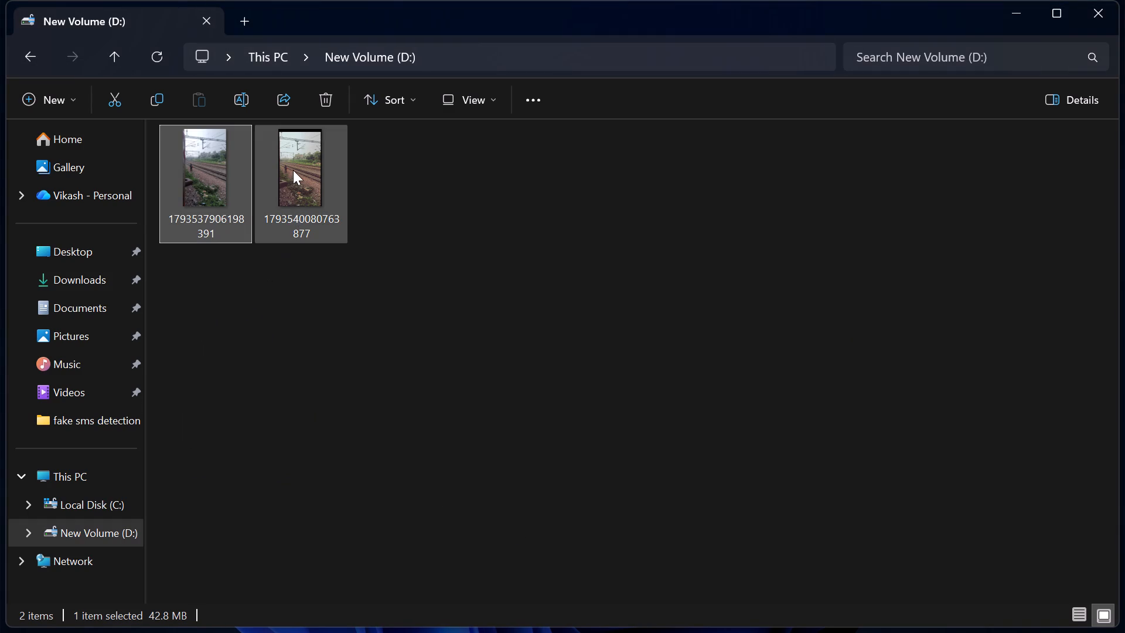
{"action": "left_click", "coordinate": [62, 495]}
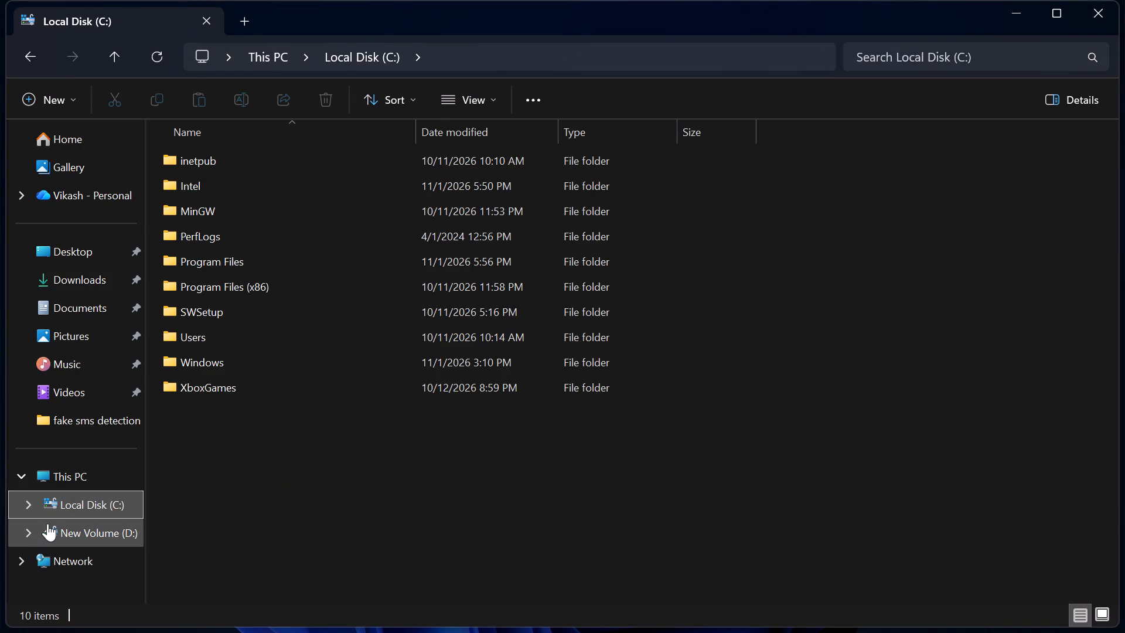
{"action": "left_click", "coordinate": [47, 523]}
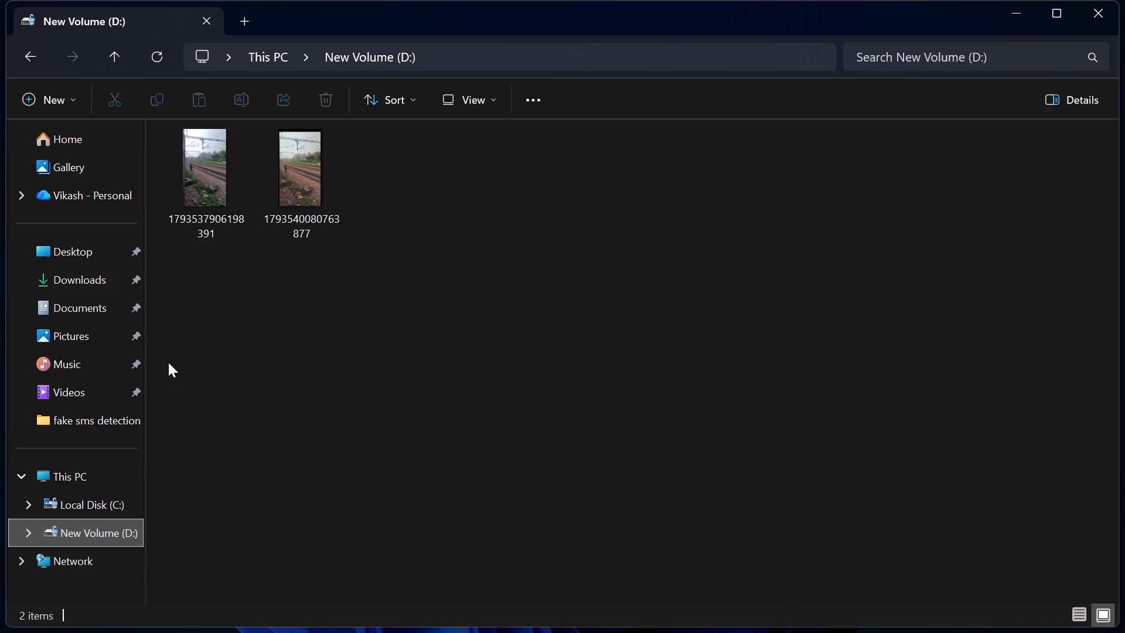
{"action": "left_click", "coordinate": [291, 200]}
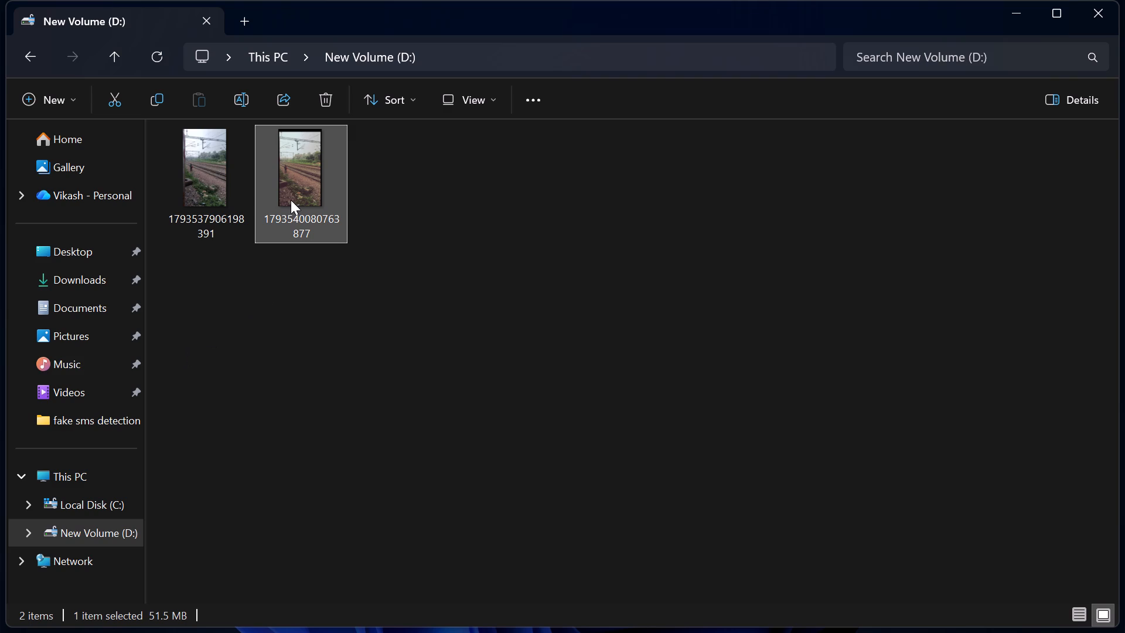
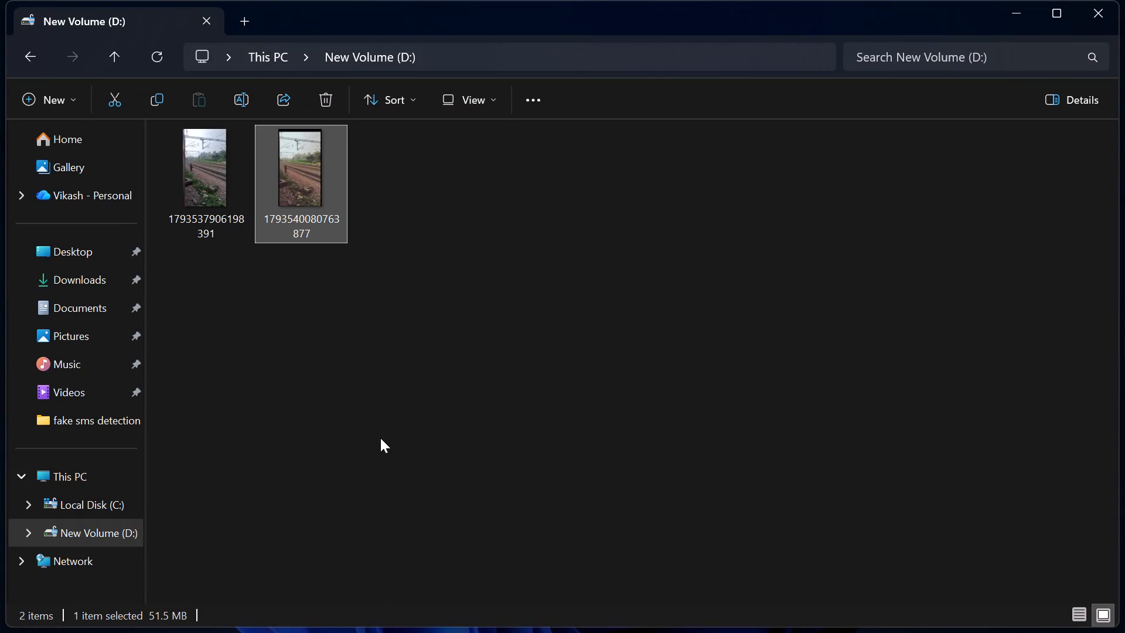
{"action": "triple_click", "coordinate": [271, 186]}
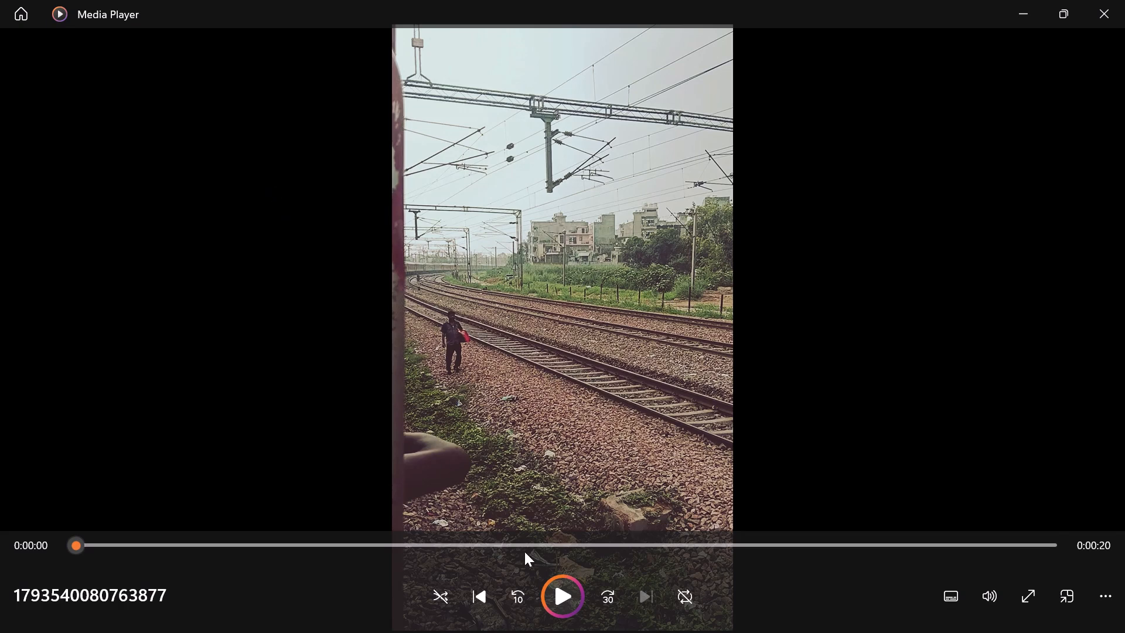
Play the exported train video in Media Player to review it, pausing near the end.
{"action": "left_click", "coordinate": [558, 595]}
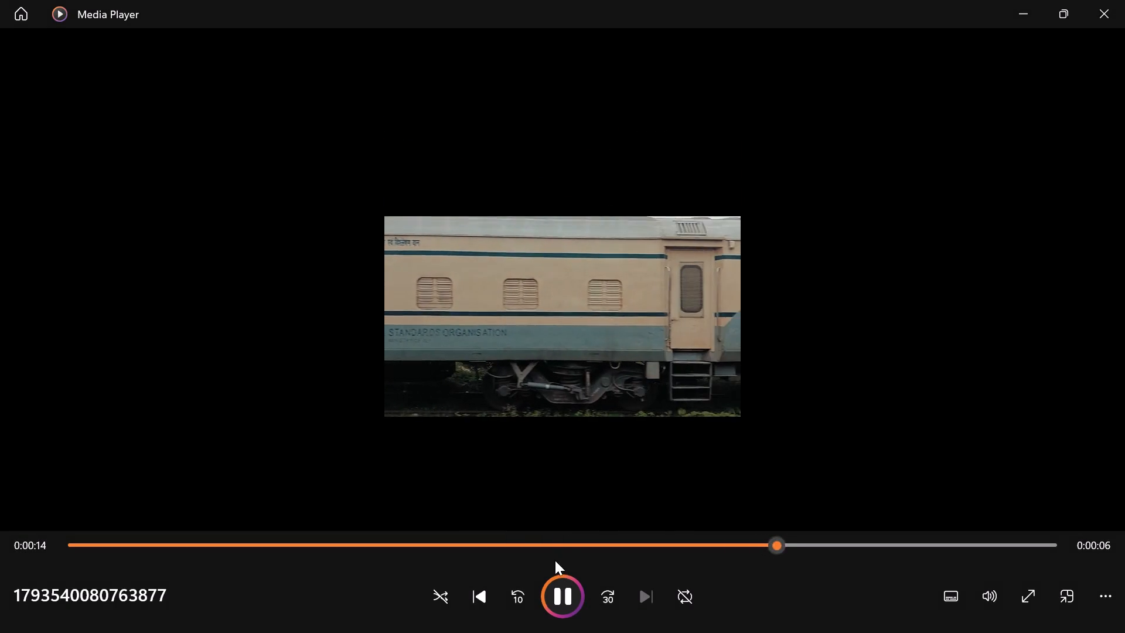
{"action": "left_click", "coordinate": [562, 586]}
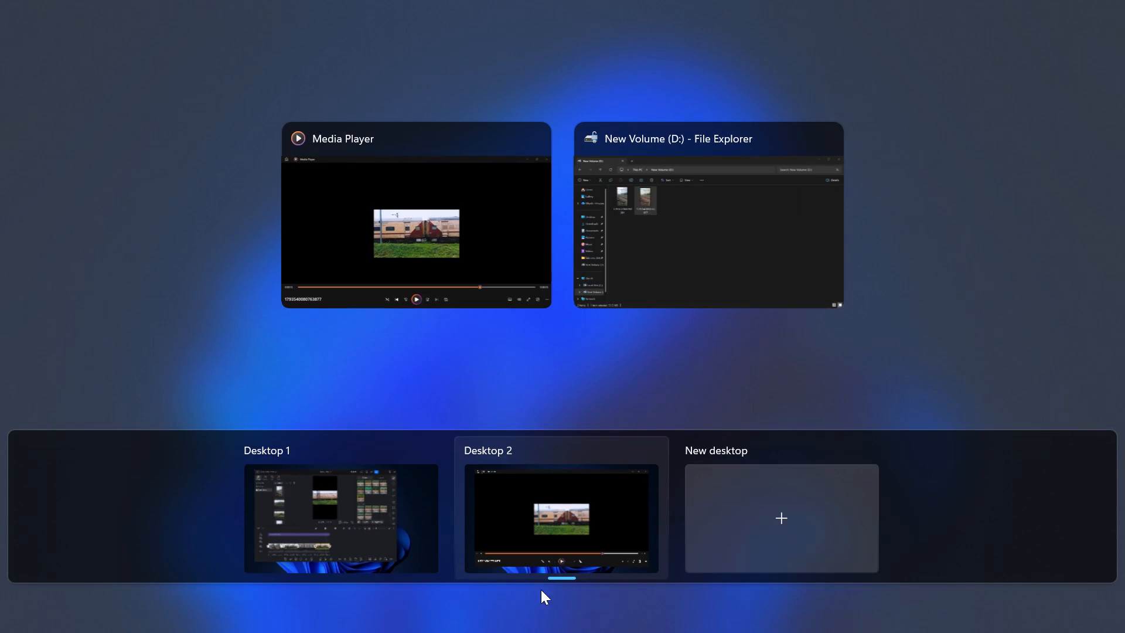
Switch back to the VN editor and open the speed curve of the blue locomotive clip.
{"action": "left_click", "coordinate": [339, 498]}
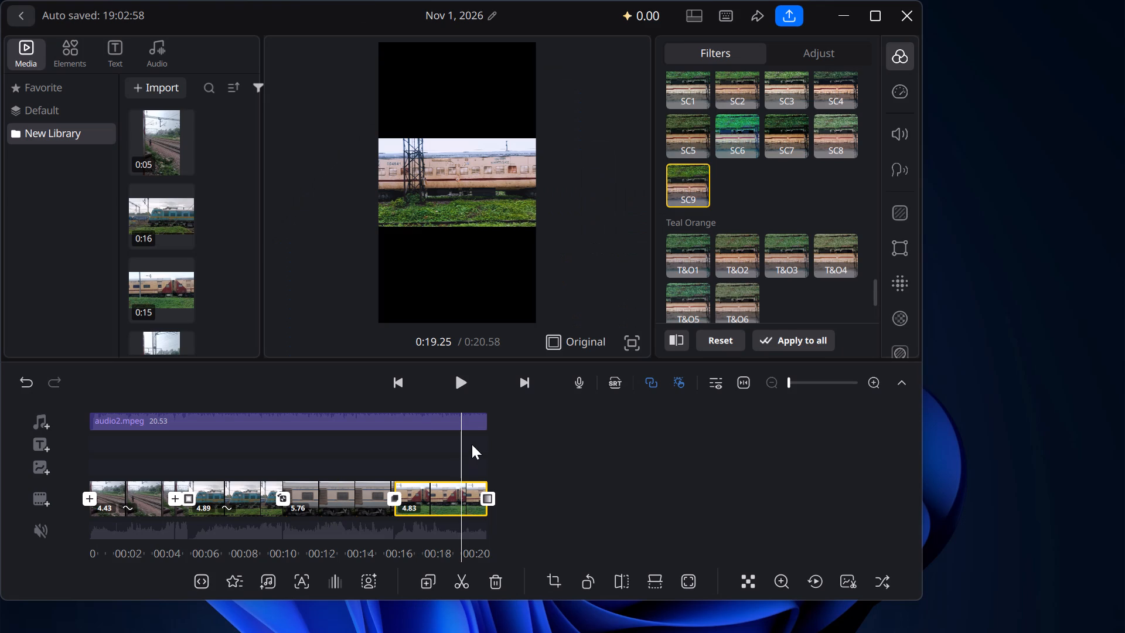
{"action": "left_click", "coordinate": [216, 498]}
{"action": "double_click", "coordinate": [216, 498]}
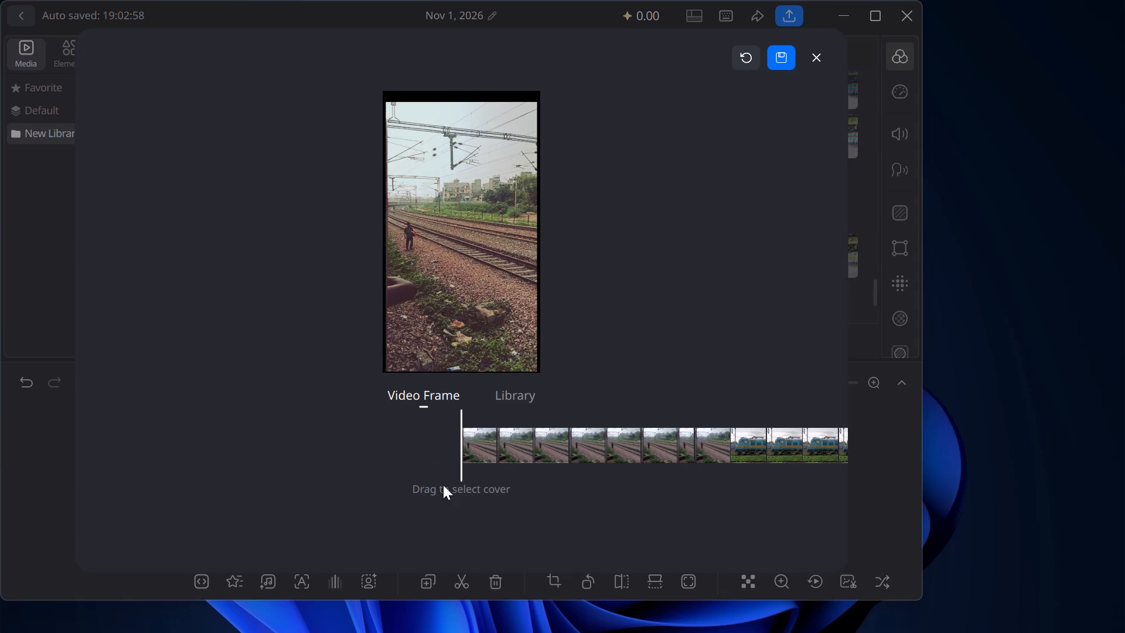
{"action": "left_click", "coordinate": [51, 305]}
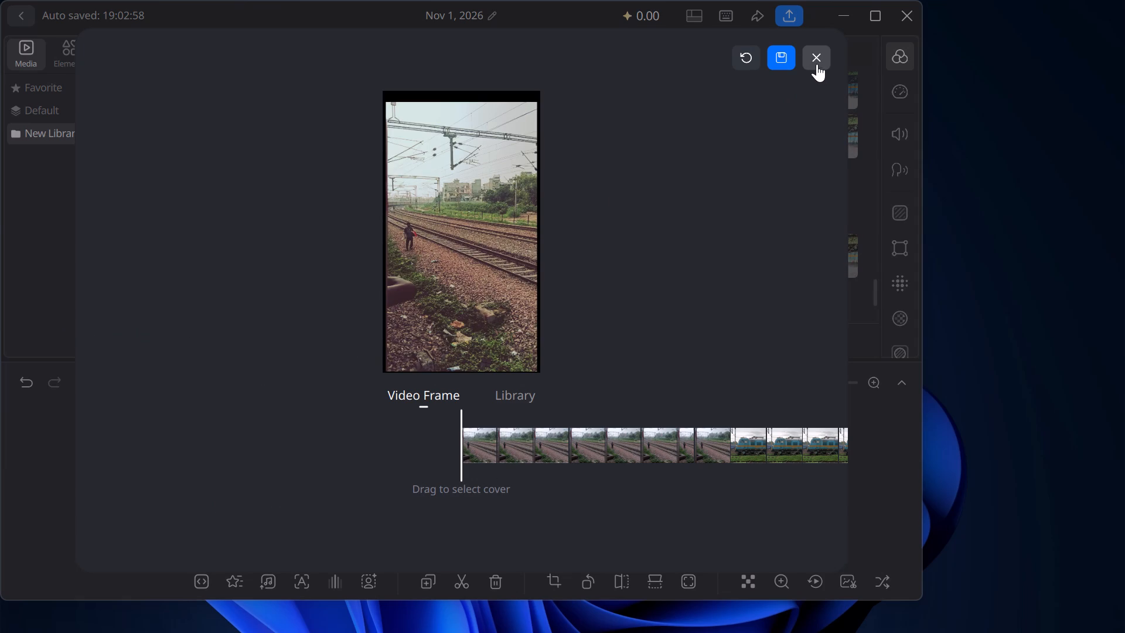
{"action": "left_click", "coordinate": [813, 59]}
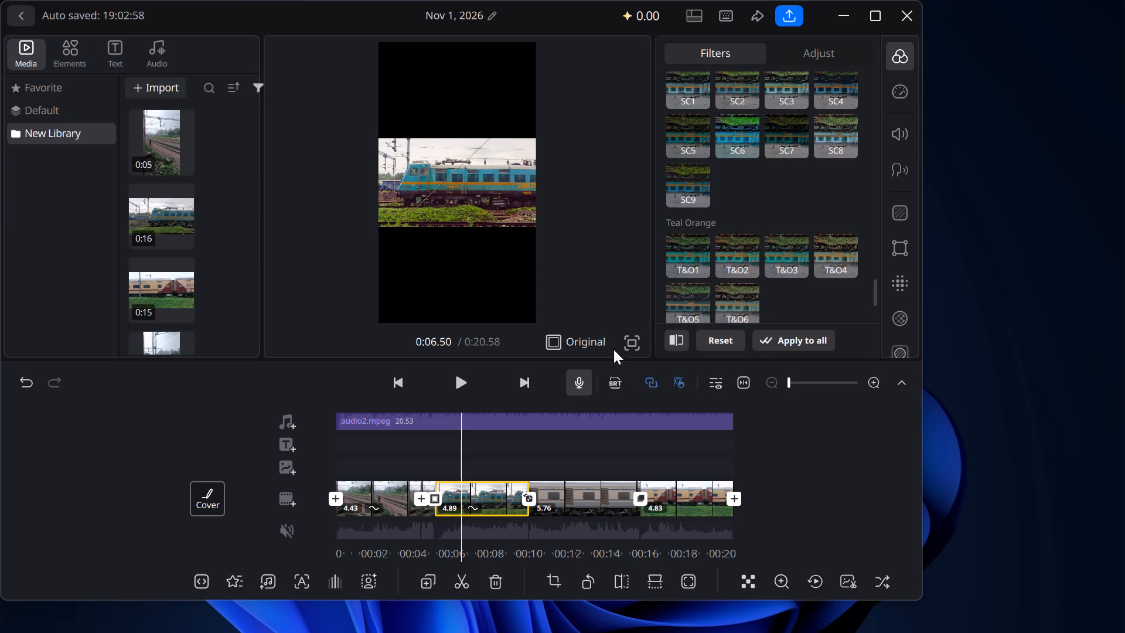
{"action": "left_click", "coordinate": [899, 84]}
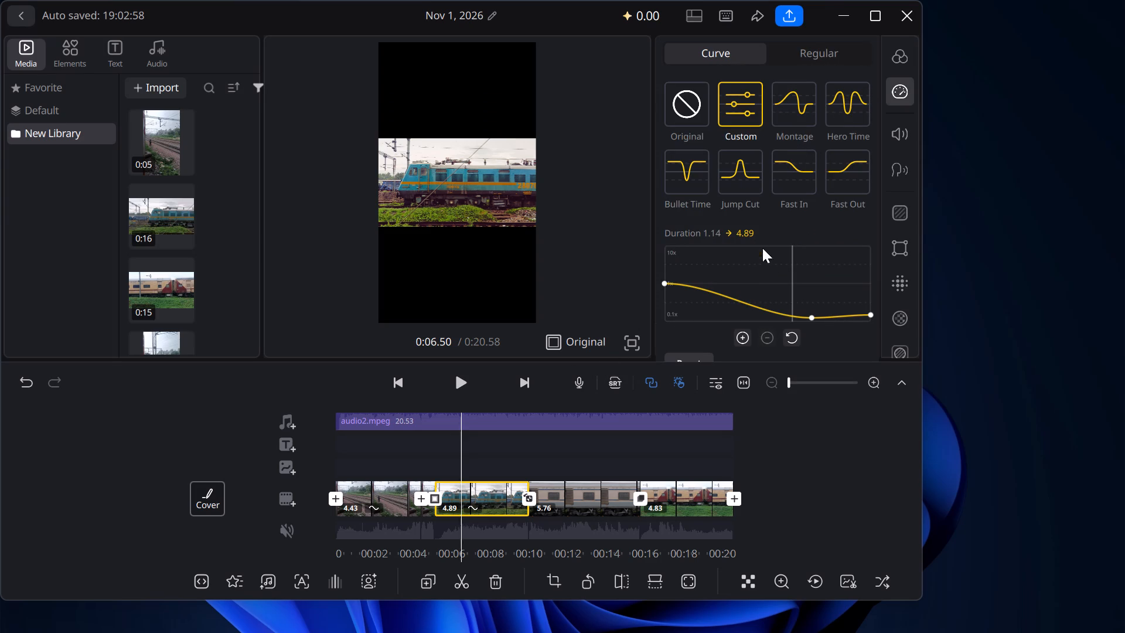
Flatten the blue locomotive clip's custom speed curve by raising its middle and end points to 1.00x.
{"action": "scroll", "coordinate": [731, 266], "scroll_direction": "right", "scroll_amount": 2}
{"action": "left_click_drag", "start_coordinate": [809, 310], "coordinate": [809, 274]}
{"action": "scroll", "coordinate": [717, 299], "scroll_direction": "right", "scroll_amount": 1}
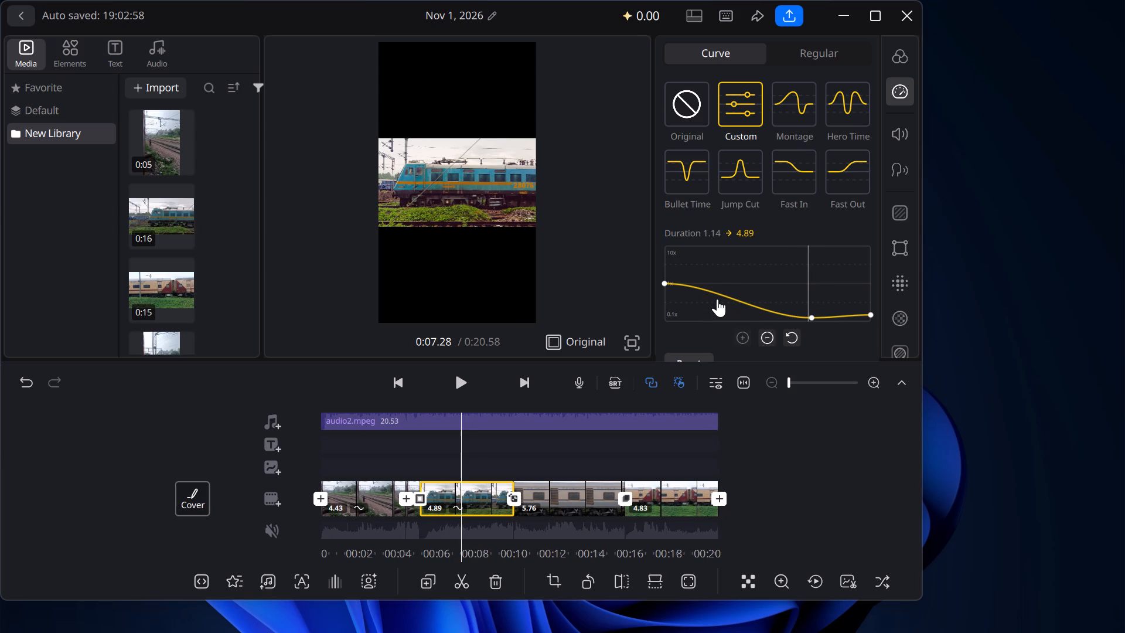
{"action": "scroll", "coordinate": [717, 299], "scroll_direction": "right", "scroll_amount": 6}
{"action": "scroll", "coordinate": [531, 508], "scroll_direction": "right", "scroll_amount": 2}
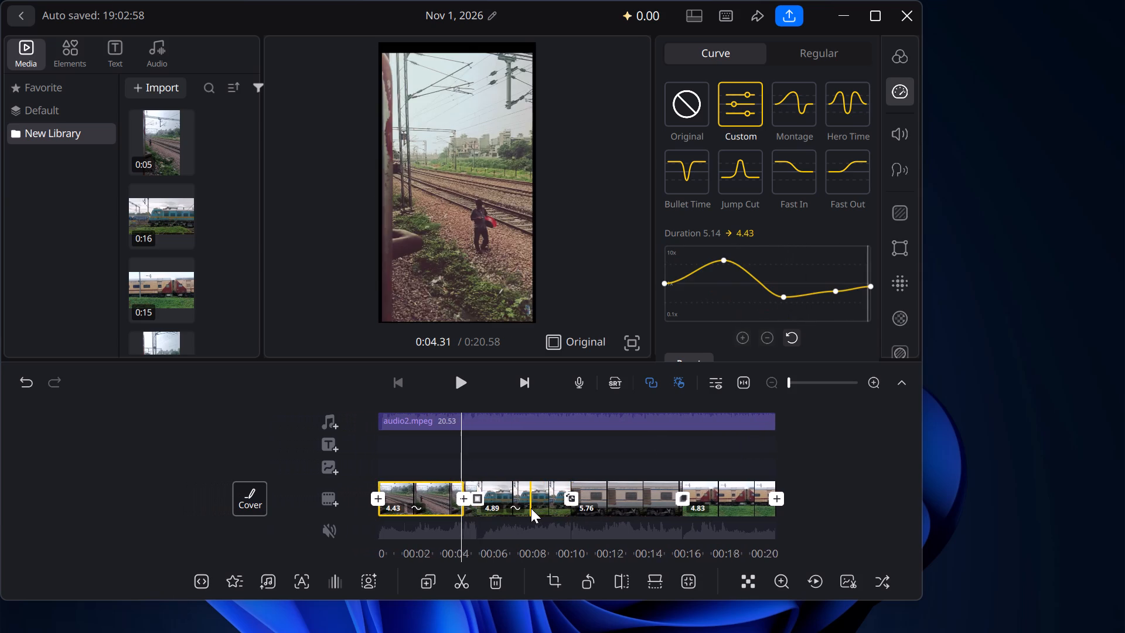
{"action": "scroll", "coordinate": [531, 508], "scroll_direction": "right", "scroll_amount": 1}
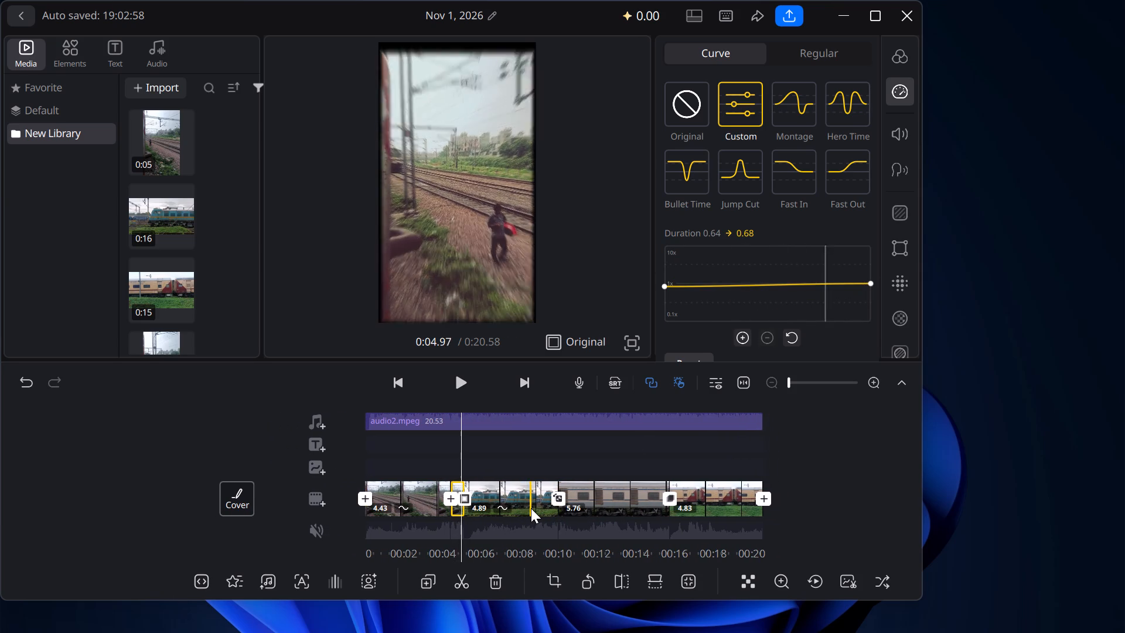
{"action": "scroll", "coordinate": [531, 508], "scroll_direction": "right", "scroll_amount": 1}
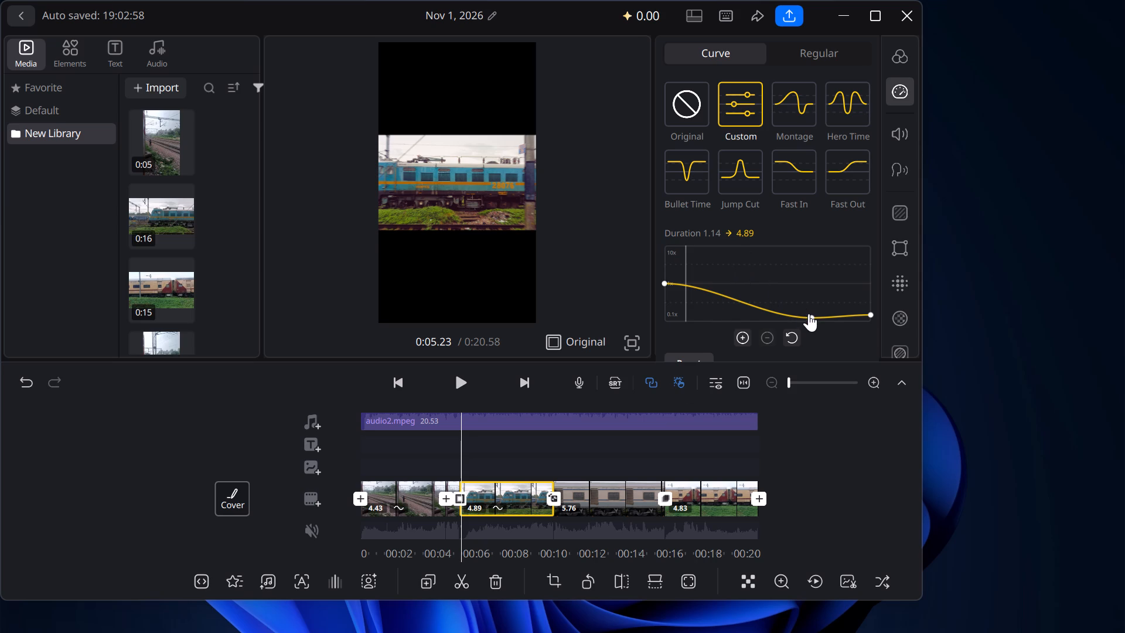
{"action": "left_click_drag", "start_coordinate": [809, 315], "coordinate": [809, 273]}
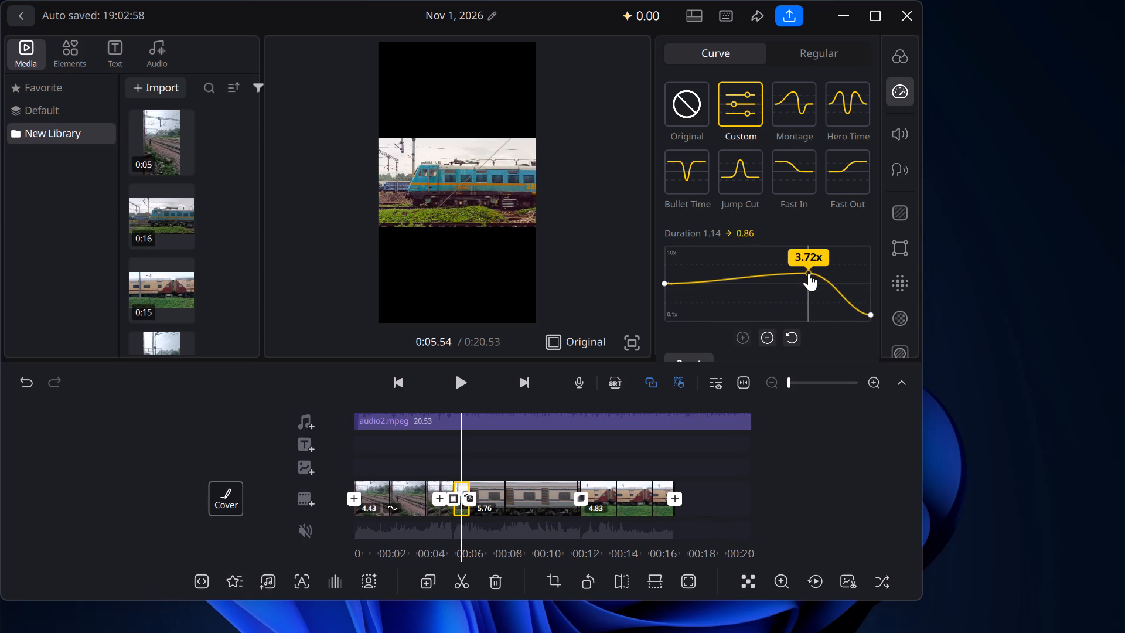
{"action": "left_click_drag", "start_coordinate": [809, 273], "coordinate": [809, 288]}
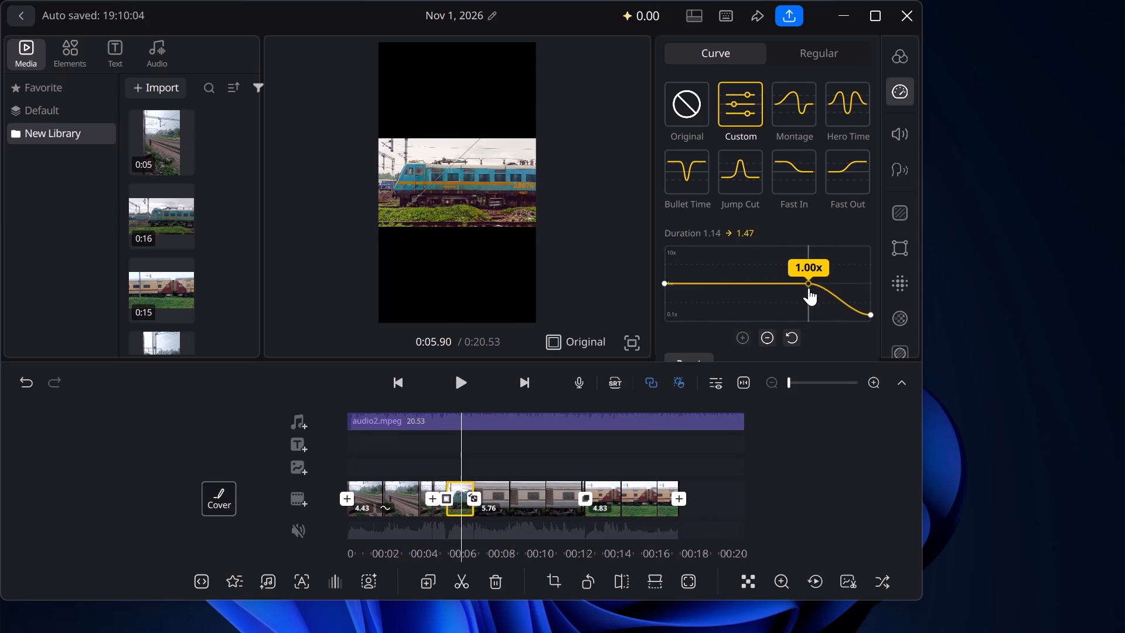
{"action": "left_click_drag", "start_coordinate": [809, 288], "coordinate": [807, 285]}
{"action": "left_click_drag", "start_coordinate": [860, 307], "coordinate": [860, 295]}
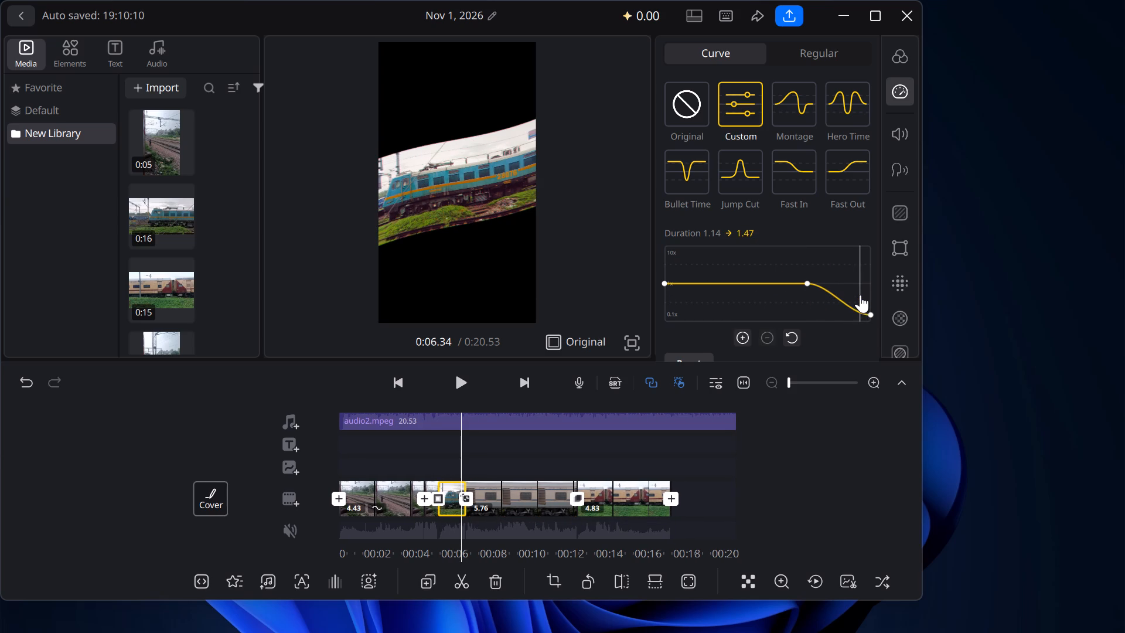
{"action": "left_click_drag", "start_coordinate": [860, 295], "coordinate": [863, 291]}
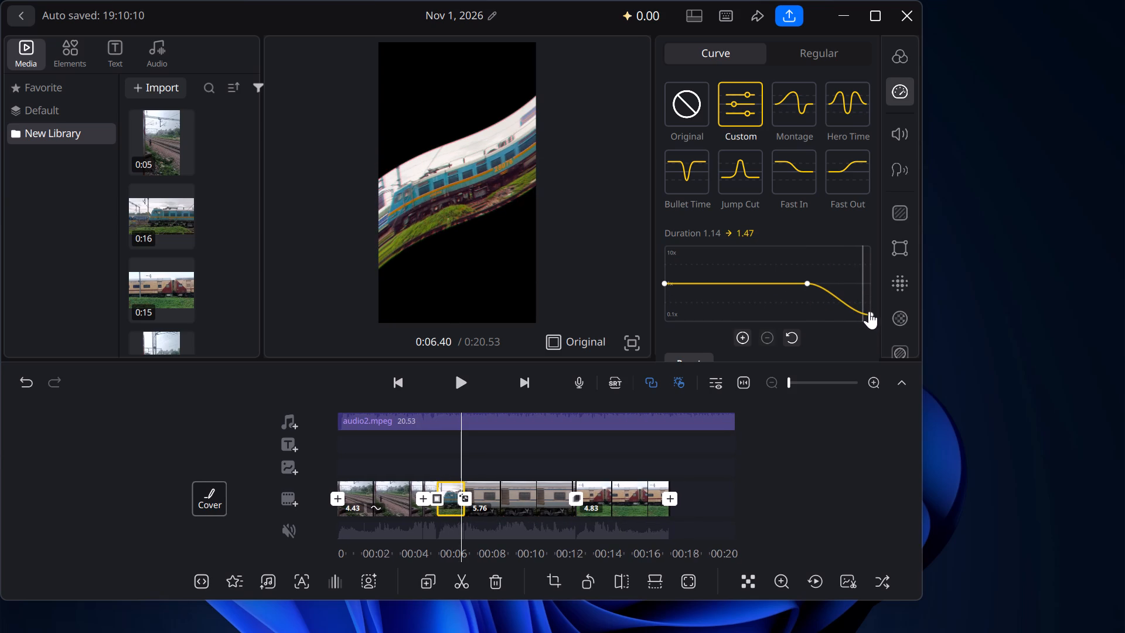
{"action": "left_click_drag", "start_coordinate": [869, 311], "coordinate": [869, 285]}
Play the timeline from near the start to check the locomotive clip's speed against the music.
{"action": "scroll", "coordinate": [422, 473], "scroll_direction": "left", "scroll_amount": 1}
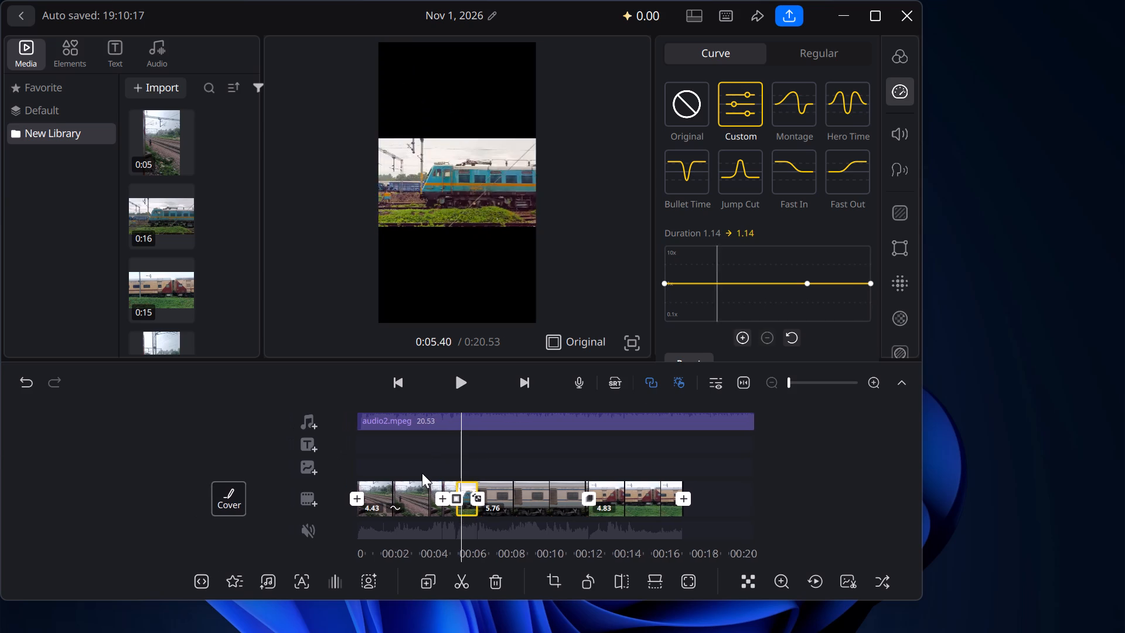
{"action": "scroll", "coordinate": [422, 473], "scroll_direction": "left", "scroll_amount": 1}
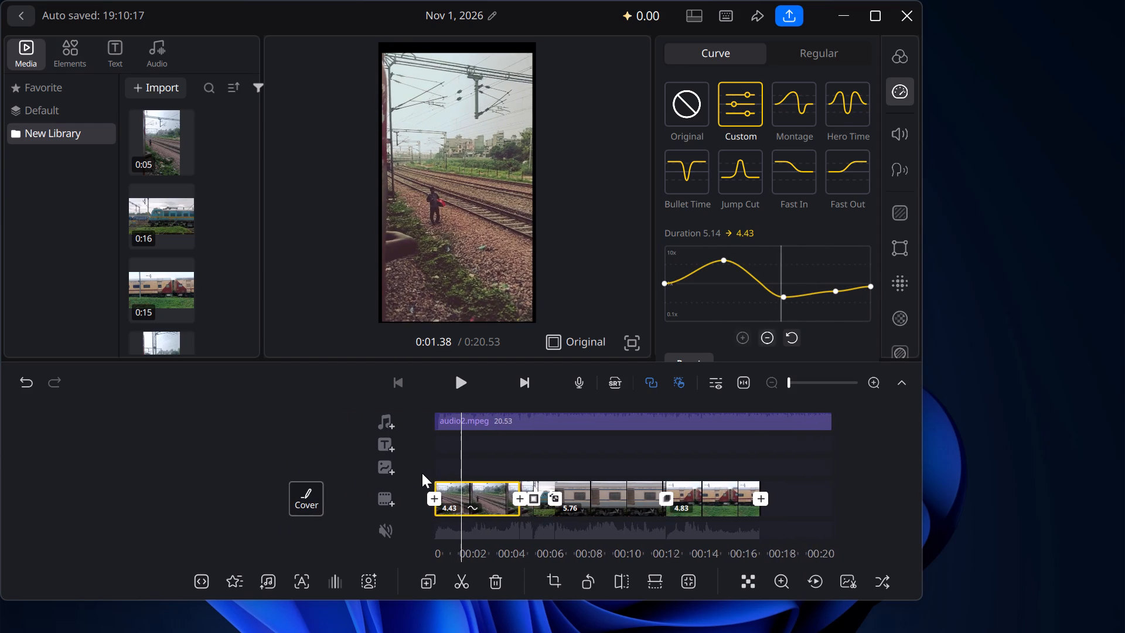
{"action": "scroll", "coordinate": [422, 473], "scroll_direction": "left", "scroll_amount": 1}
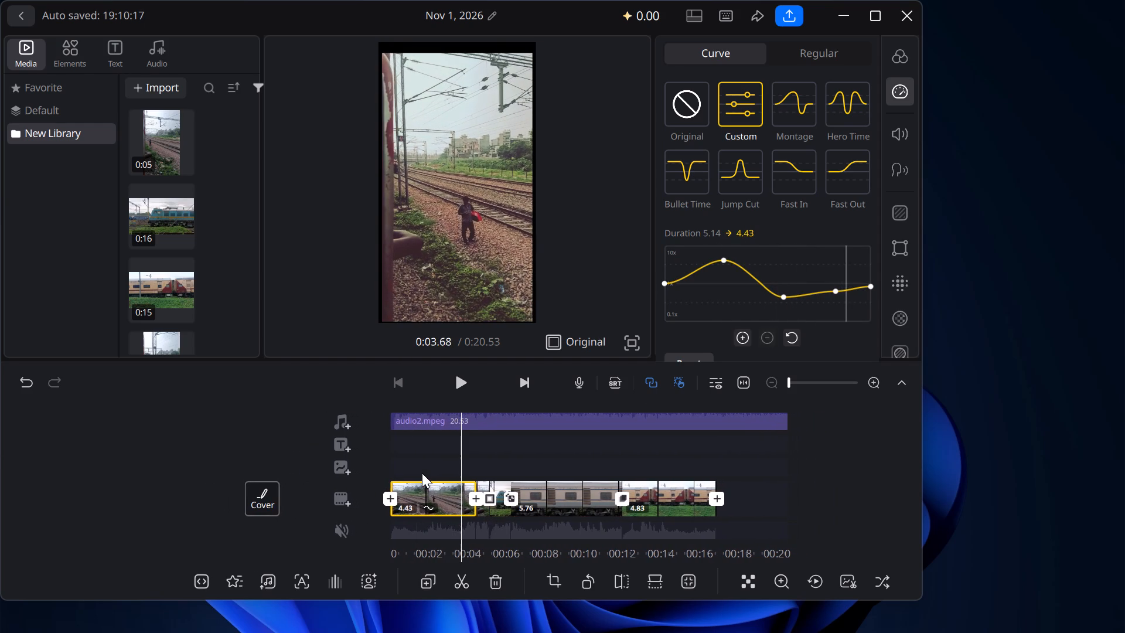
{"action": "scroll", "coordinate": [422, 473], "scroll_direction": "right", "scroll_amount": 3}
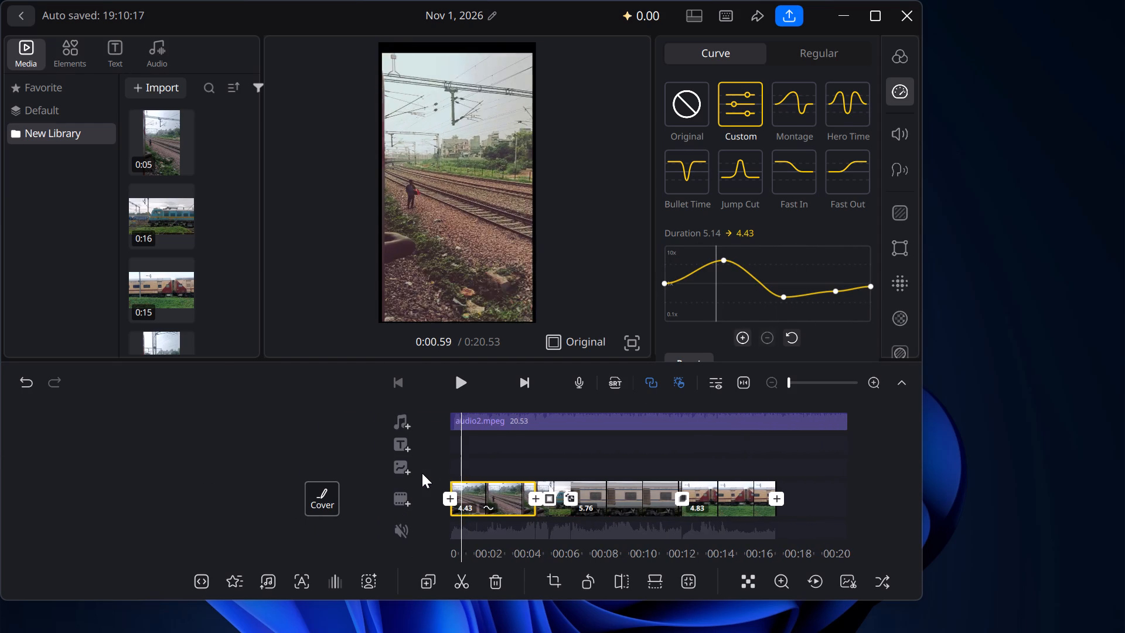
{"action": "left_click", "coordinate": [455, 390]}
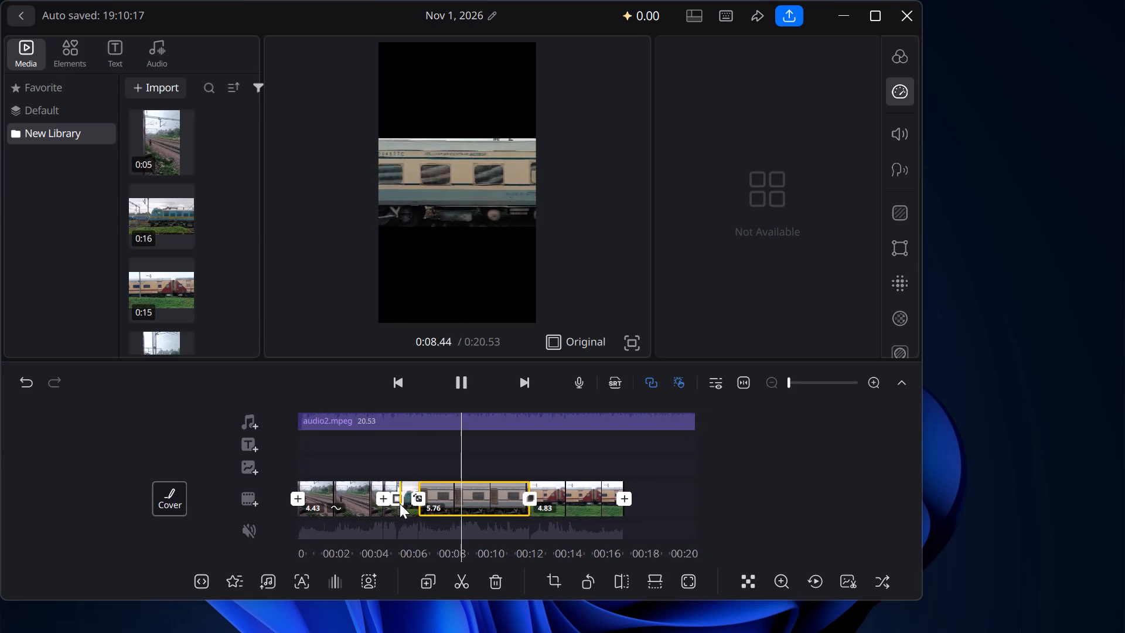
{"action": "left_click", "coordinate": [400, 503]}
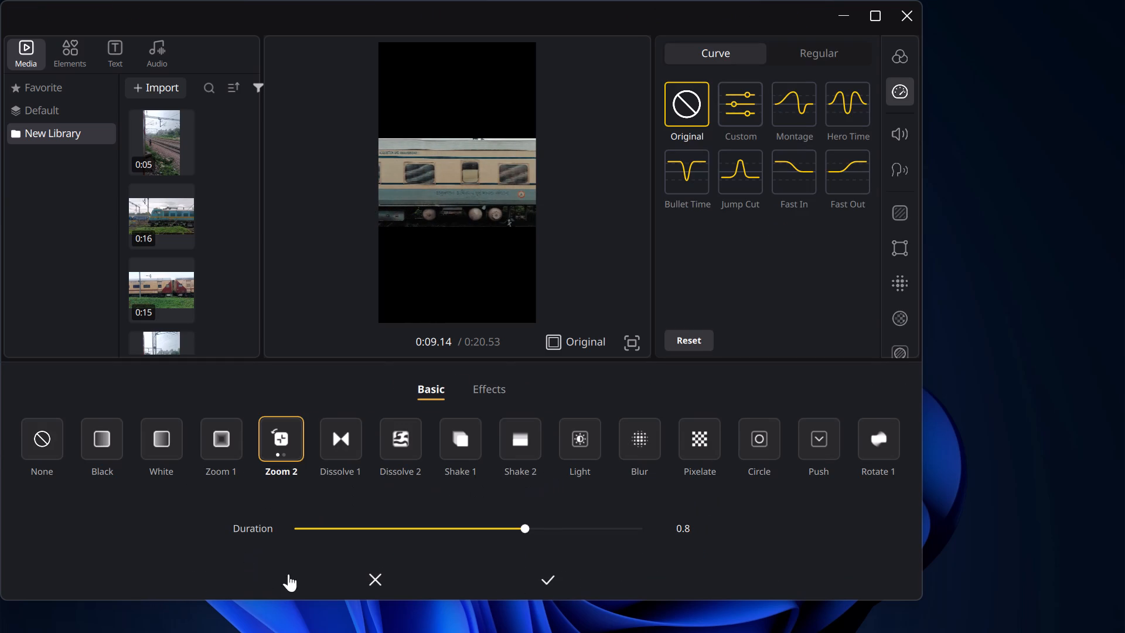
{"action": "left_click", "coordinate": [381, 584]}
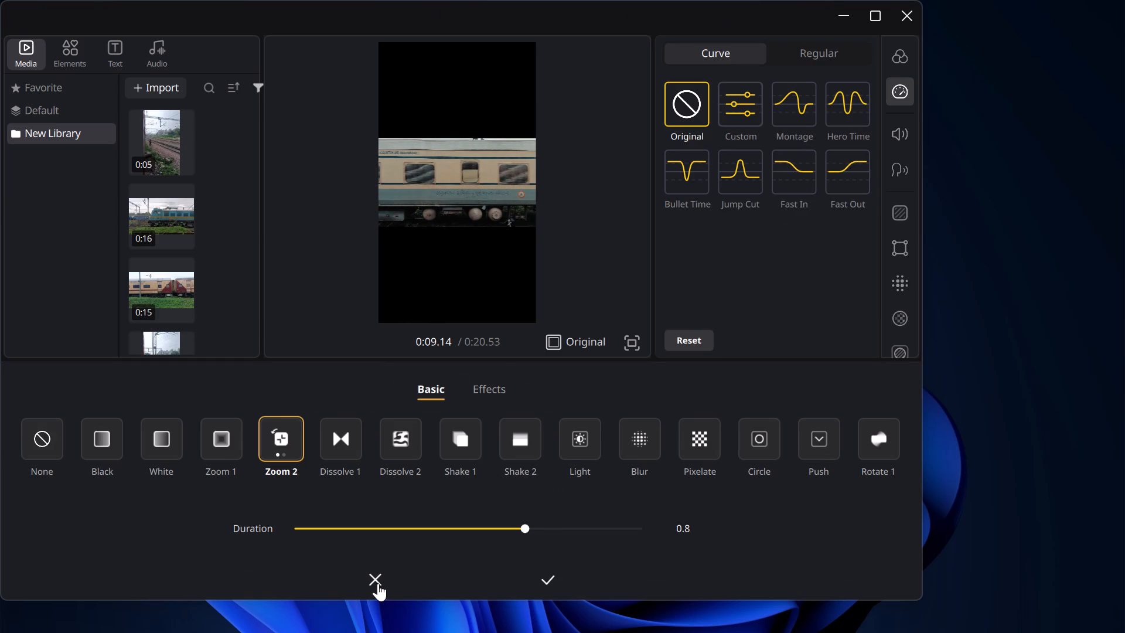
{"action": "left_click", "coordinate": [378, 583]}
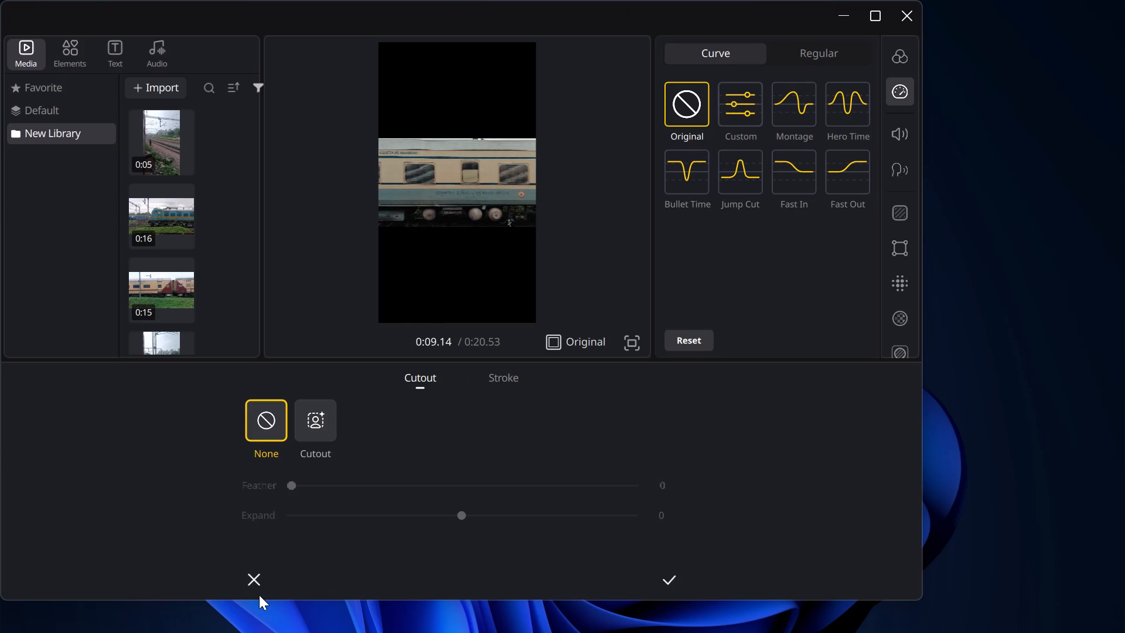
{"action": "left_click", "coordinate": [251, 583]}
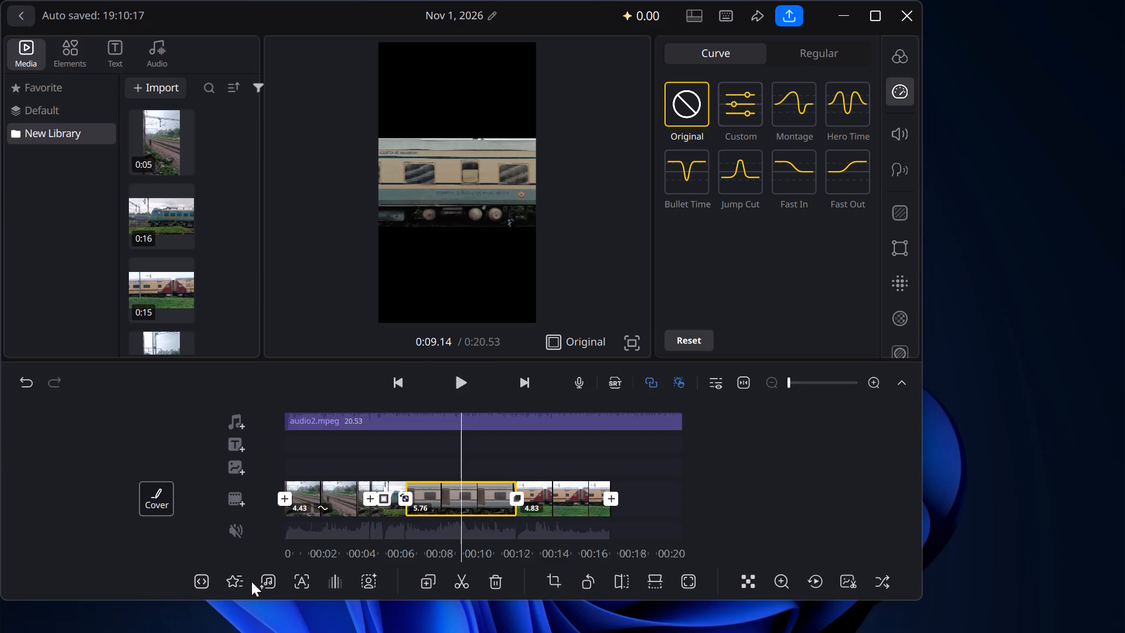
Reshape the blue locomotive clip's custom speed curve, lowering the middle point into slow motion and the end point to 0.58x.
{"action": "scroll", "coordinate": [415, 513], "scroll_direction": "right", "scroll_amount": 2}
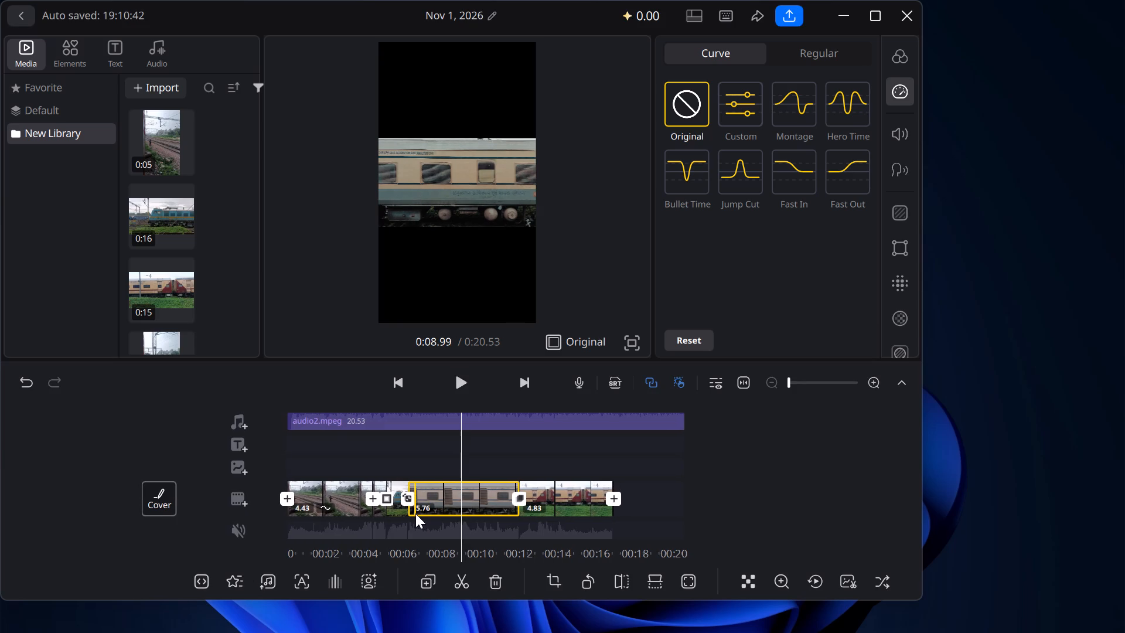
{"action": "scroll", "coordinate": [415, 513], "scroll_direction": "right", "scroll_amount": 3}
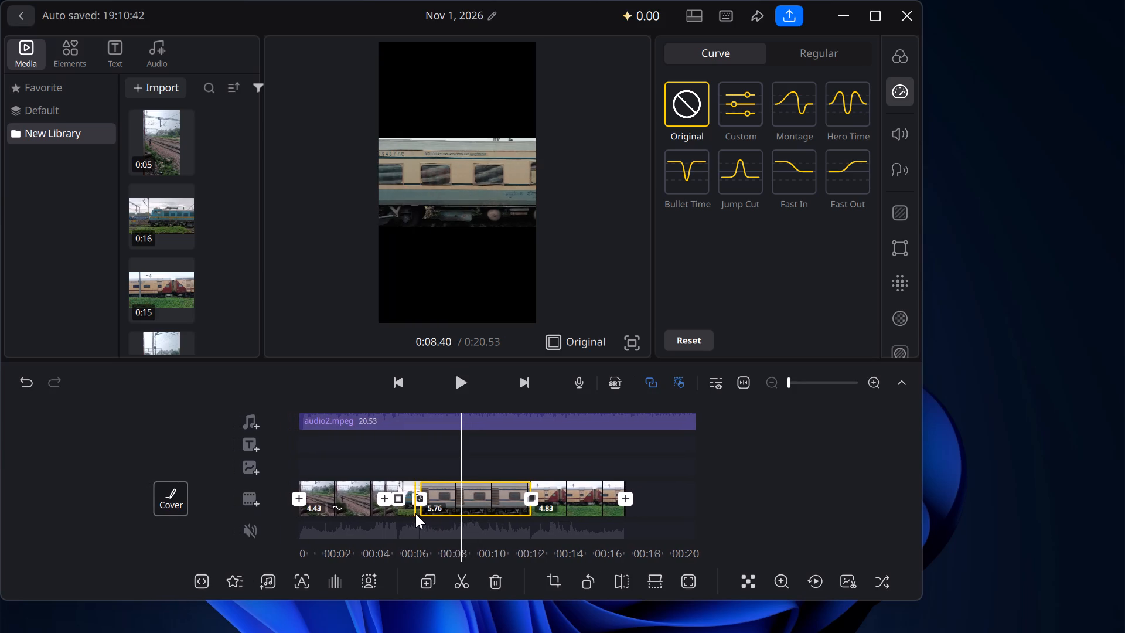
{"action": "scroll", "coordinate": [415, 513], "scroll_direction": "right", "scroll_amount": 2}
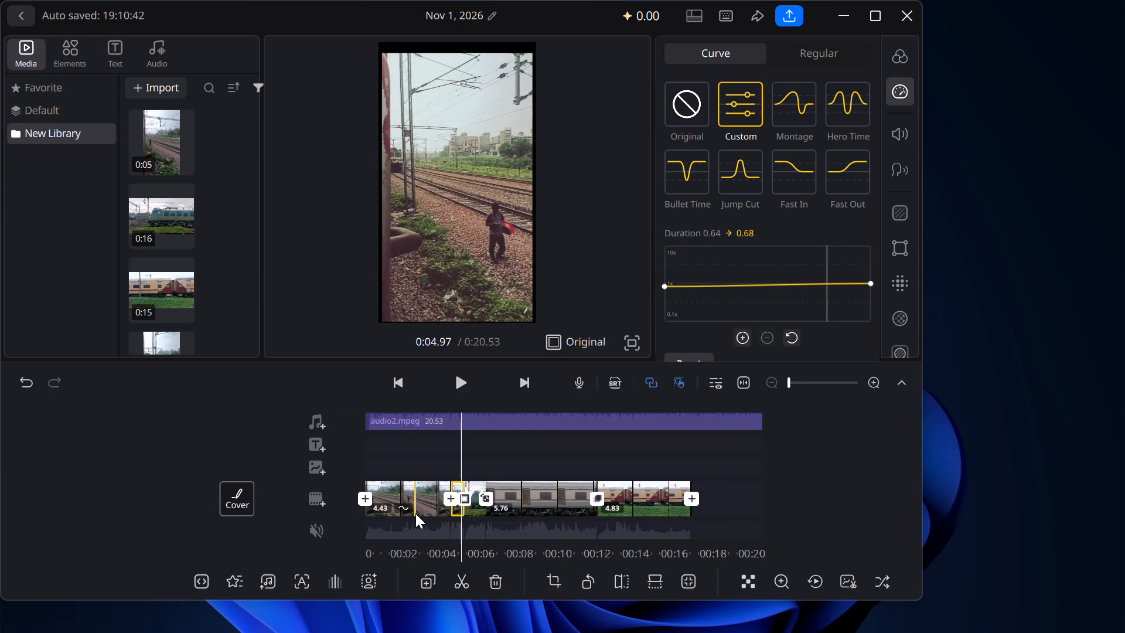
{"action": "scroll", "coordinate": [415, 513], "scroll_direction": "right", "scroll_amount": 1}
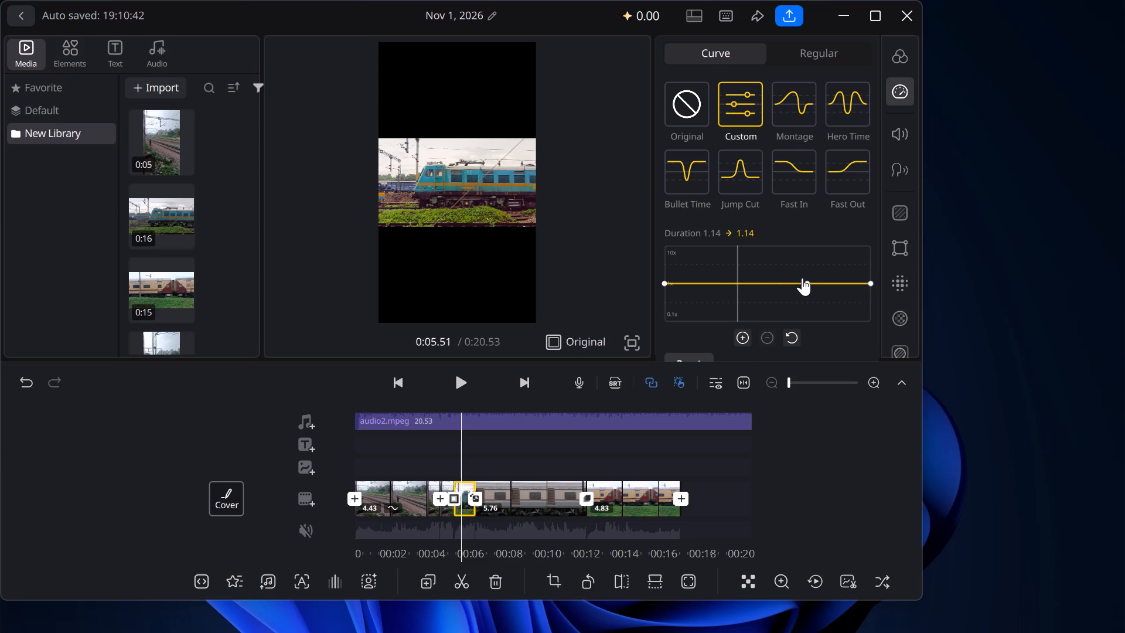
{"action": "left_click_drag", "start_coordinate": [805, 287], "coordinate": [814, 310]}
{"action": "left_click", "coordinate": [814, 310]}
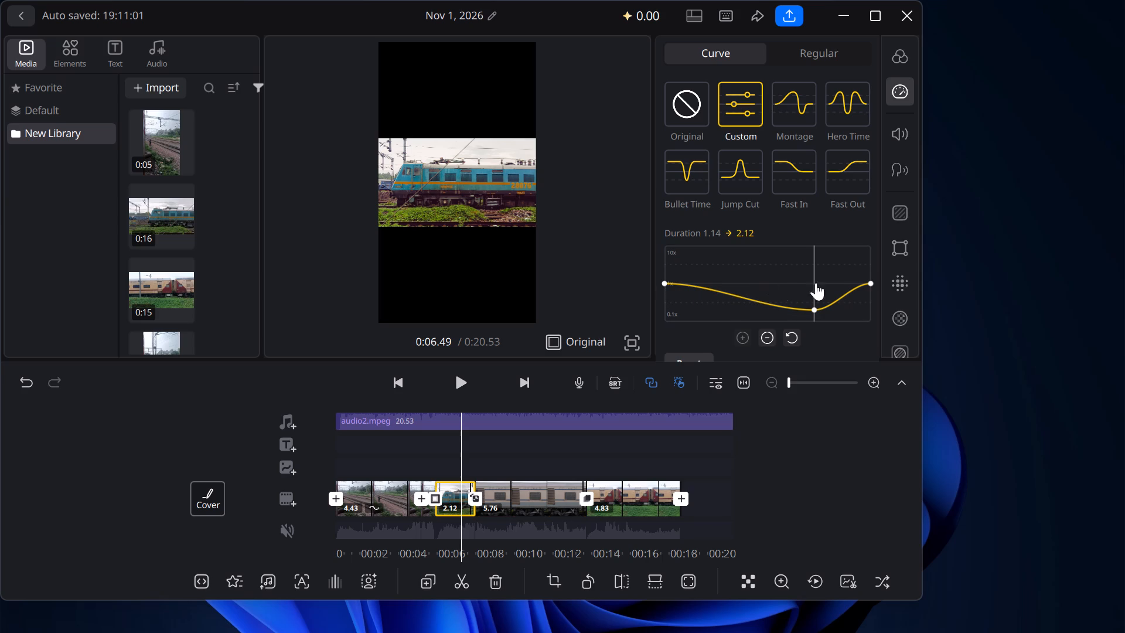
{"action": "left_click_drag", "start_coordinate": [867, 281], "coordinate": [867, 295]}
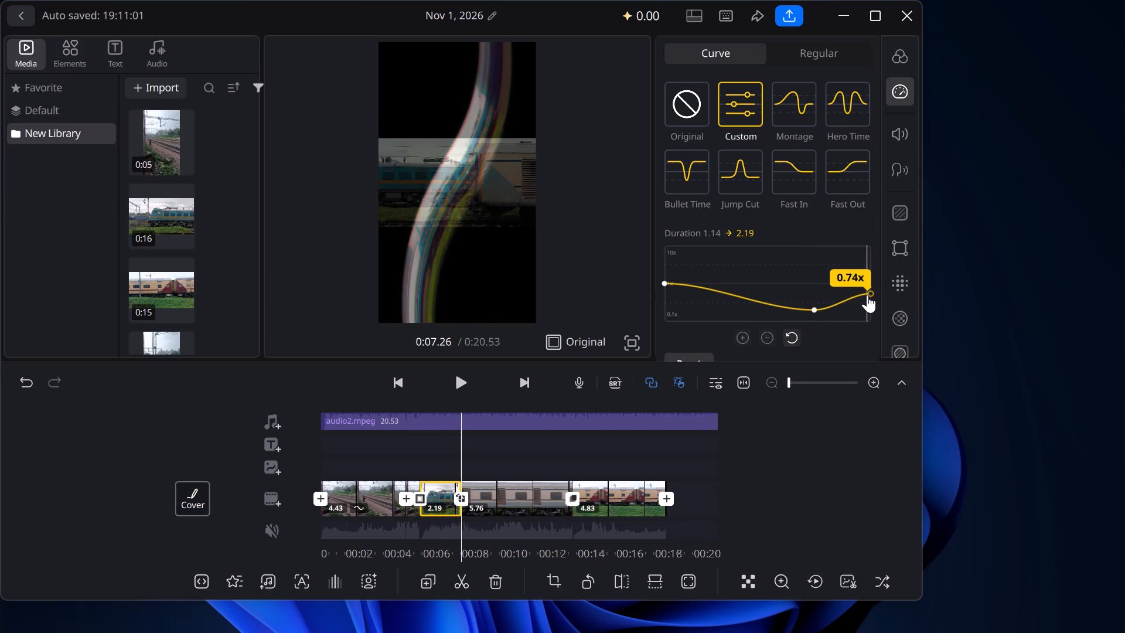
{"action": "left_click_drag", "start_coordinate": [867, 295], "coordinate": [867, 300]}
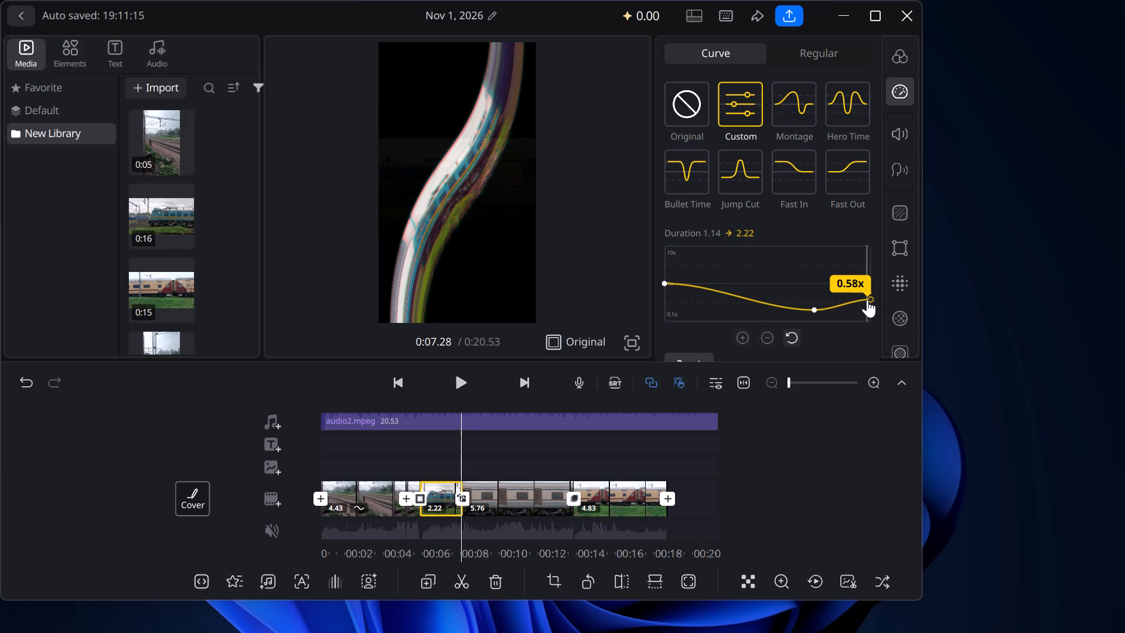
Fine-tune the end point of the blue locomotive clip's custom speed curve to about 0.5x.
{"action": "left_click_drag", "start_coordinate": [867, 300], "coordinate": [867, 302]}
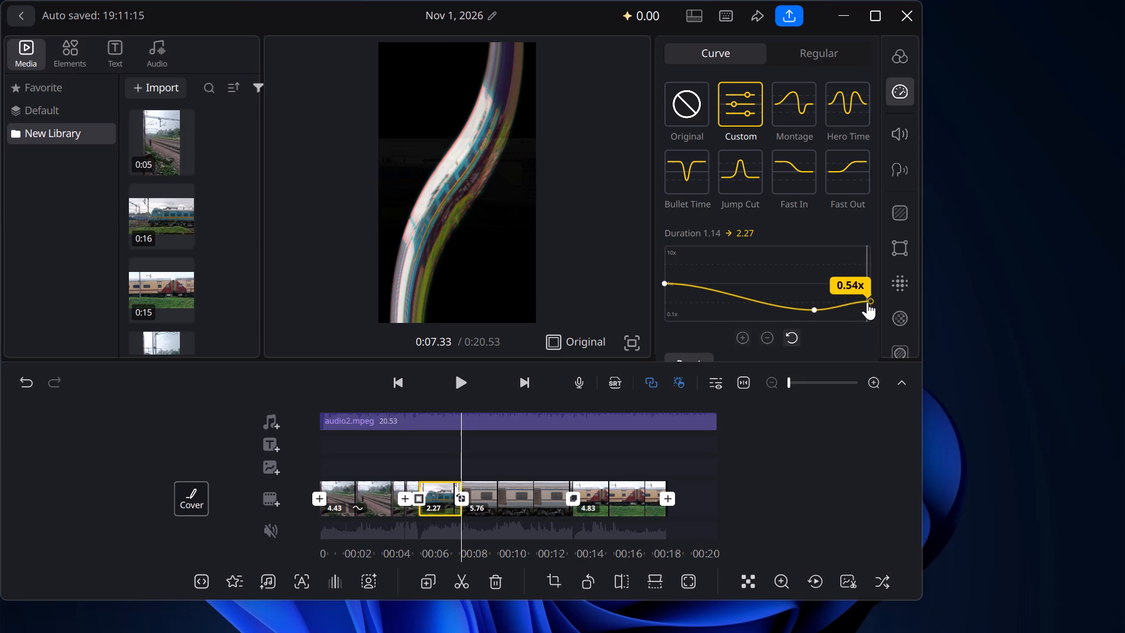
{"action": "left_click_drag", "start_coordinate": [867, 302], "coordinate": [869, 317]}
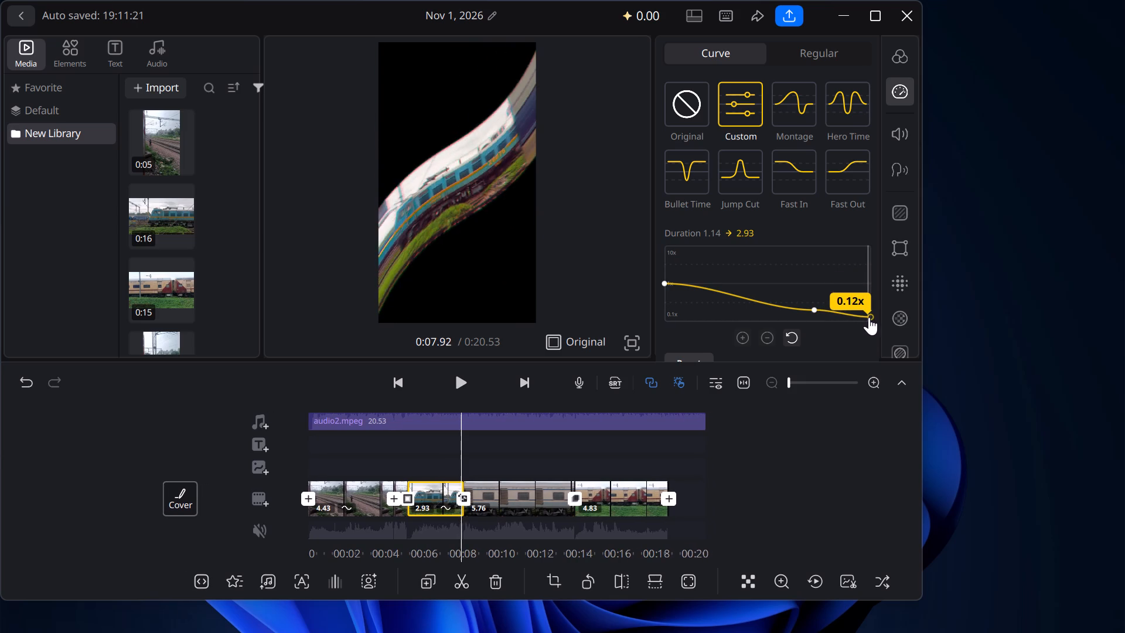
{"action": "left_click_drag", "start_coordinate": [869, 317], "coordinate": [870, 314]}
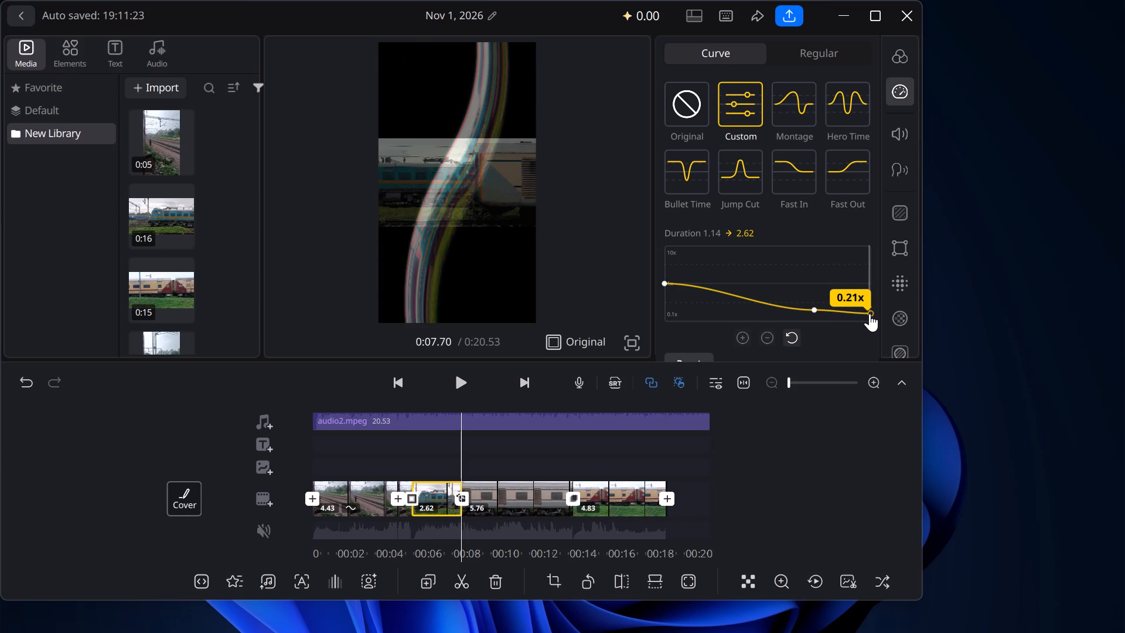
{"action": "left_click_drag", "start_coordinate": [870, 314], "coordinate": [871, 302]}
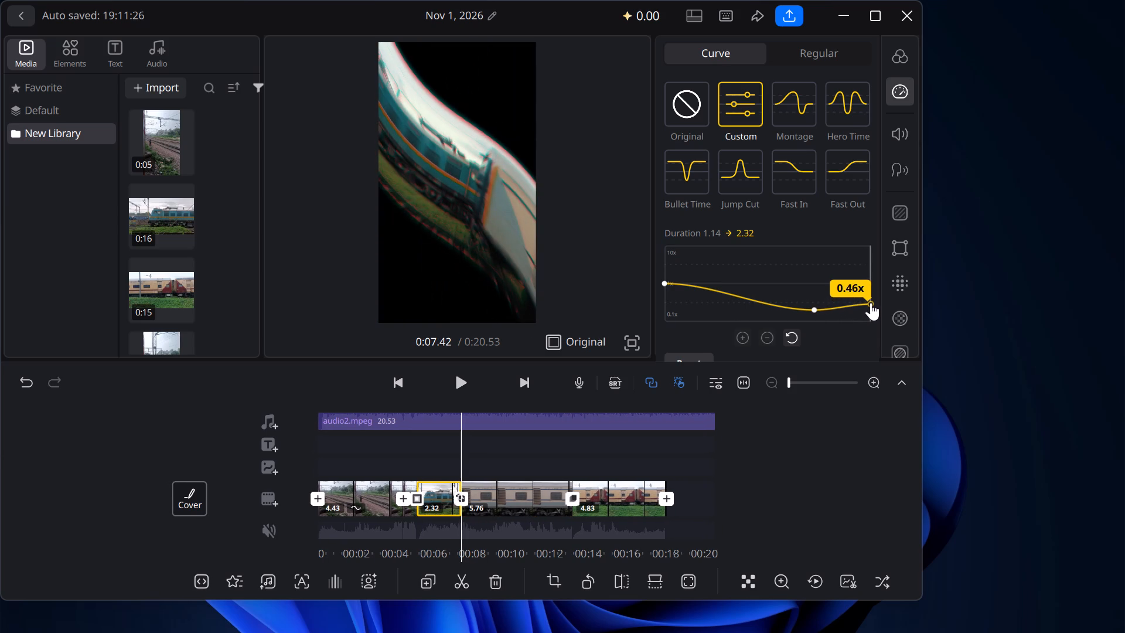
{"action": "left_click_drag", "start_coordinate": [871, 302], "coordinate": [871, 304]}
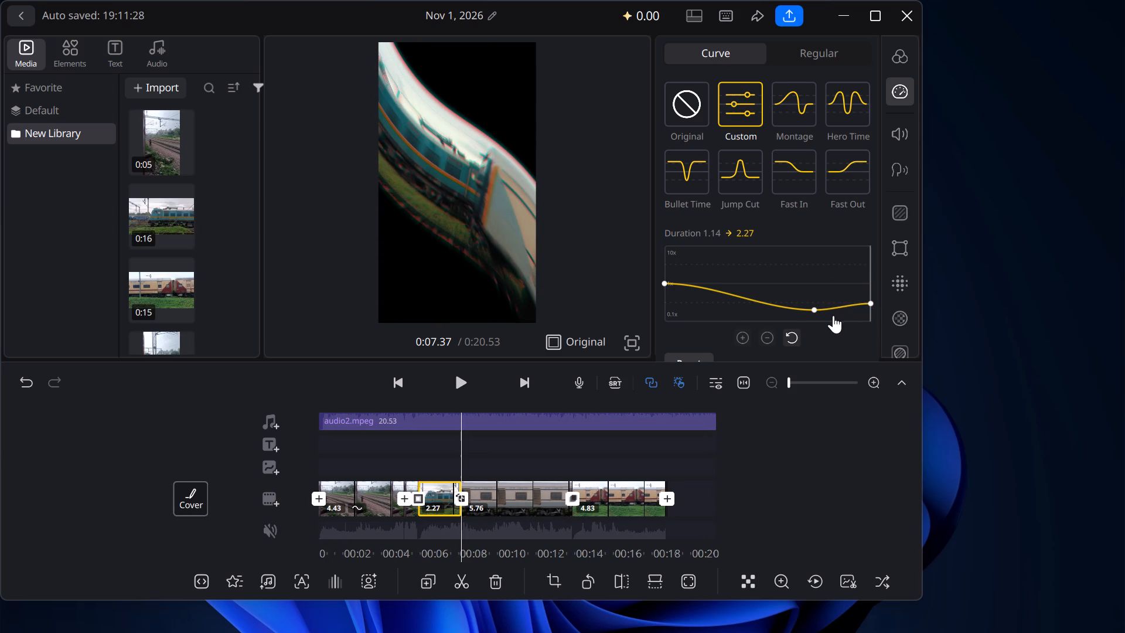
Lower the start and middle points of the blue locomotive clip's custom speed curve, stretching the clip to 3.11 seconds.
{"action": "left_click_drag", "start_coordinate": [668, 283], "coordinate": [662, 299]}
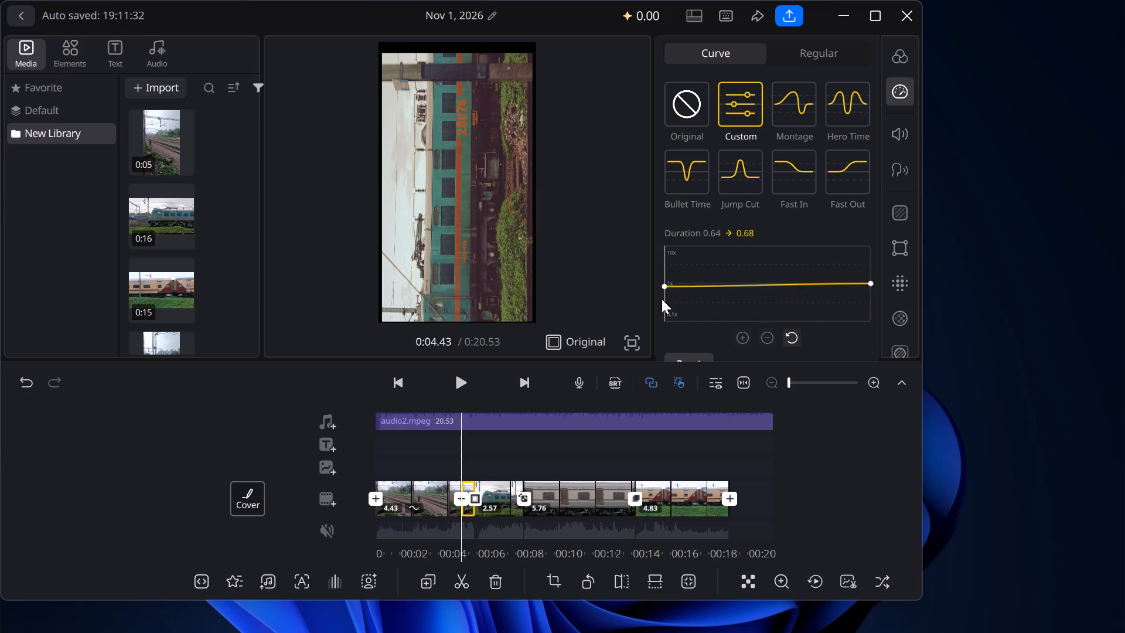
{"action": "left_click", "coordinate": [497, 486]}
{"action": "scroll", "coordinate": [499, 498], "scroll_direction": "left", "scroll_amount": 2}
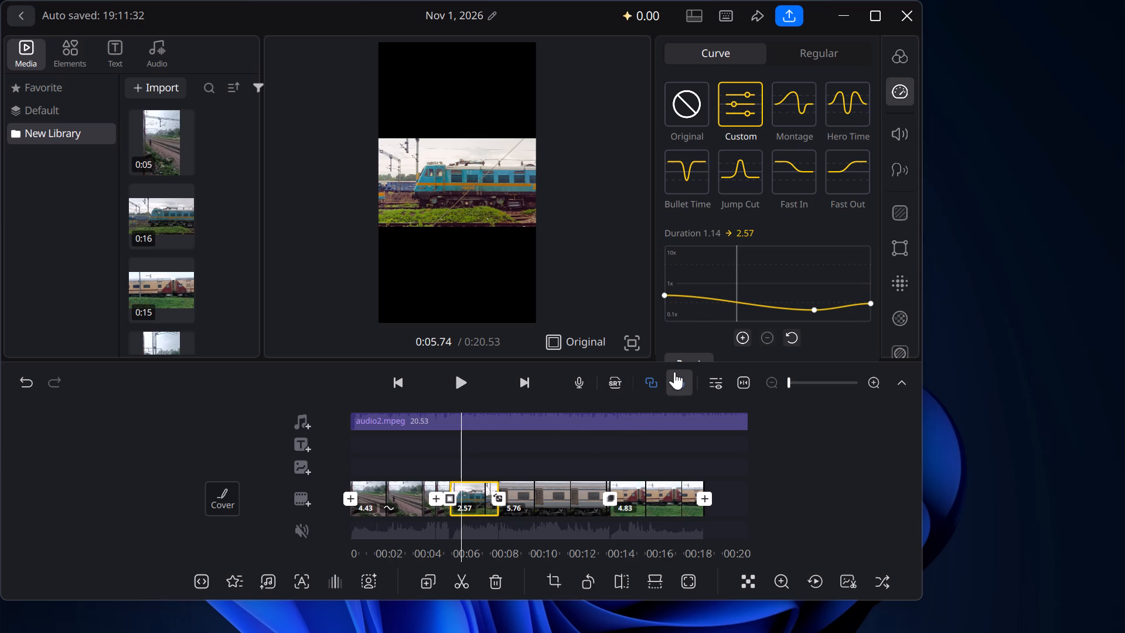
{"action": "left_click", "coordinate": [812, 310]}
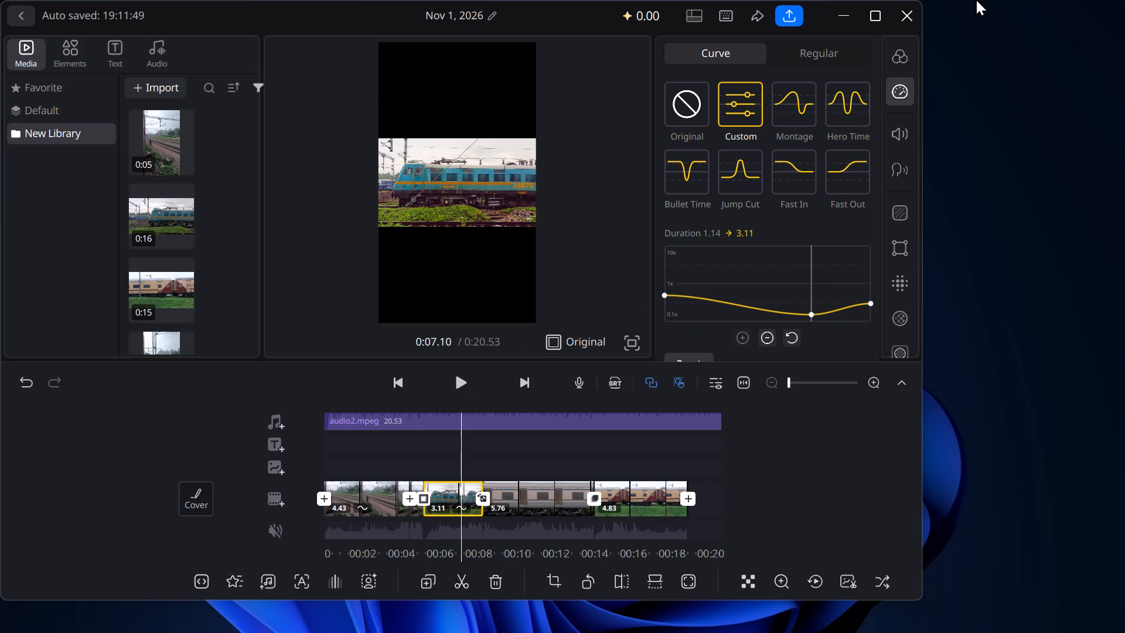
Export the video to the D:\ folder with automatic quality at 1080p and 60 fps.
{"action": "left_click", "coordinate": [797, 16]}
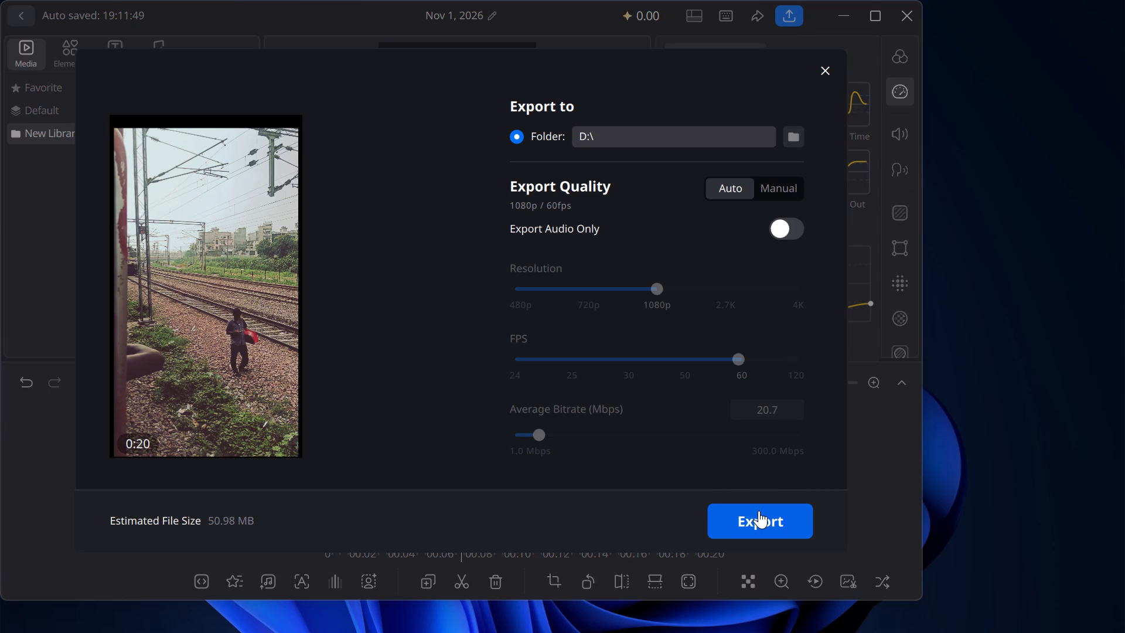
{"action": "left_click", "coordinate": [759, 511]}
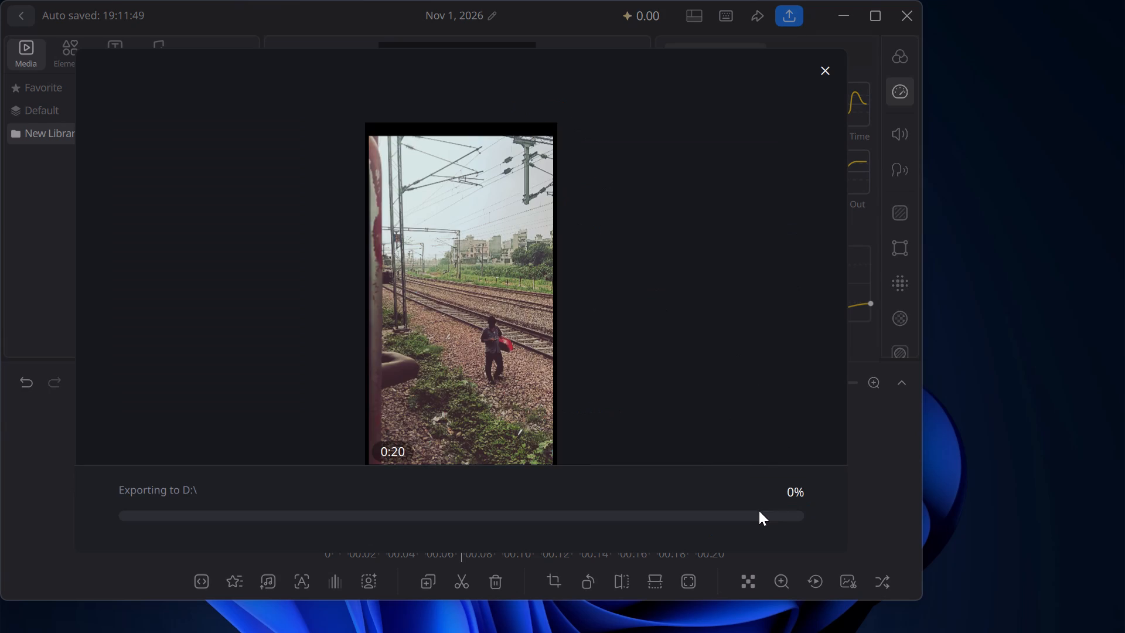
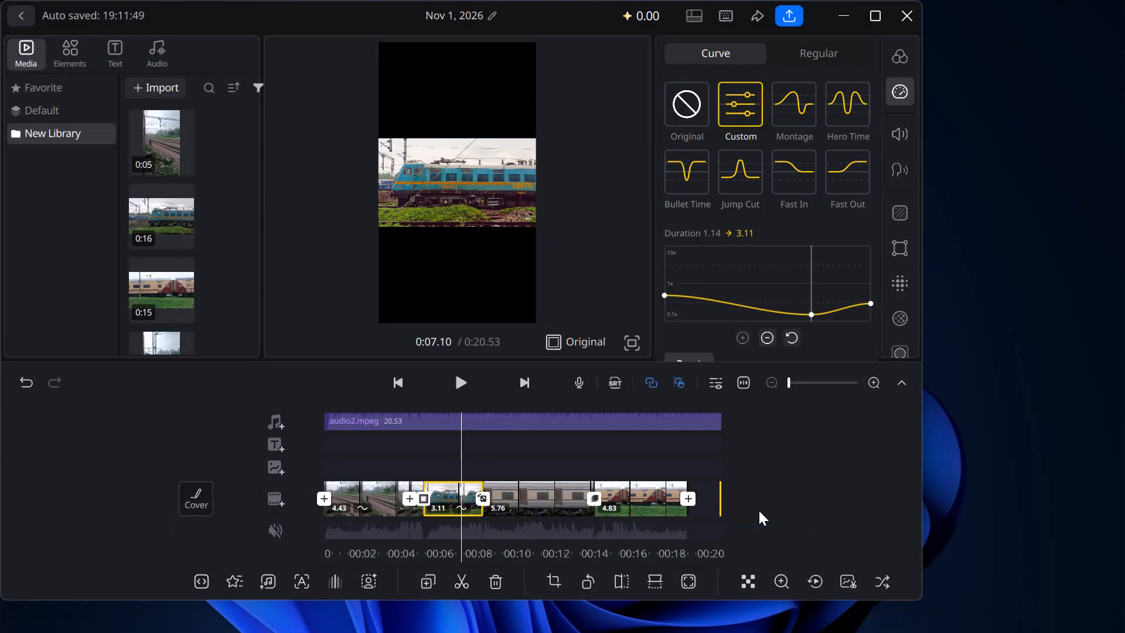
Close the VN video editor.
{"action": "left_click", "coordinate": [918, 11]}
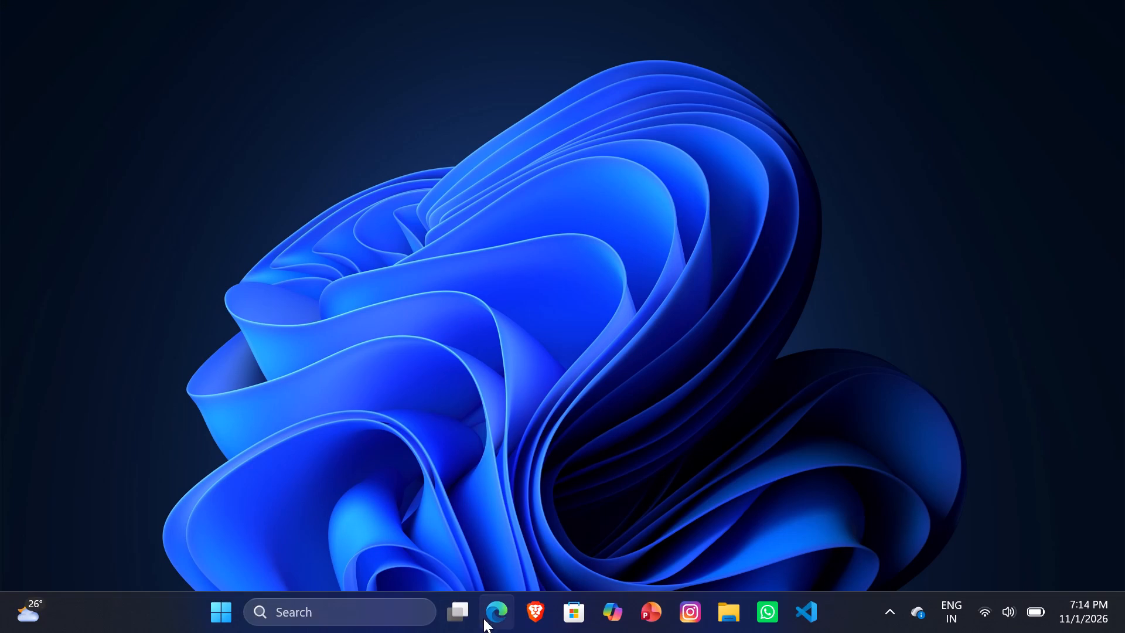
{"action": "left_click", "coordinate": [720, 612]}
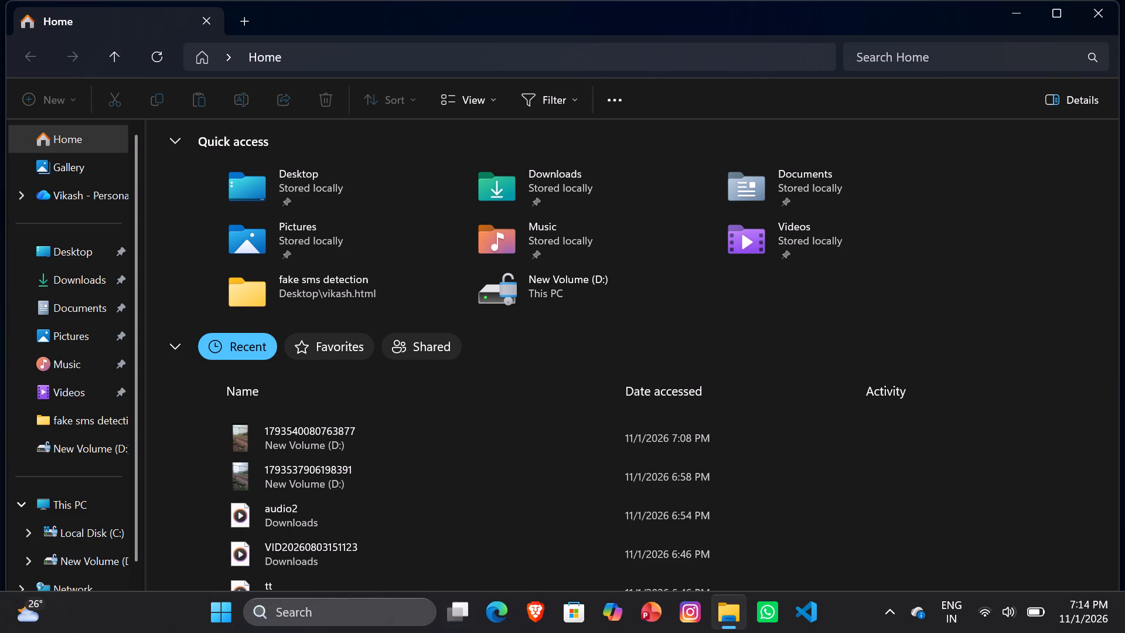
{"action": "left_click", "coordinate": [63, 557]}
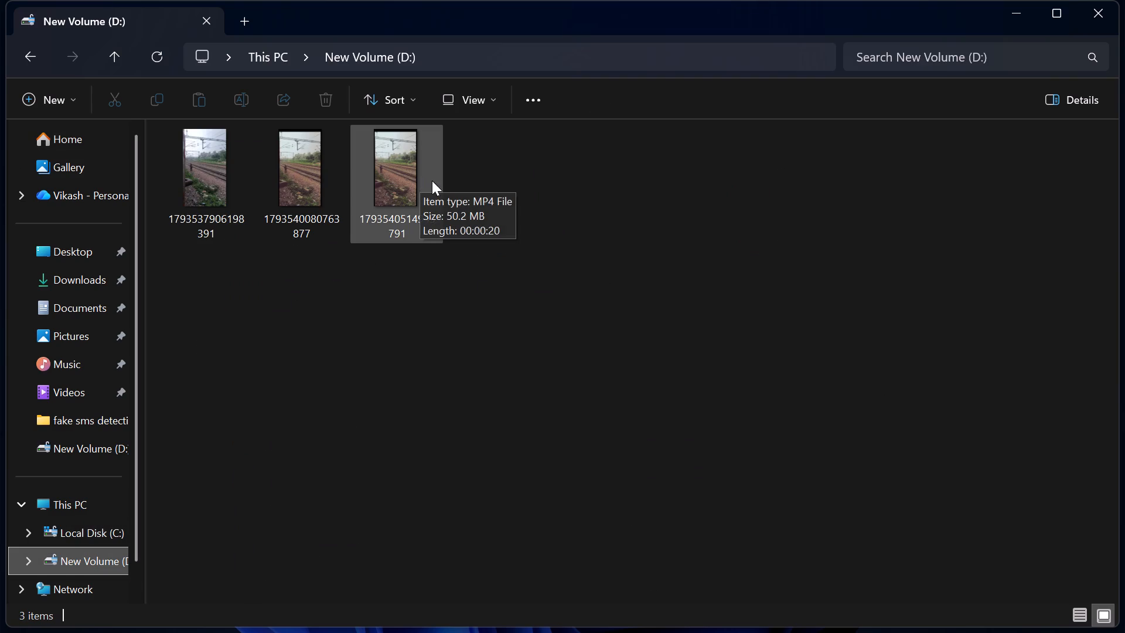
{"action": "right_click", "coordinate": [403, 172]}
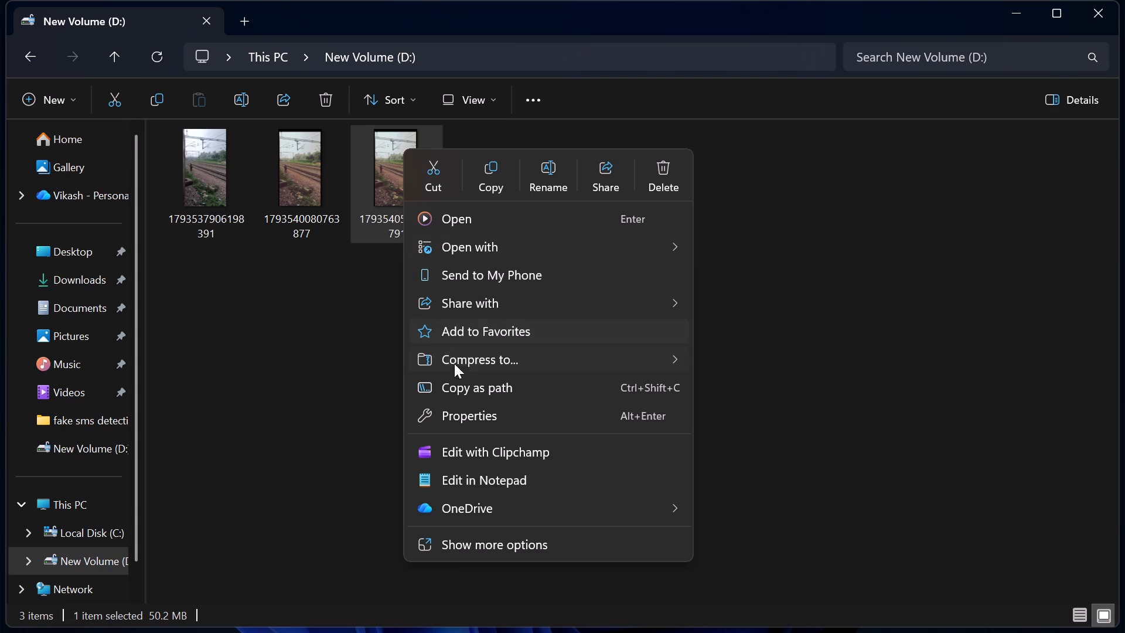
{"action": "left_click", "coordinate": [601, 182]}
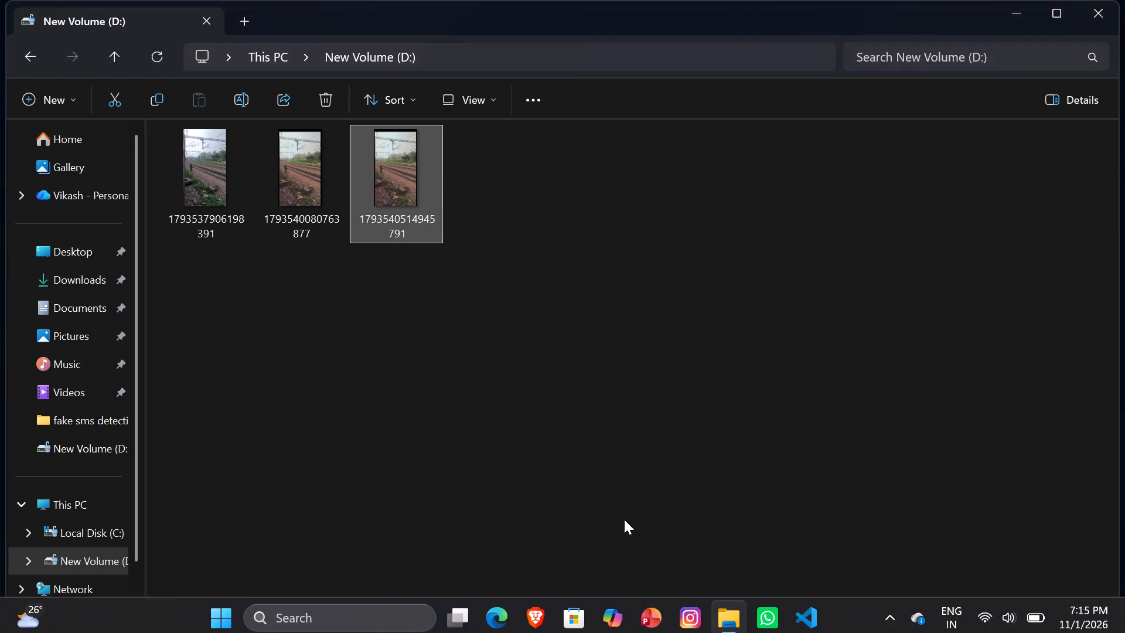
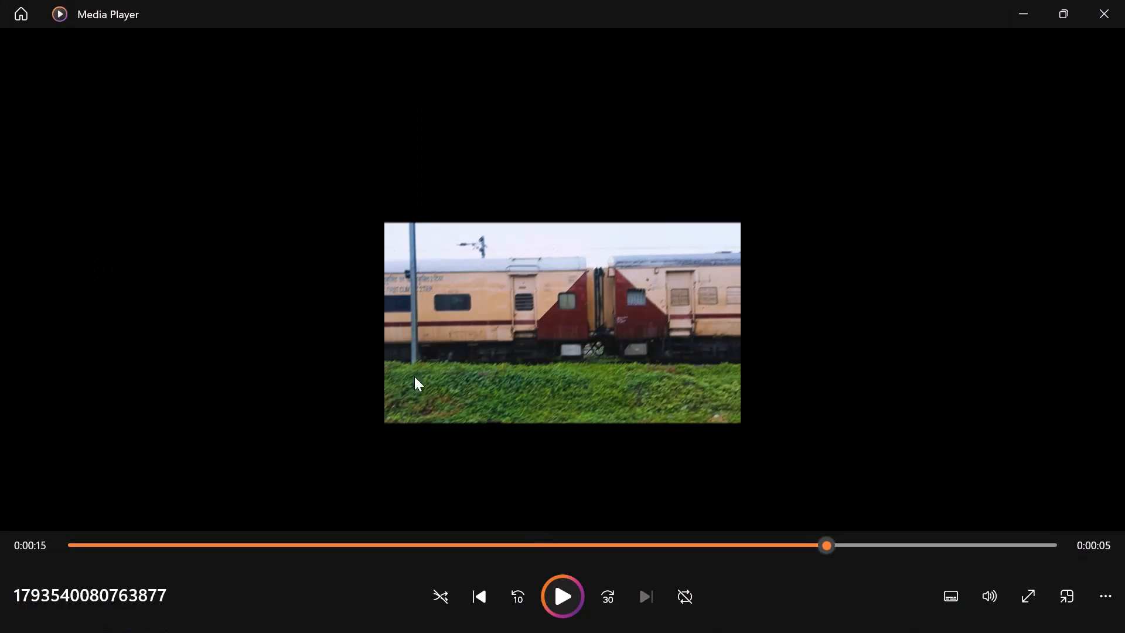
Review the exported train video through its end and replay it from the beginning.
{"action": "left_click_drag", "start_coordinate": [601, 486], "coordinate": [506, 535]}
{"action": "left_click_drag", "start_coordinate": [506, 535], "coordinate": [425, 304]}
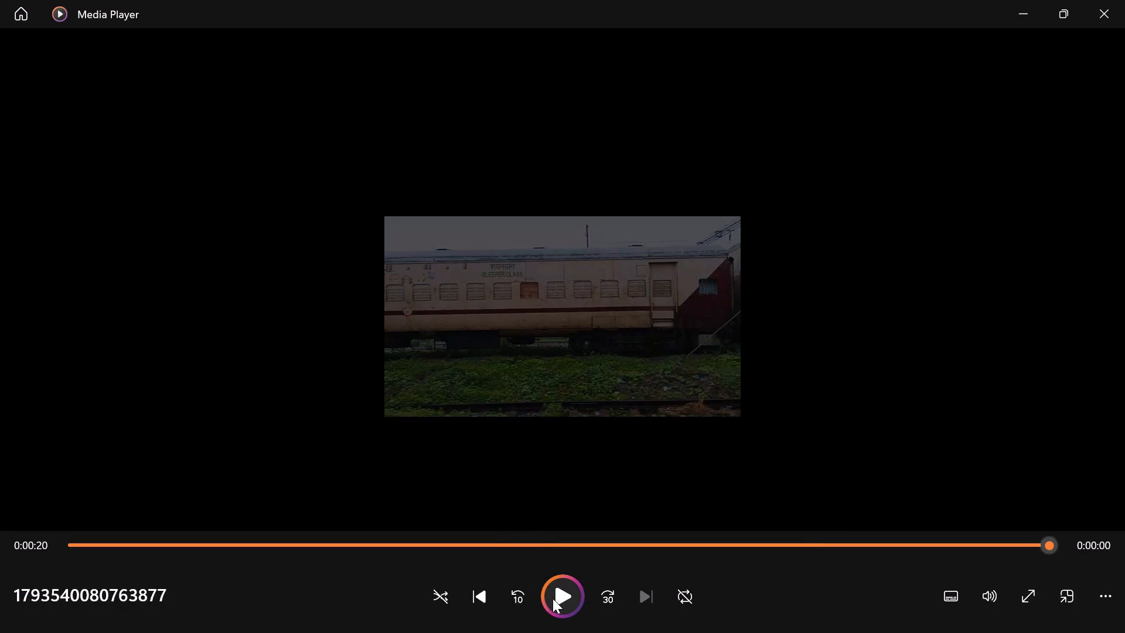
{"action": "left_click", "coordinate": [554, 599]}
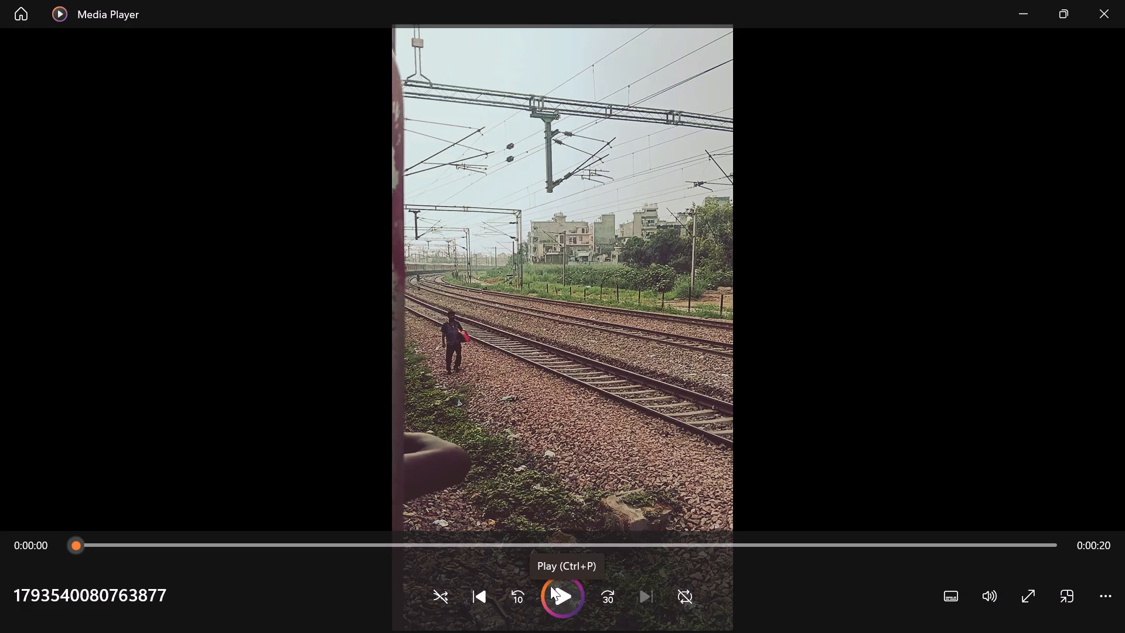
{"action": "left_click", "coordinate": [557, 592]}
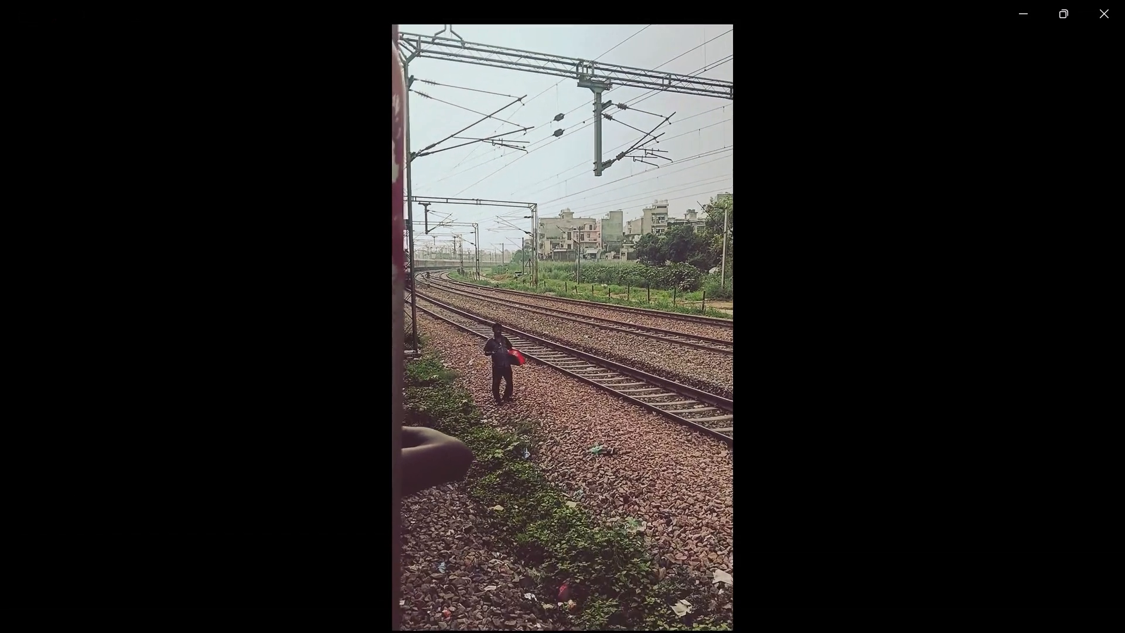